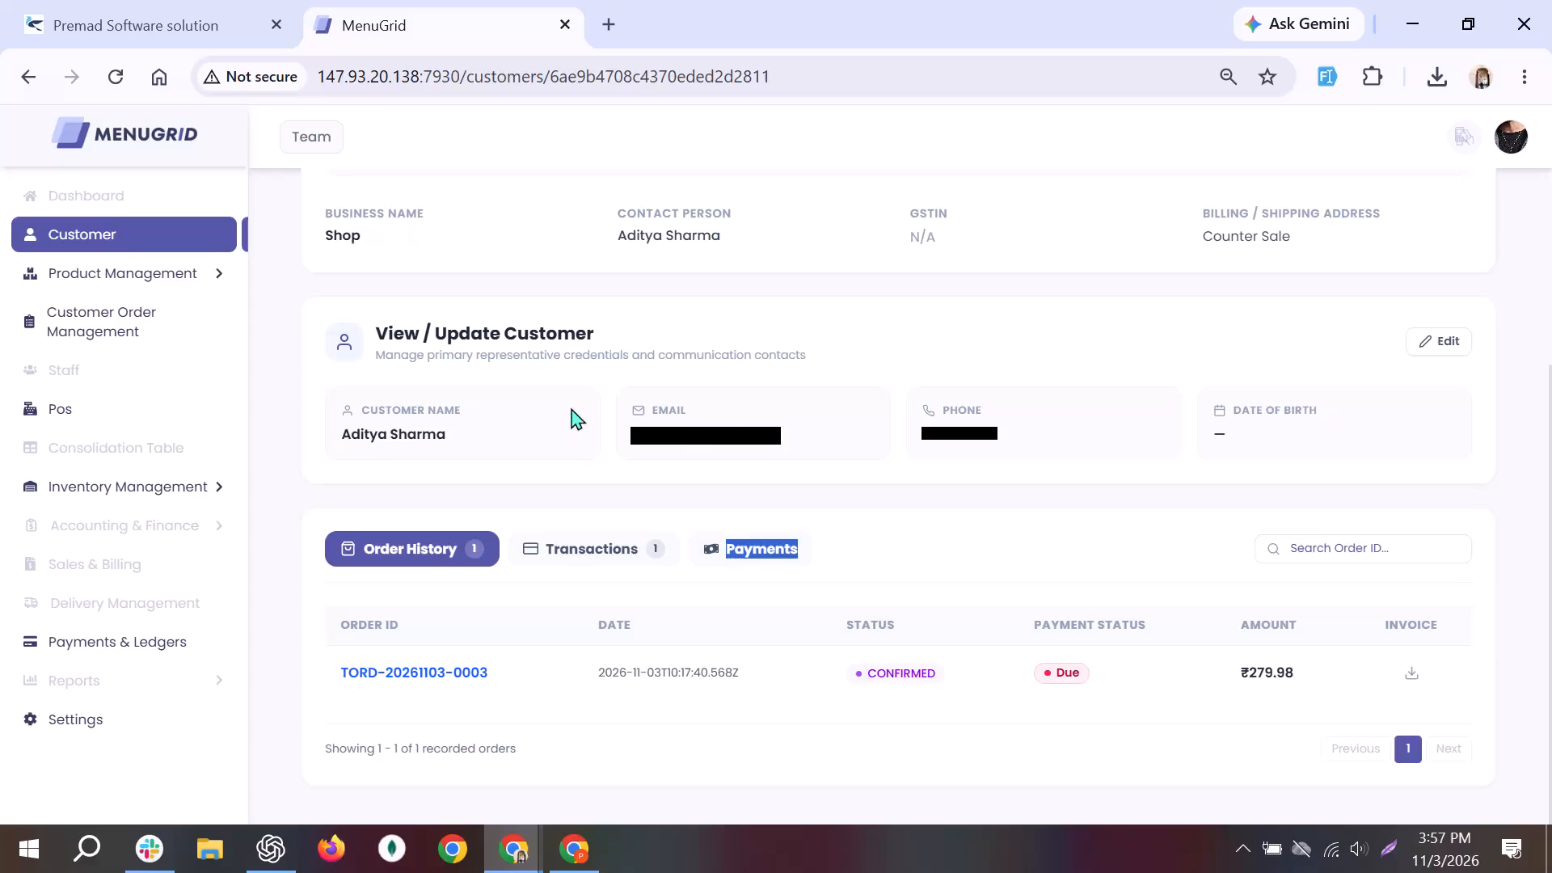
# Add one Buns package and one Water Bottle box to a POS order.
pyautogui.click(125, 419)
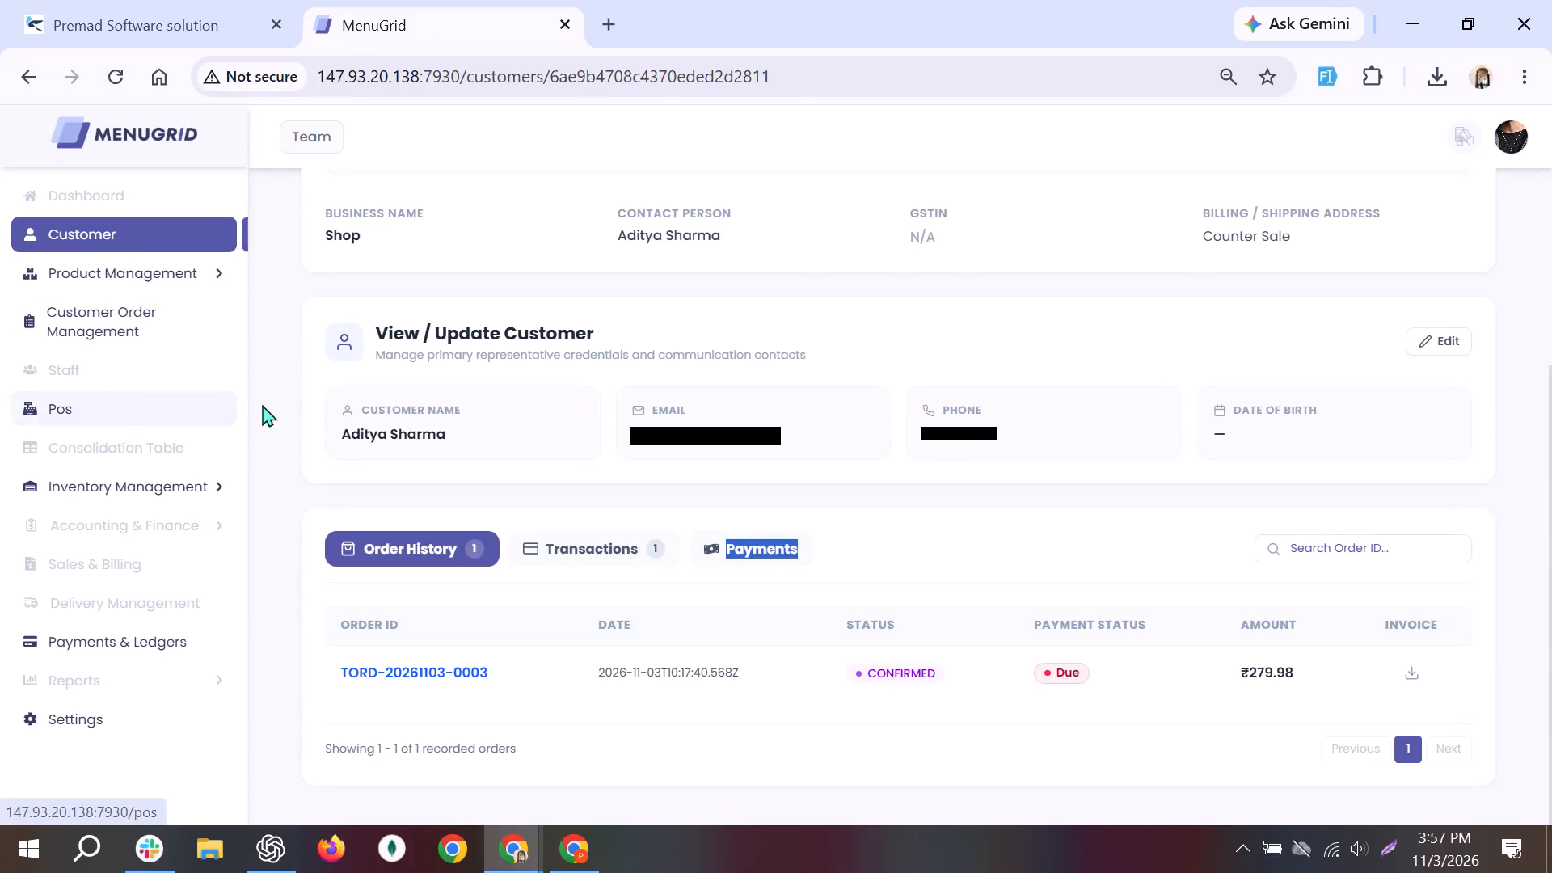
pyautogui.click(739, 487)
pyautogui.click(365, 433)
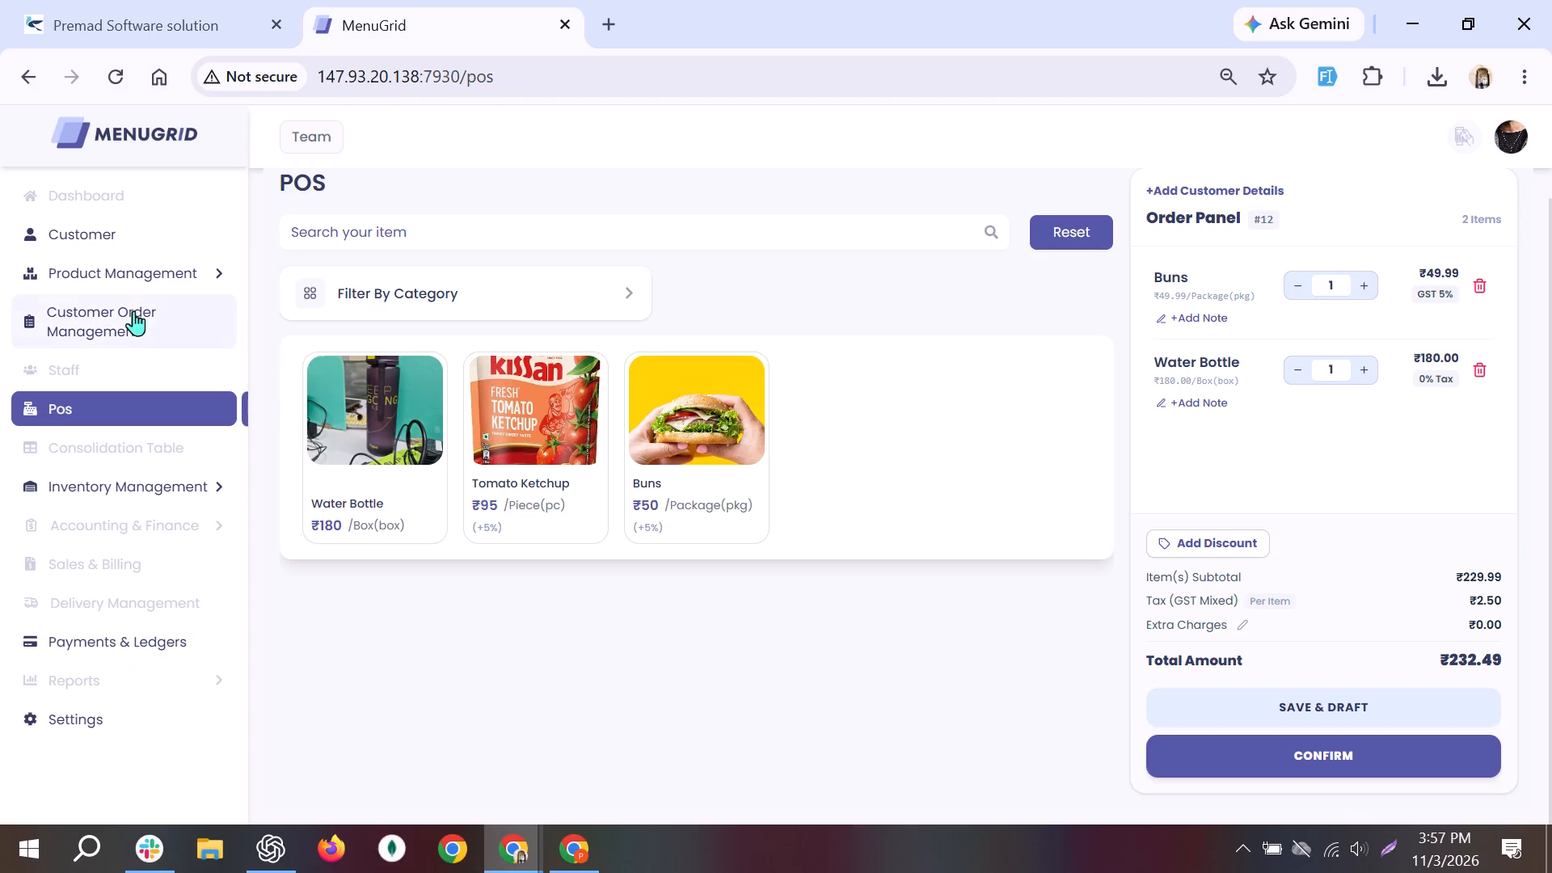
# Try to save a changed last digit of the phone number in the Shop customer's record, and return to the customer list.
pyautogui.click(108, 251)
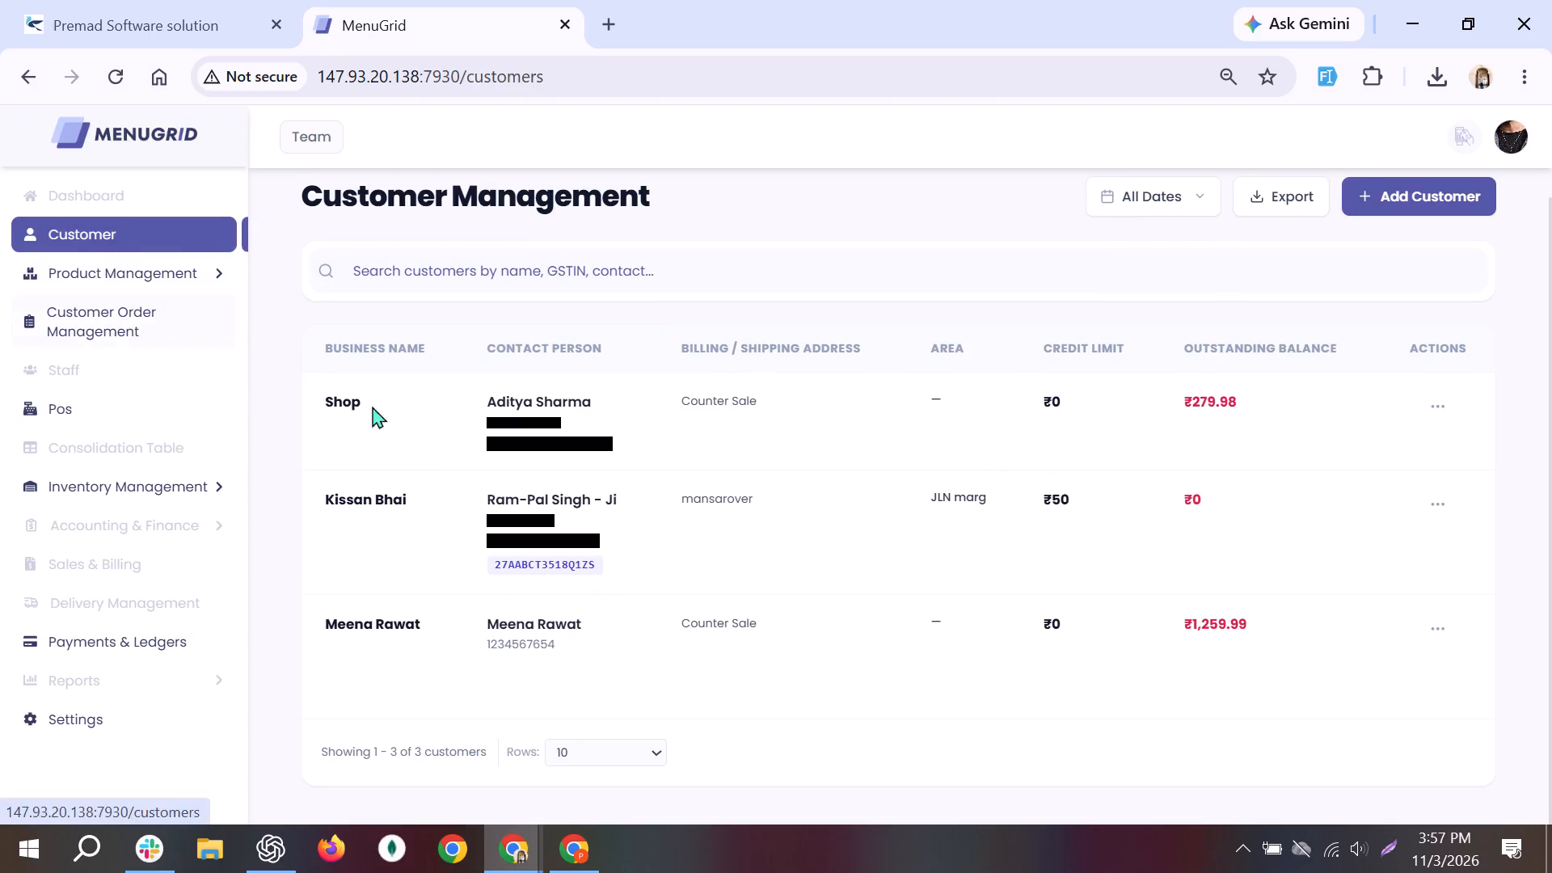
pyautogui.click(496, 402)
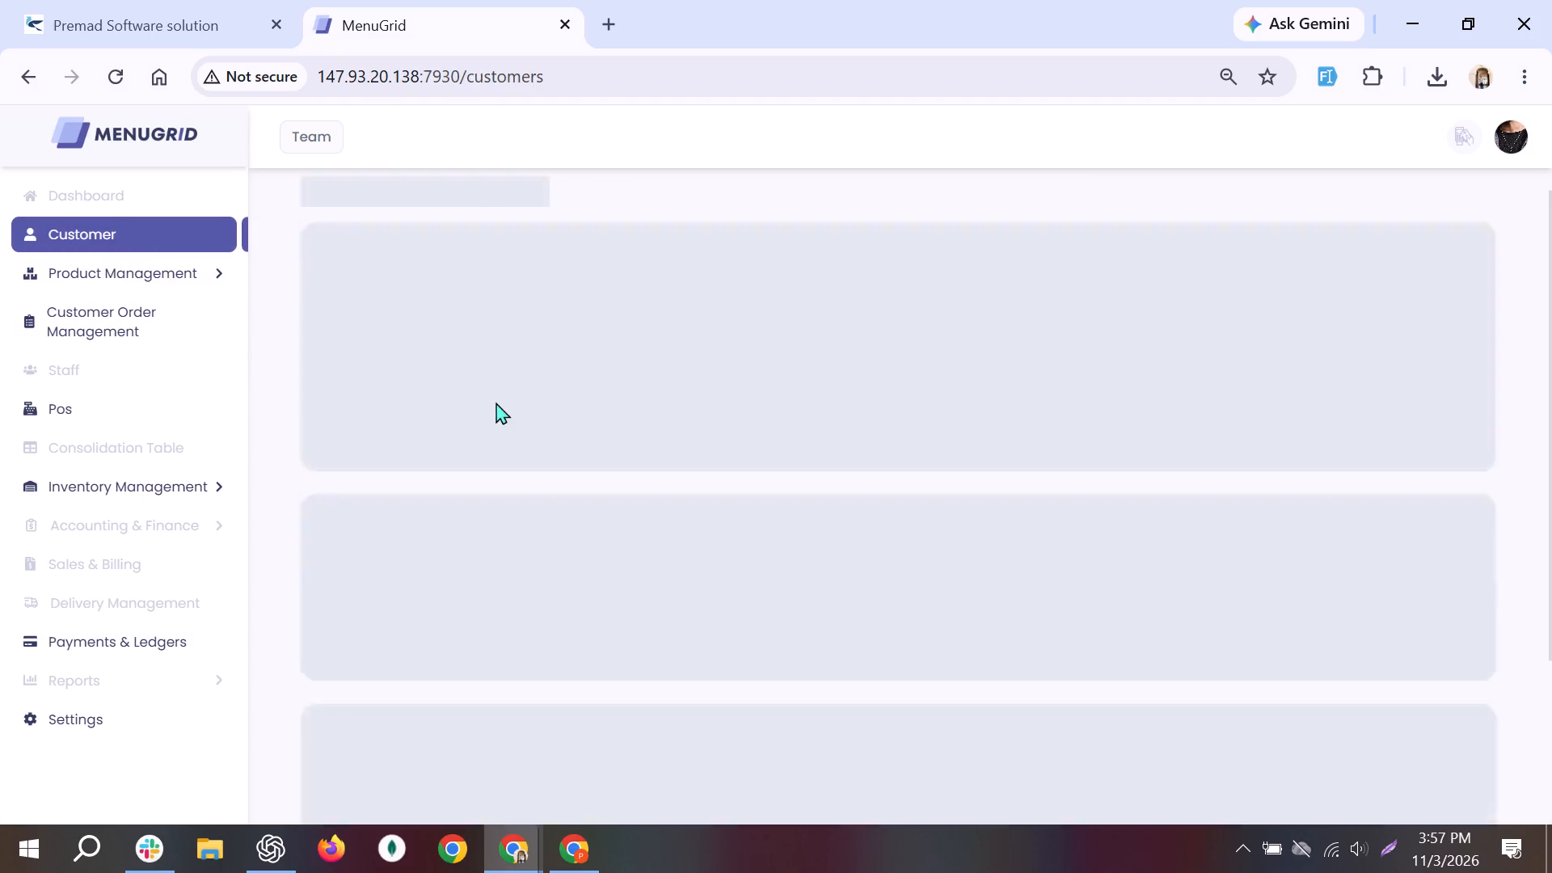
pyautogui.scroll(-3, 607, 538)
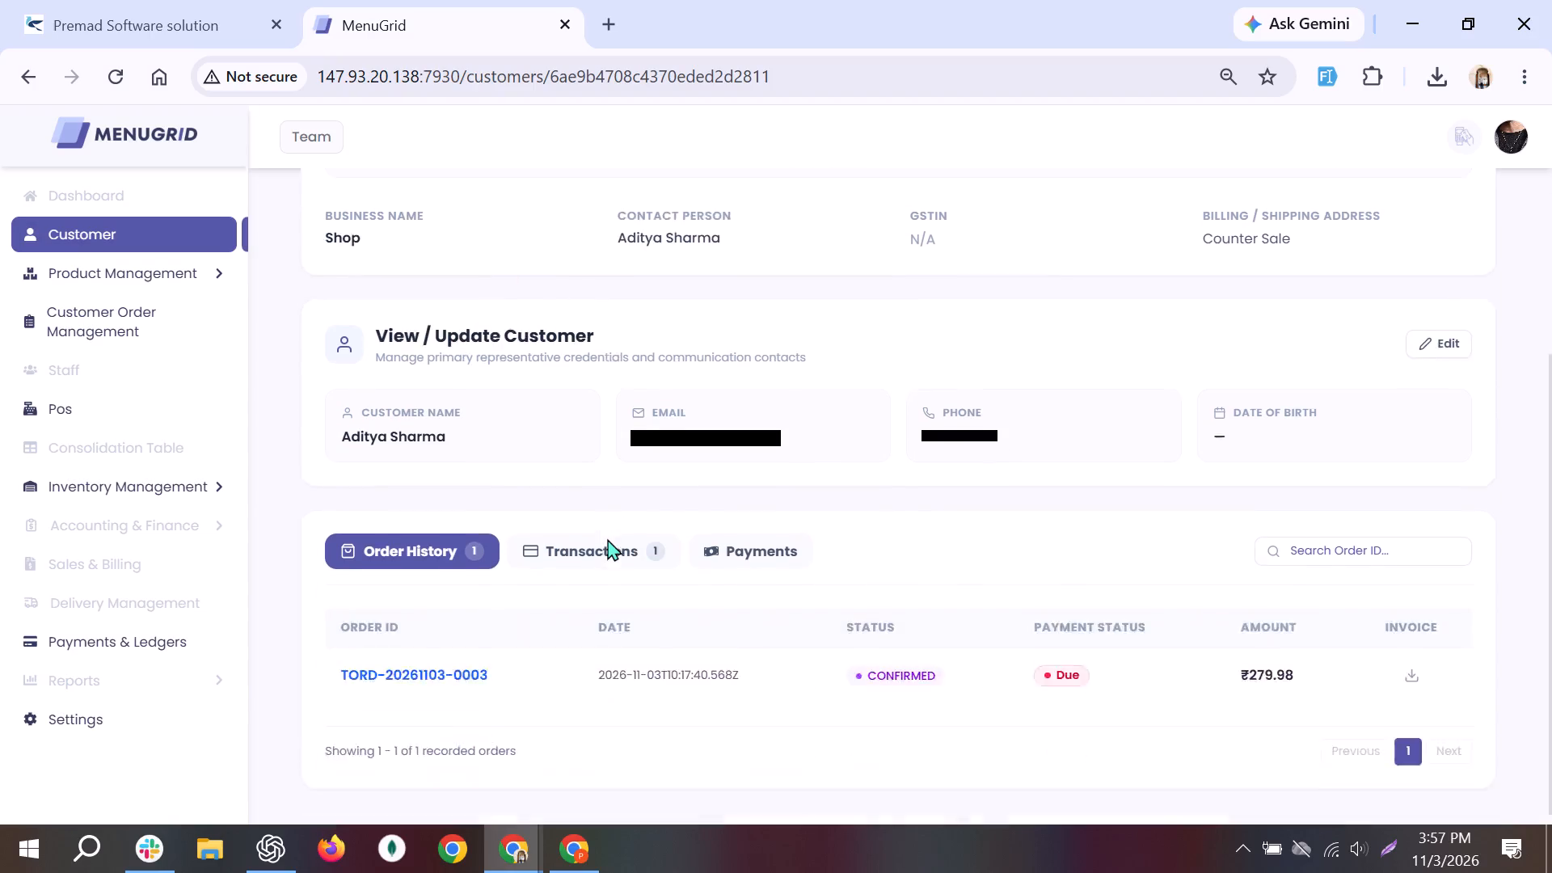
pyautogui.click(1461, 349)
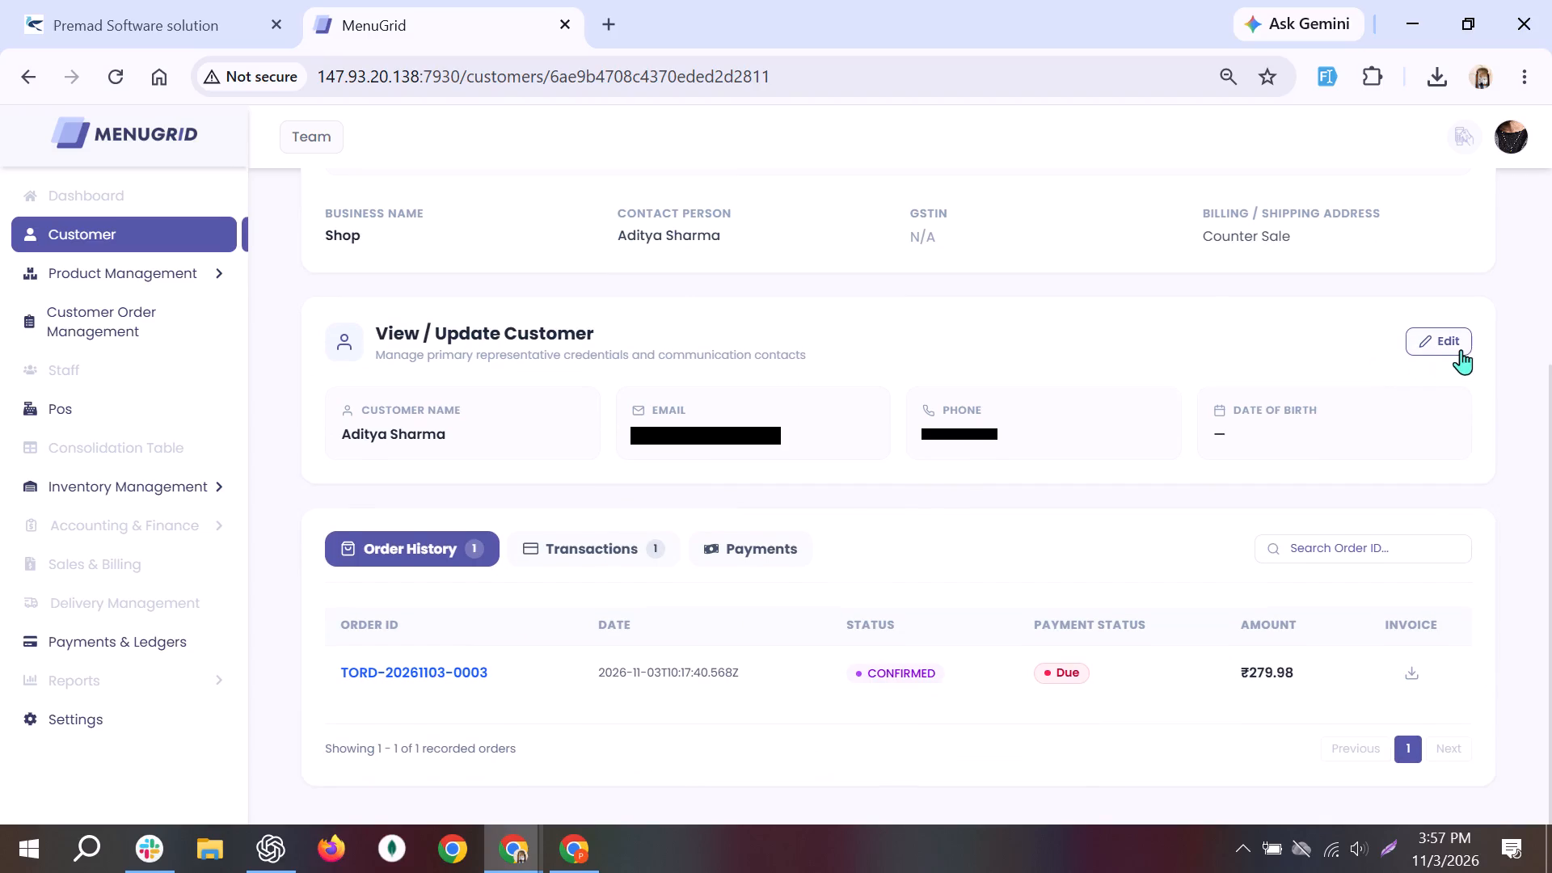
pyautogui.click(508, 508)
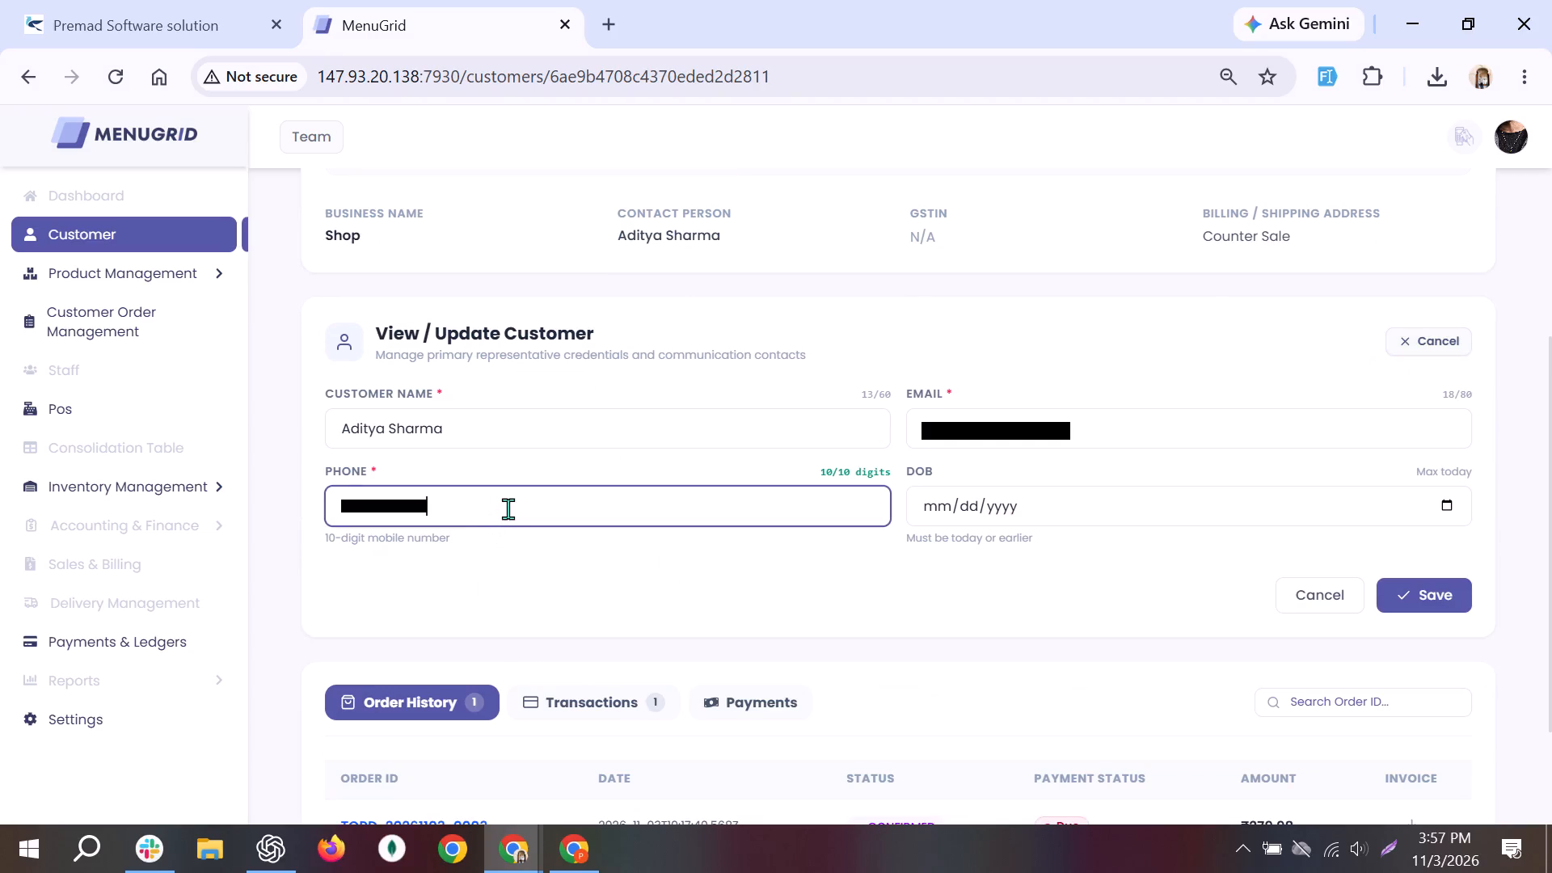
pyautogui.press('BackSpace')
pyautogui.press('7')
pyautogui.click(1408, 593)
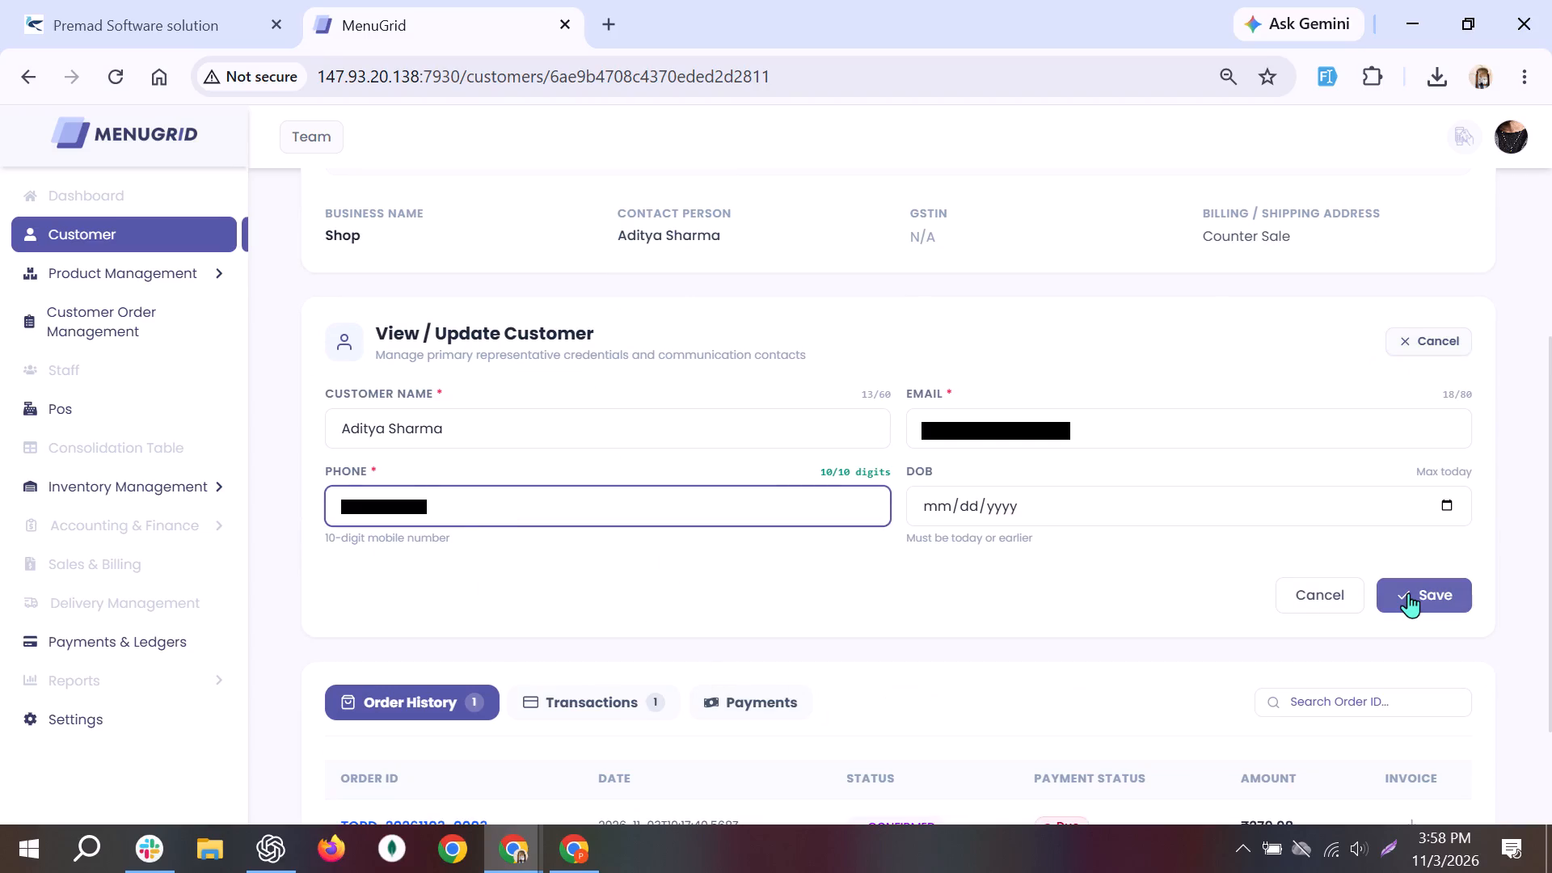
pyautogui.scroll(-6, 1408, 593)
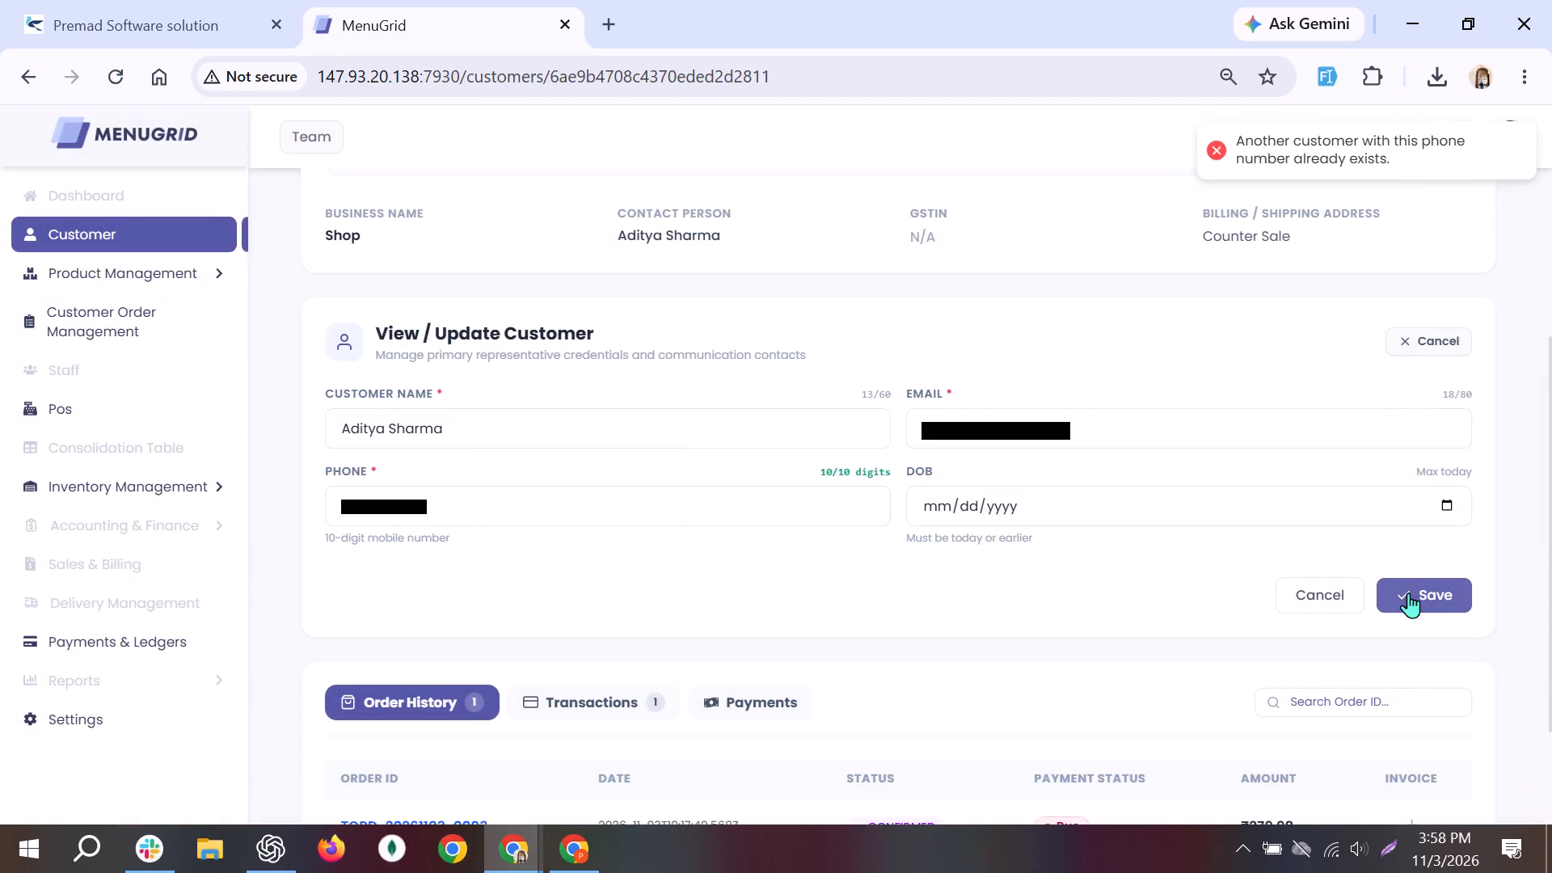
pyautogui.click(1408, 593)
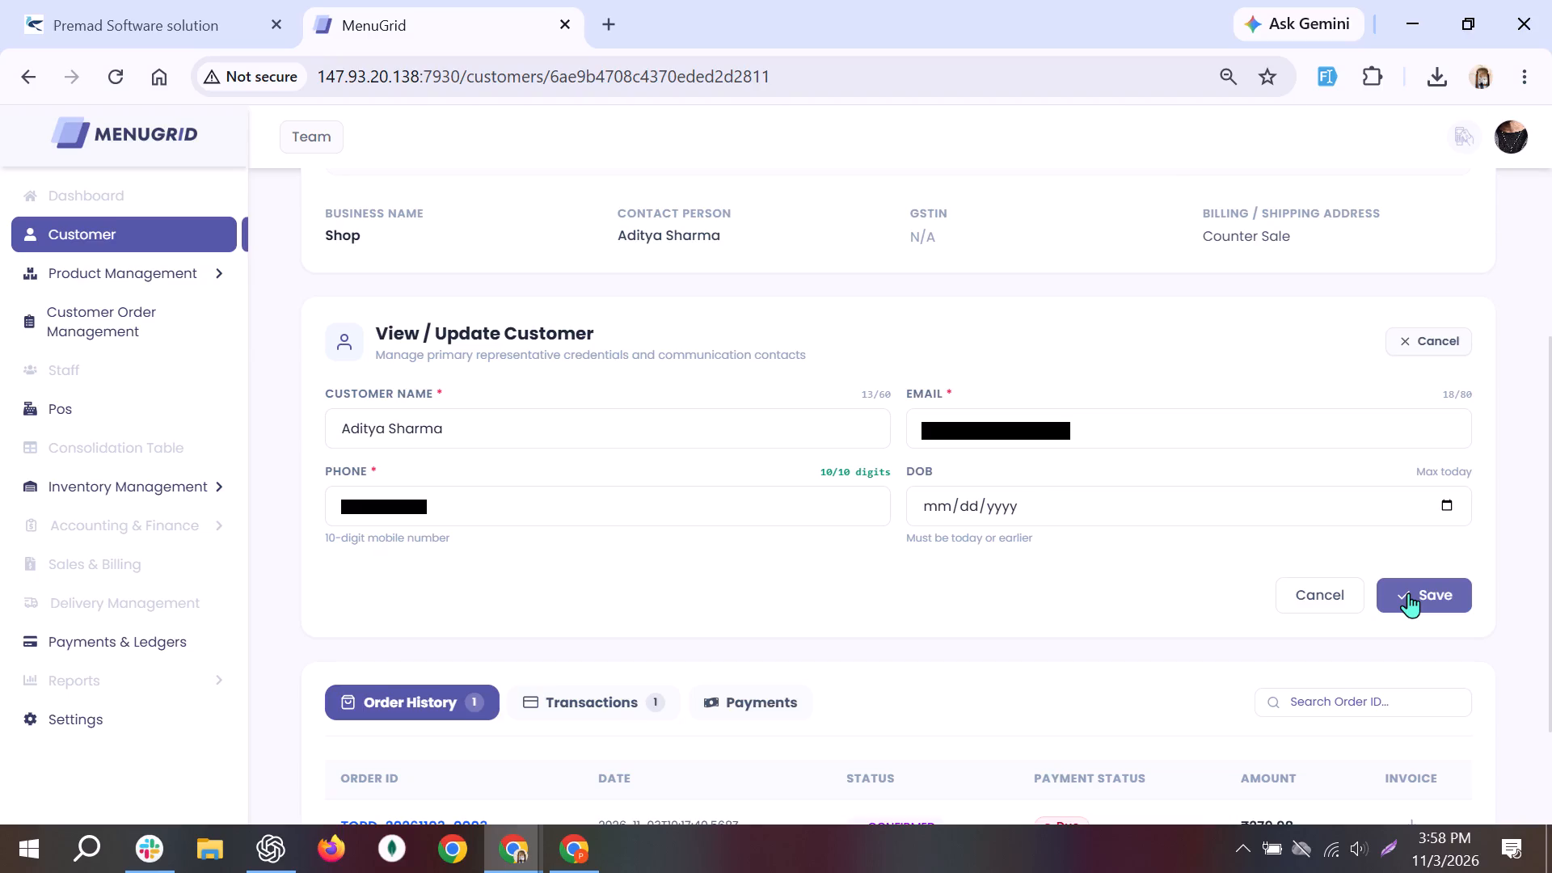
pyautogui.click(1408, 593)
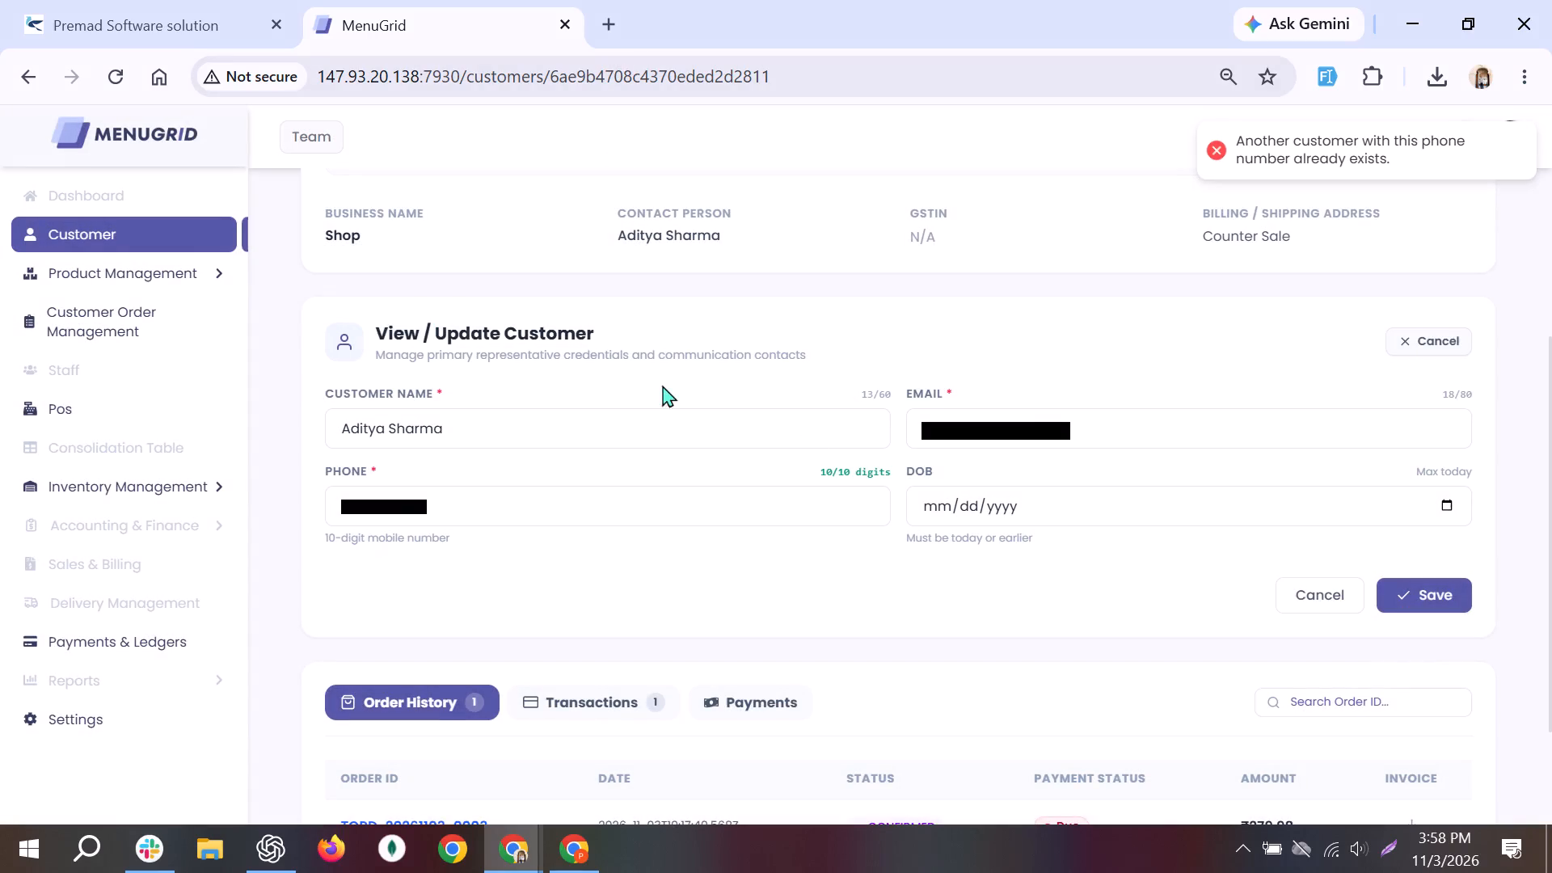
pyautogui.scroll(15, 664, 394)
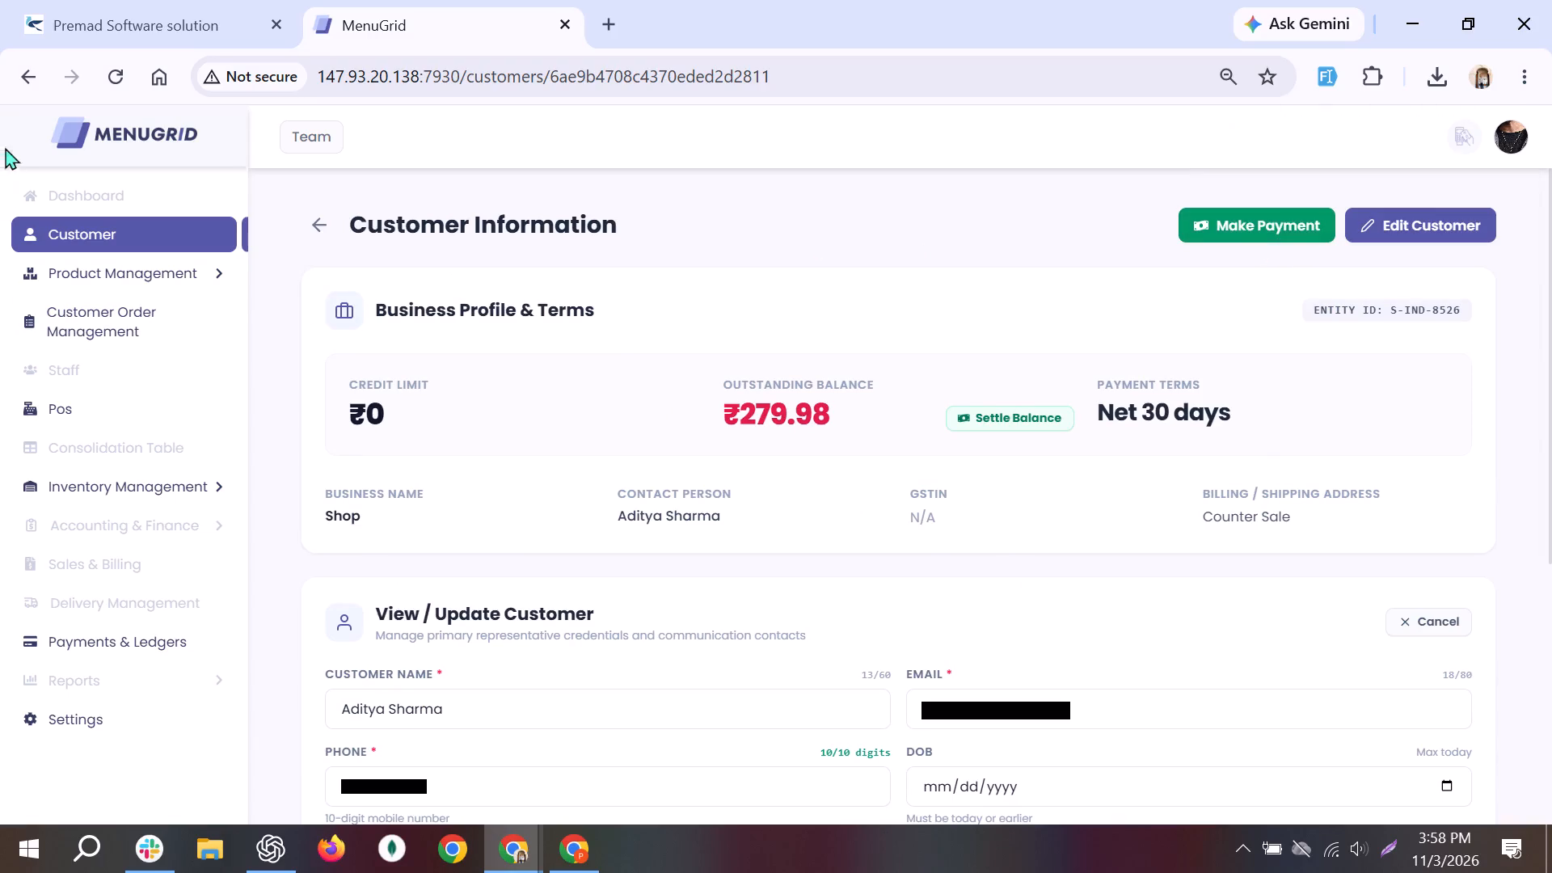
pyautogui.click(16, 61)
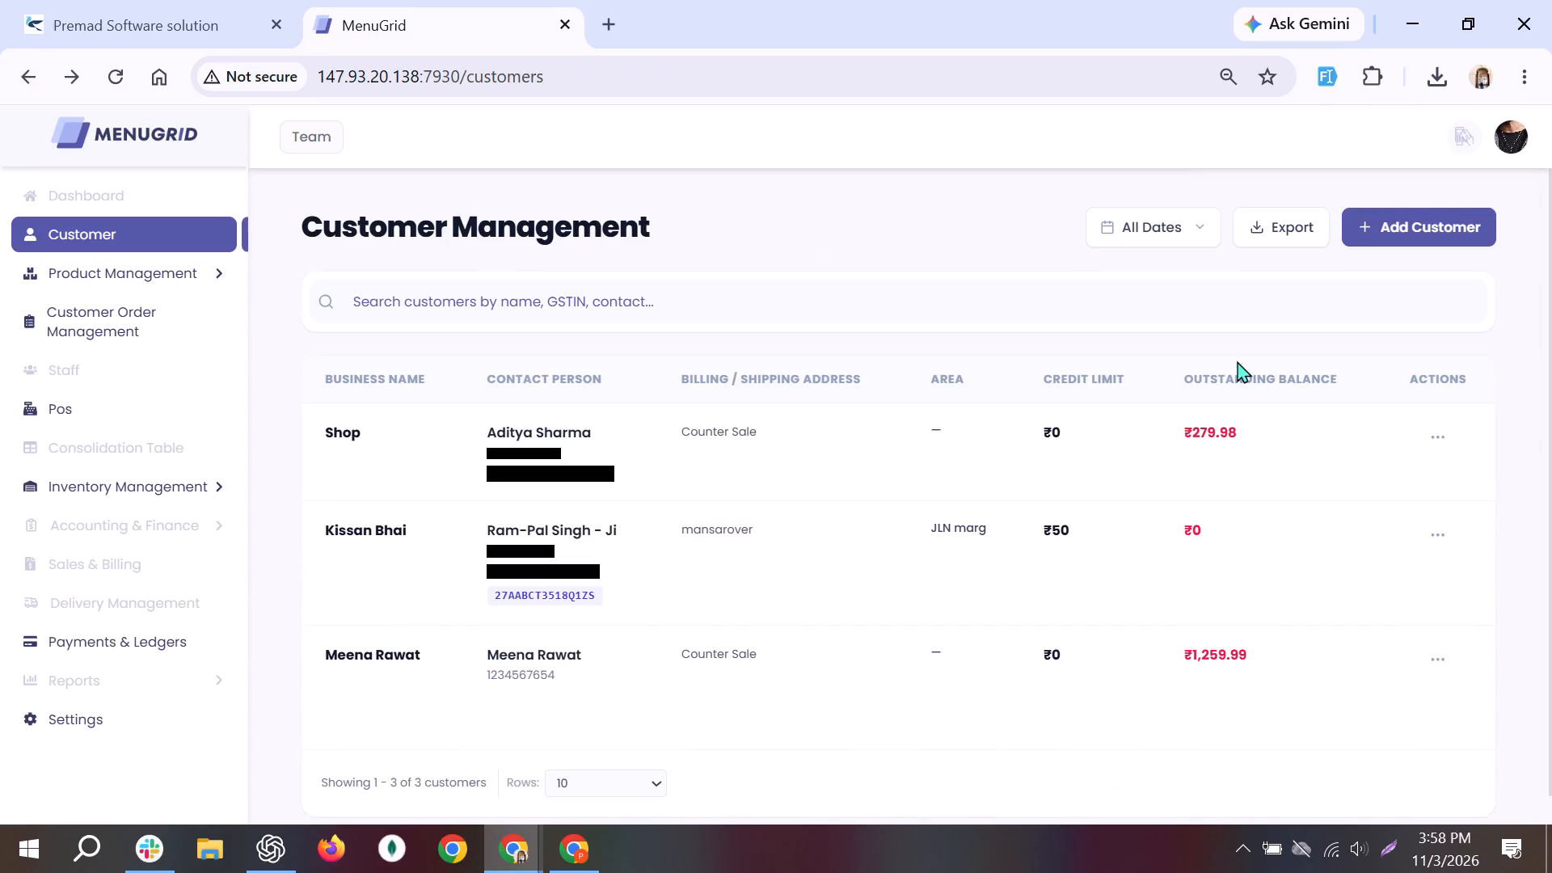
# Start a new customer record with the business name FPF Cafe.
pyautogui.click(1381, 242)
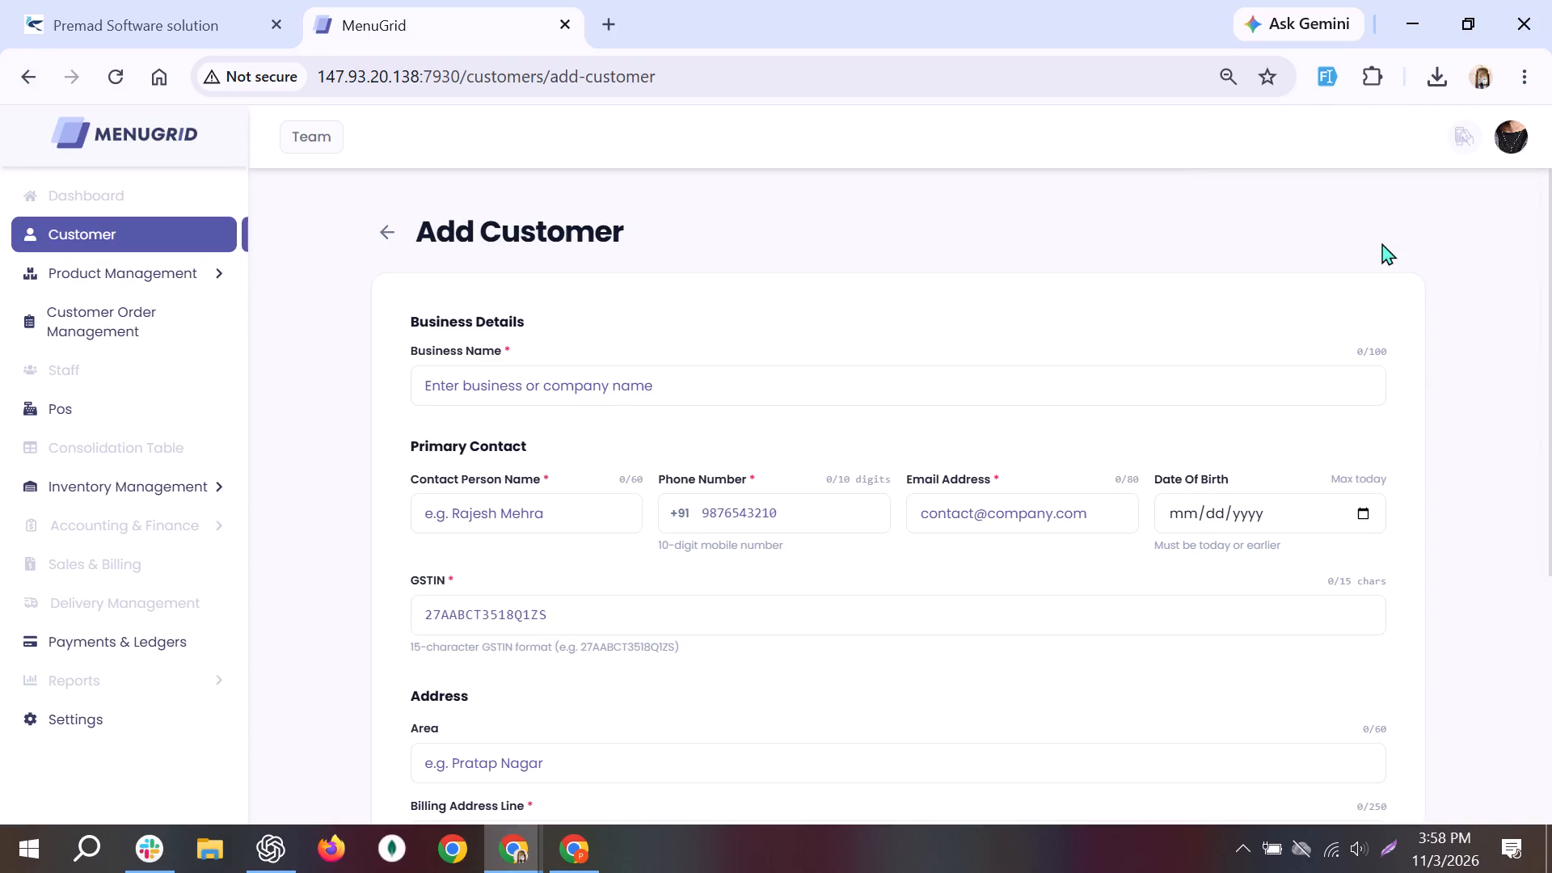
pyautogui.click(18, 70)
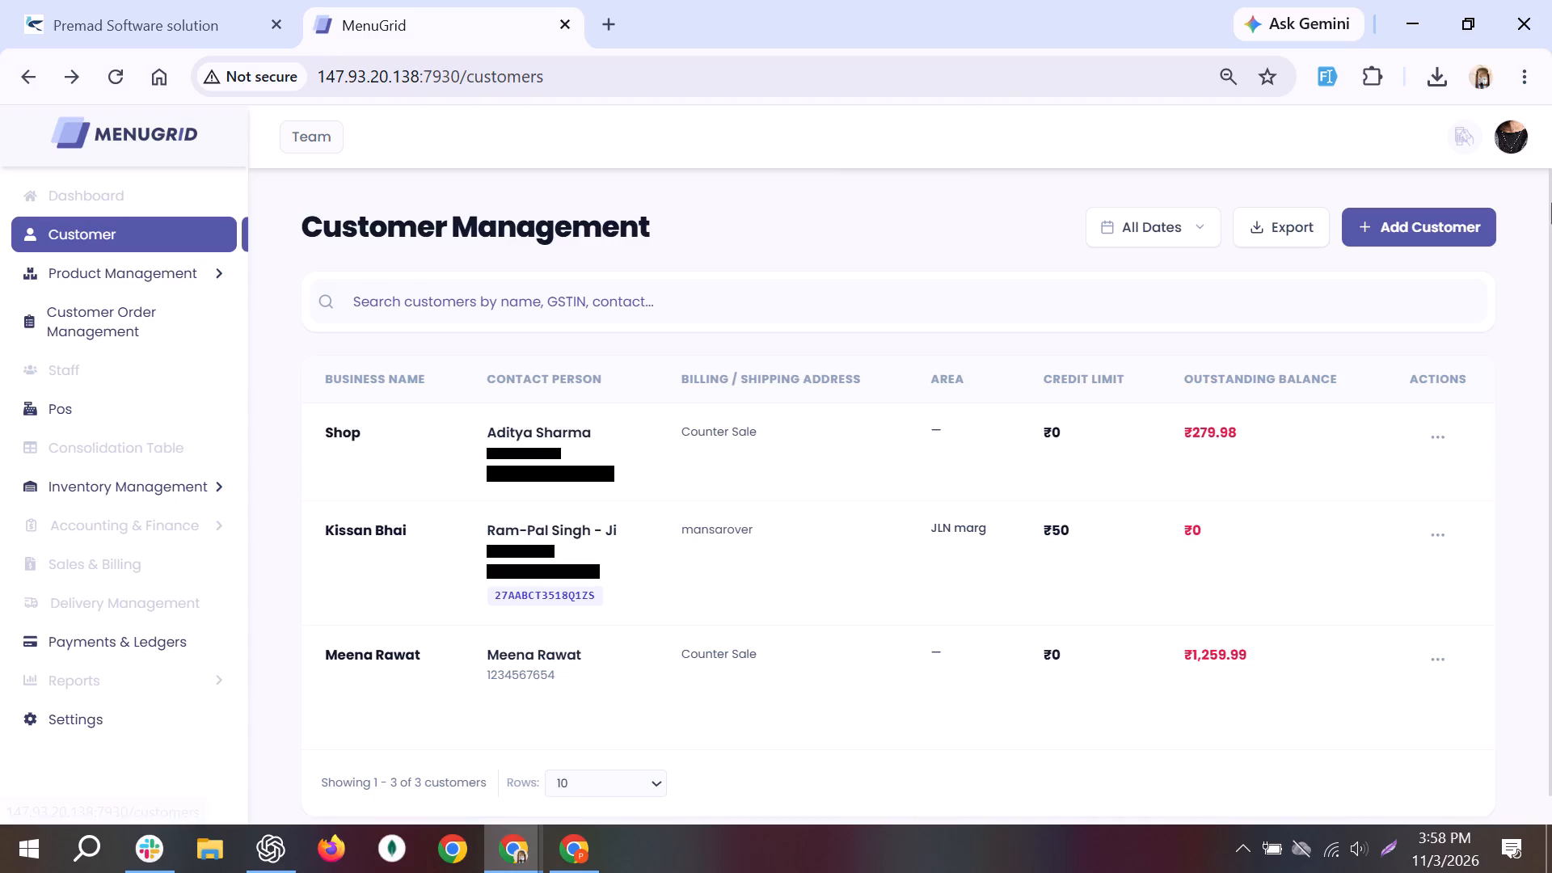
pyautogui.click(1445, 218)
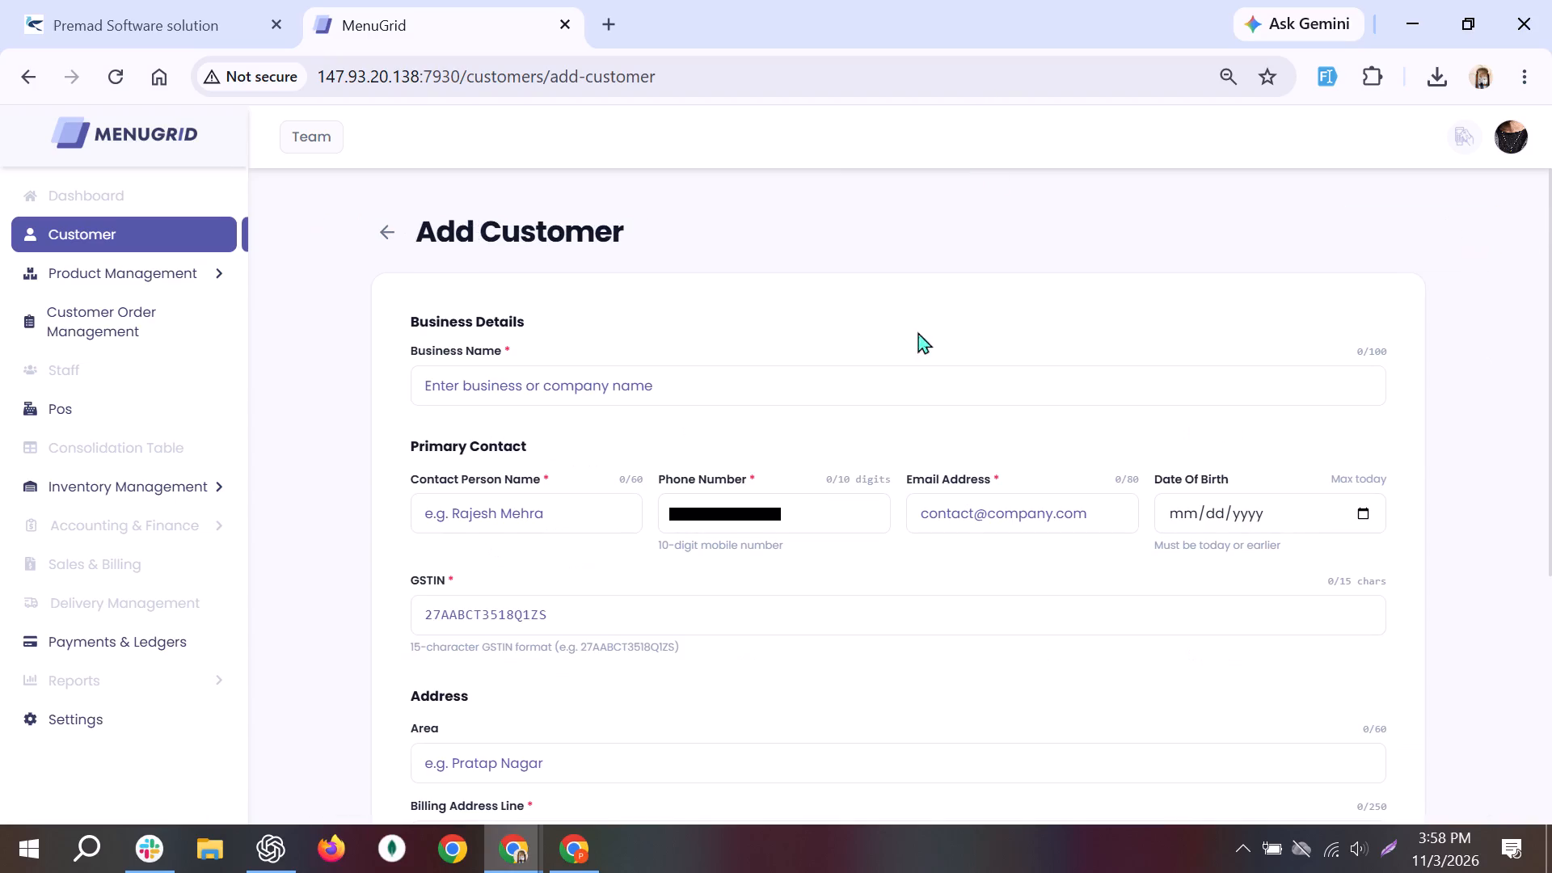
pyautogui.click(721, 393)
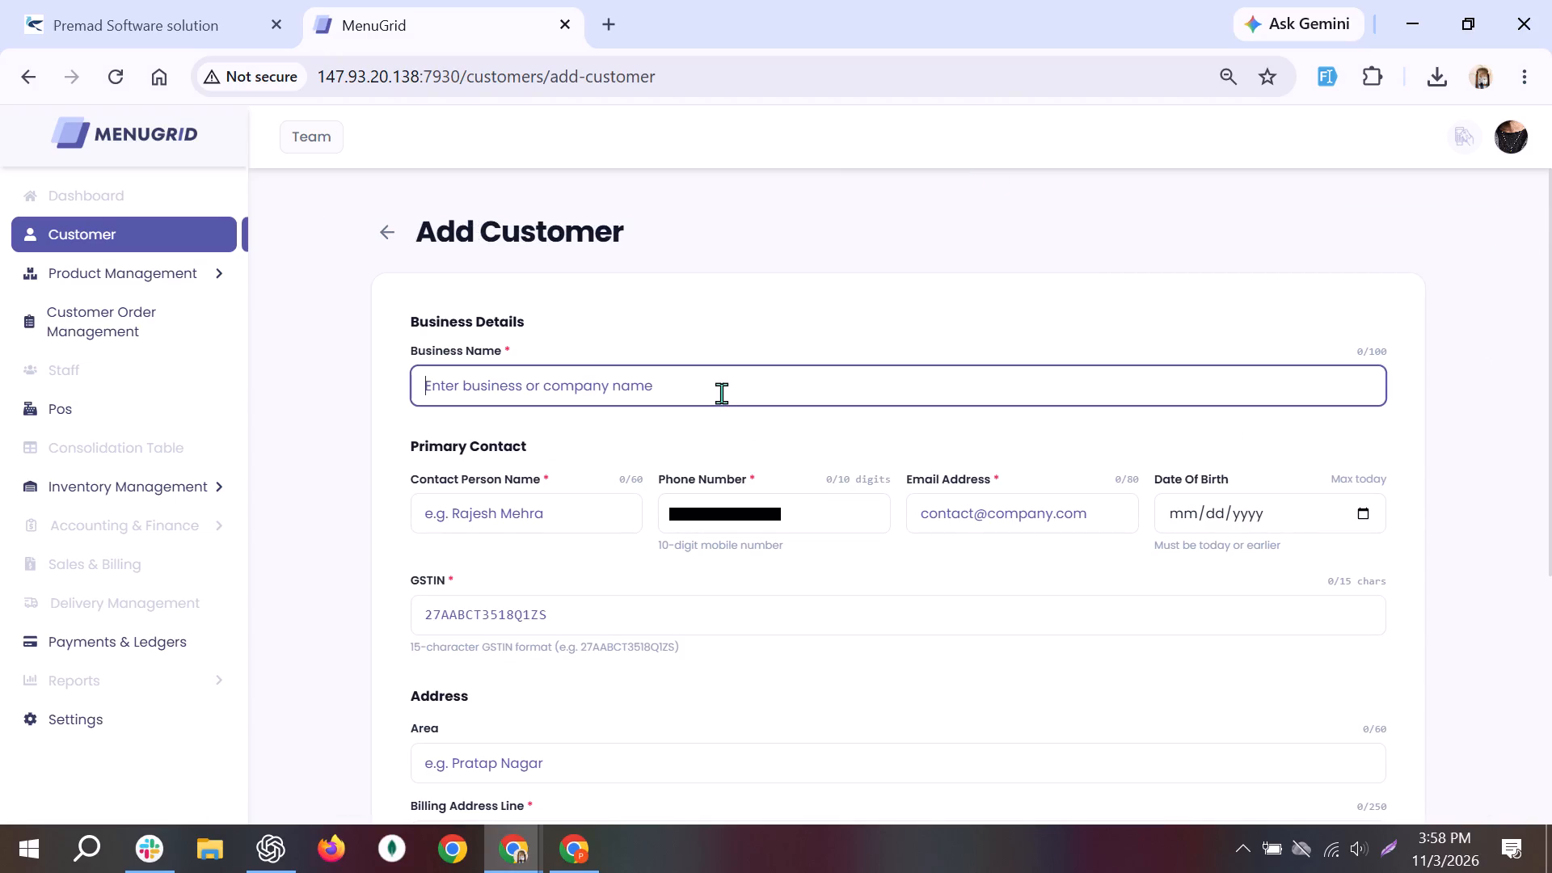
pyautogui.hotkey('shift', 'f')
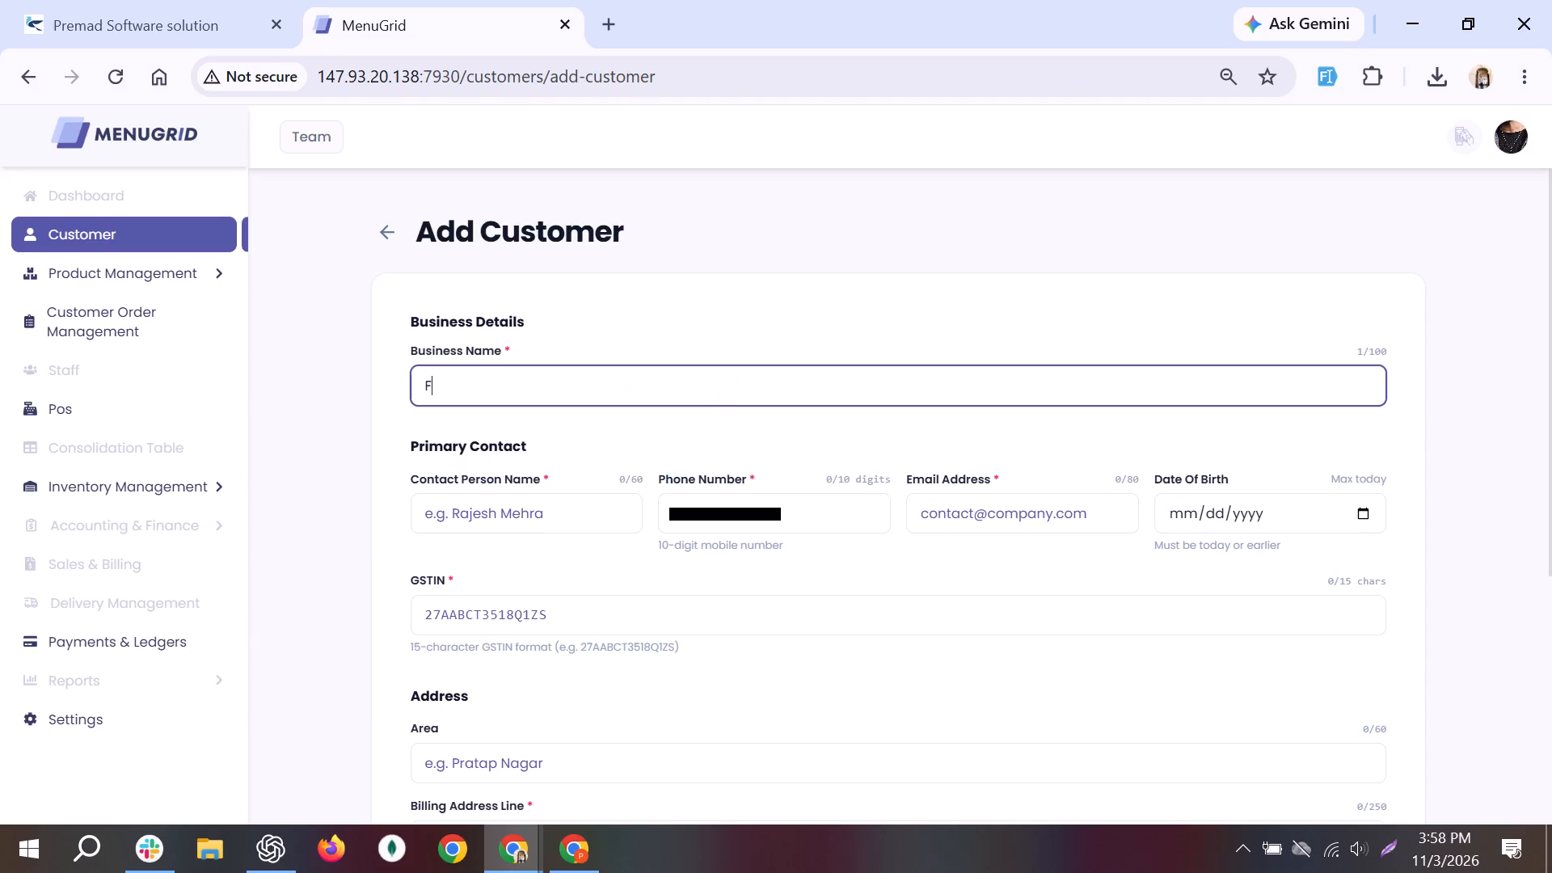
pyautogui.hotkey('shift', 'BackSpace')
pyautogui.hotkey('shift', 'f')
pyautogui.hotkey('shift', 'p')
pyautogui.hotkey('shift', 'f')
pyautogui.press('space')
pyautogui.write('cafe')
# Fill in the contact person's name for the new FPF Cafe customer.
pyautogui.click(563, 514)
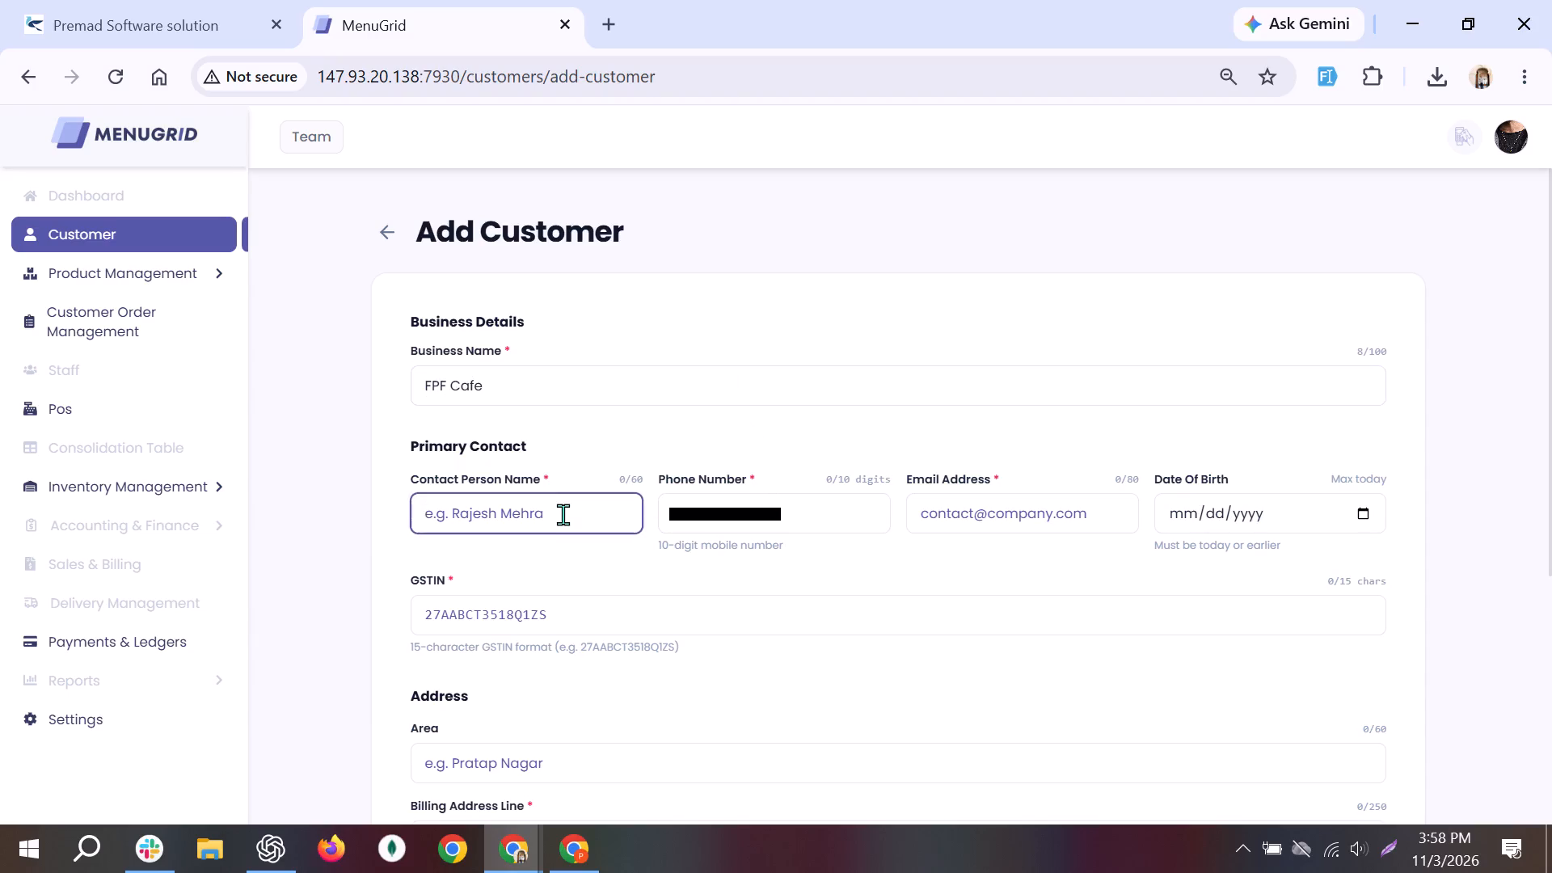
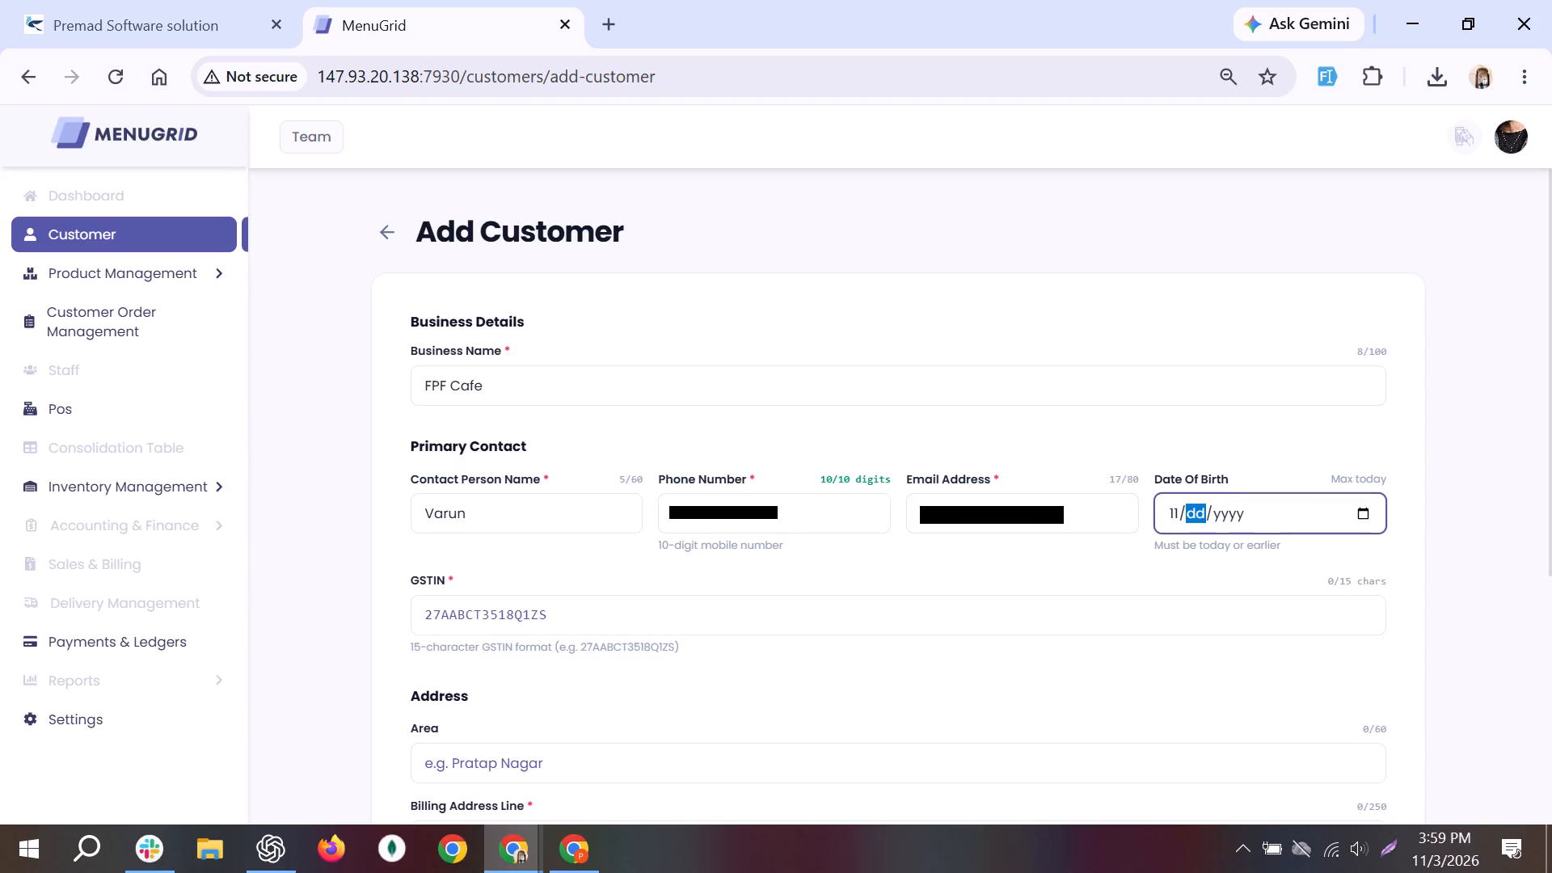
# Complete the contact person's date of birth for the FPF Cafe customer.
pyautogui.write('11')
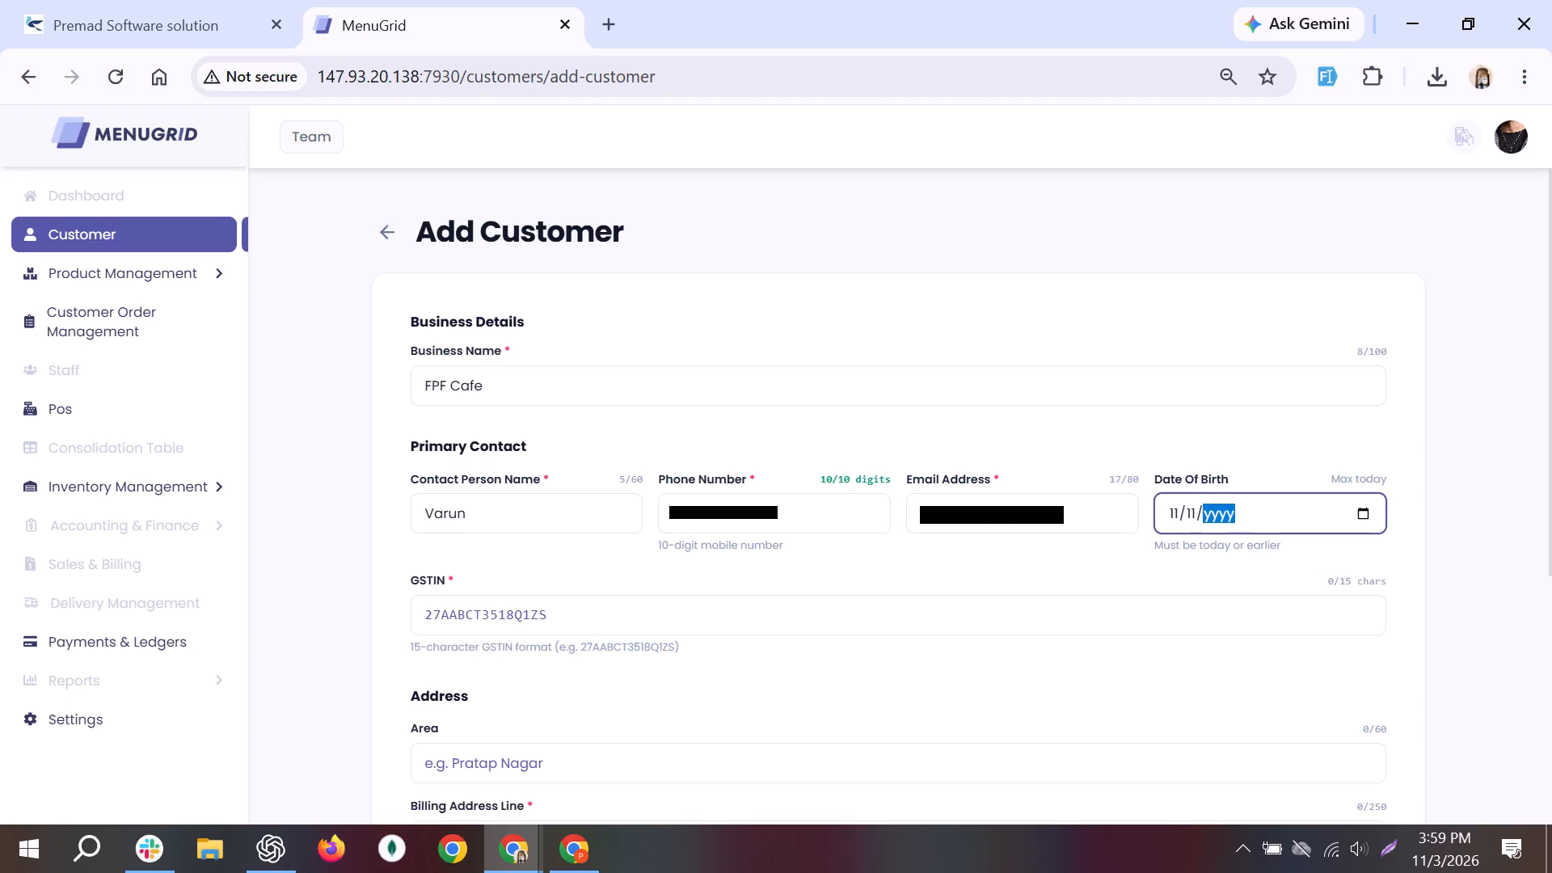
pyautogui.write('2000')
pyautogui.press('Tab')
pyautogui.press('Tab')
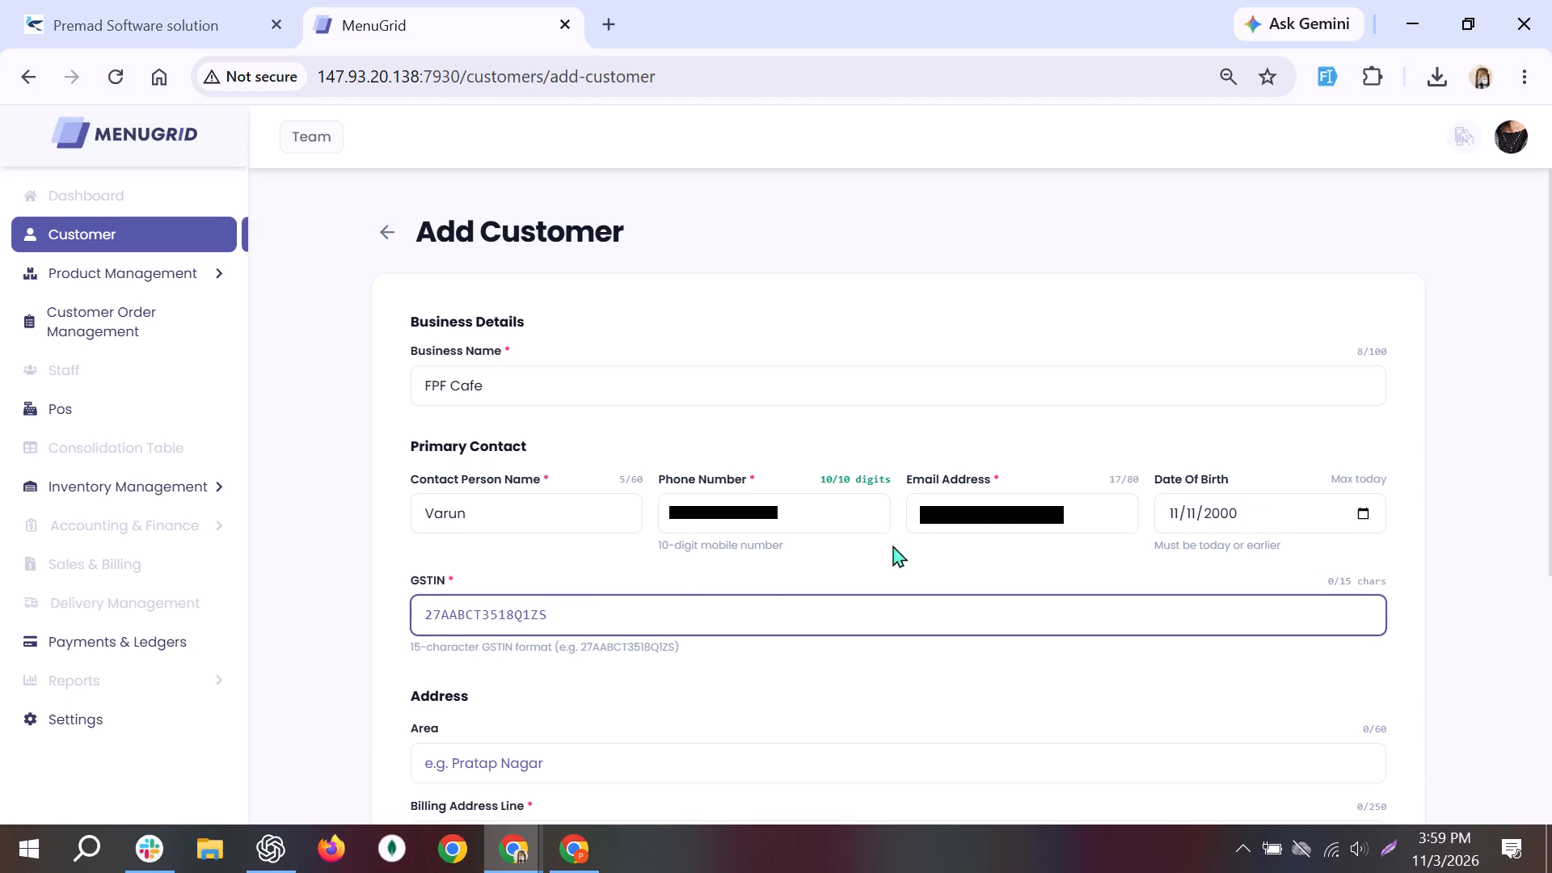
# Fill in the GSTIN with a copy of the example GSTIN from the field's format hint.
pyautogui.doubleClick(622, 646)
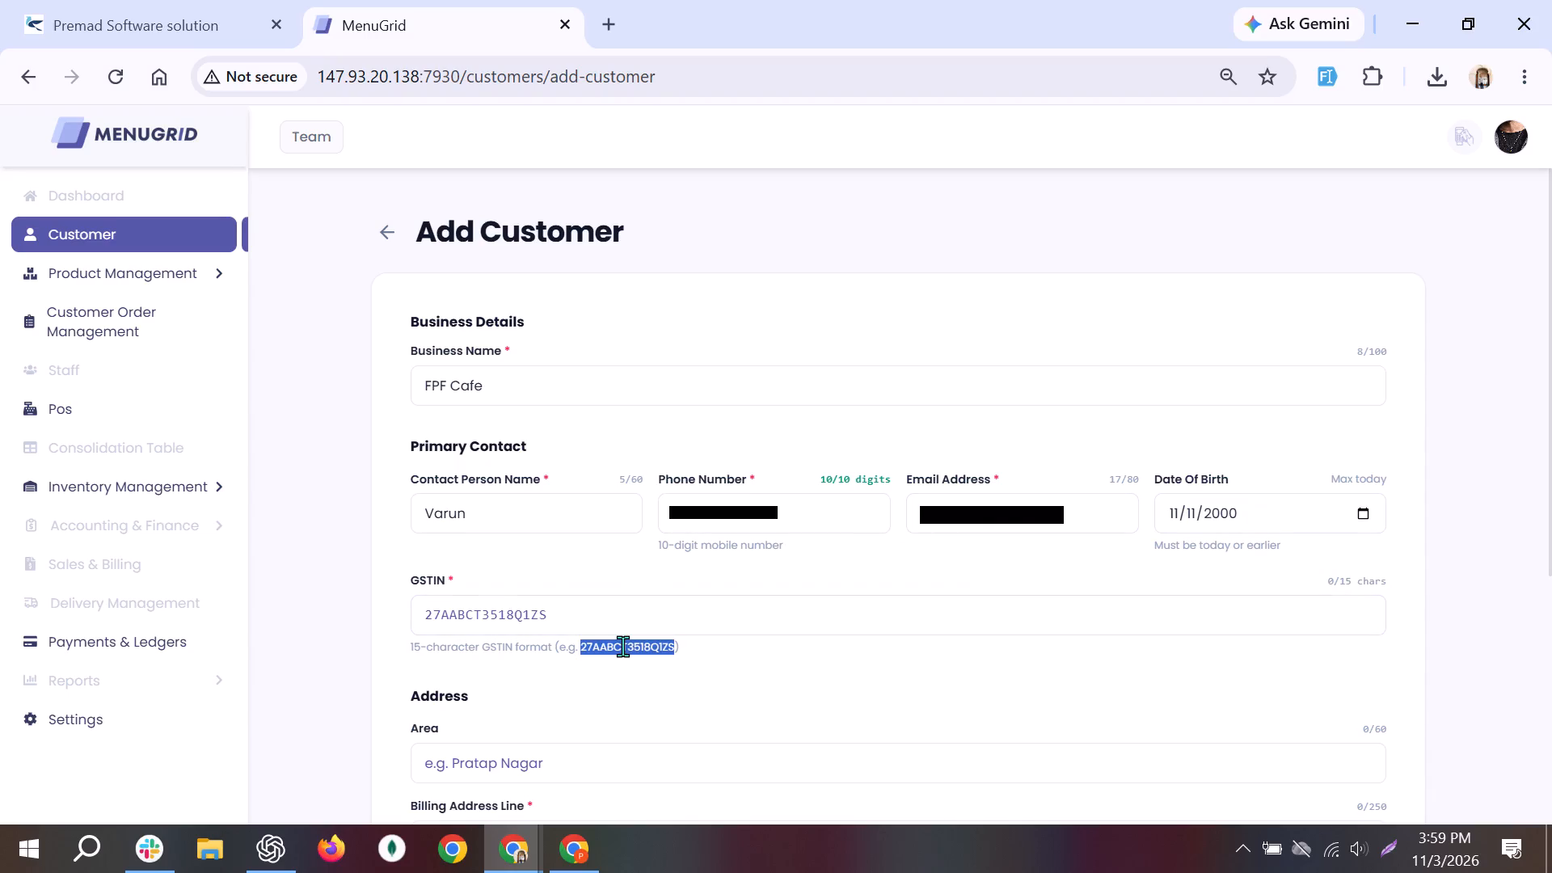
pyautogui.hotkey('ctrl', 'c')
pyautogui.click(551, 610)
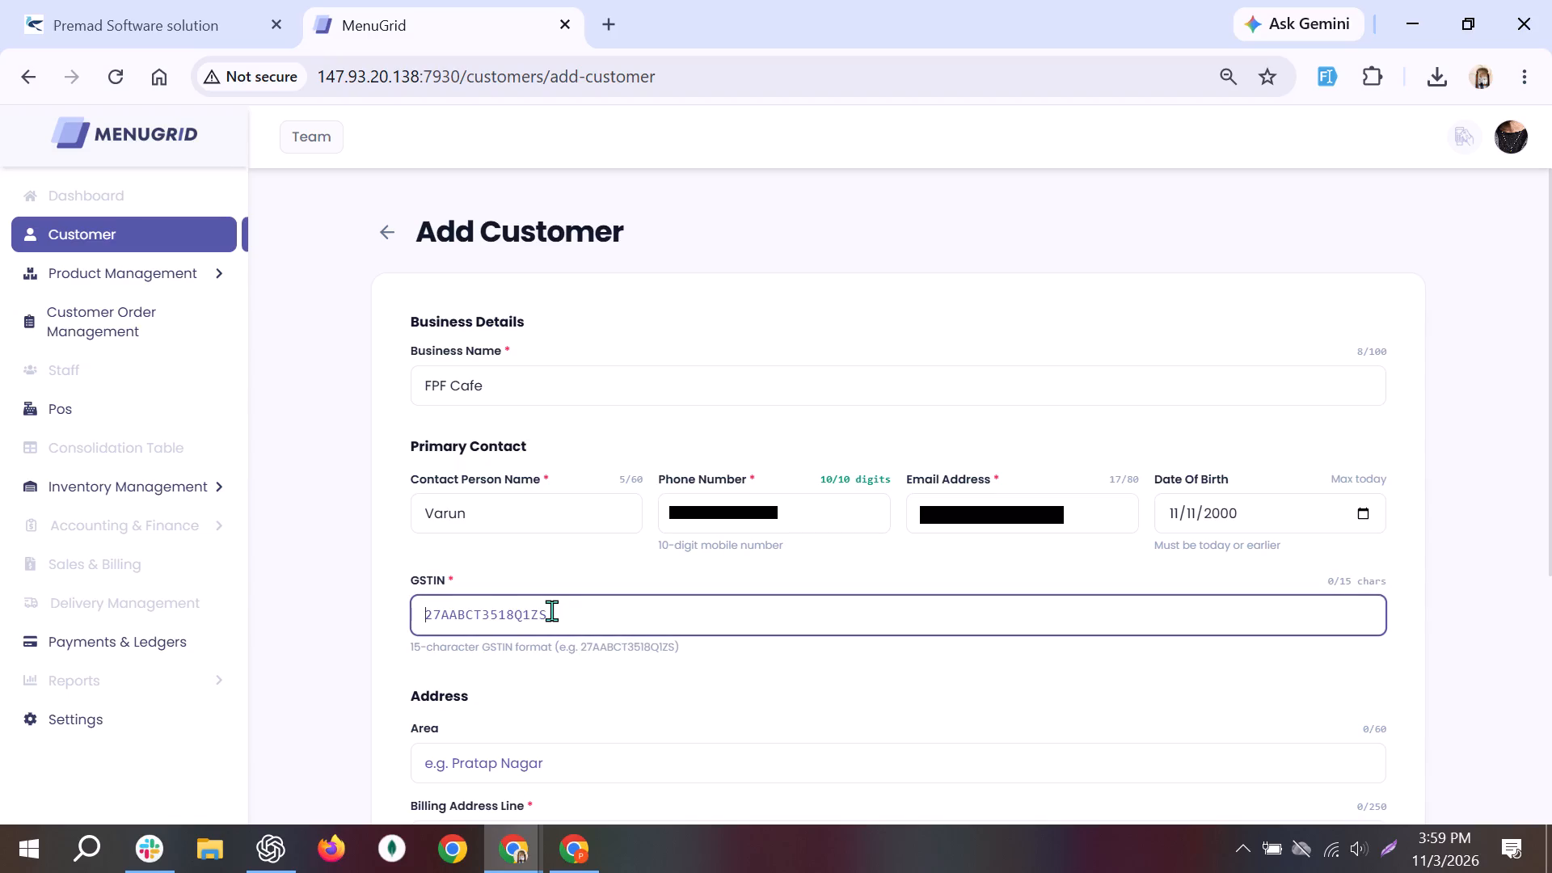
pyautogui.hotkey('ctrl', 'v')
# Enter SFS as both the area and the billing address line of the FPF Cafe customer.
pyautogui.scroll(-2, 551, 610)
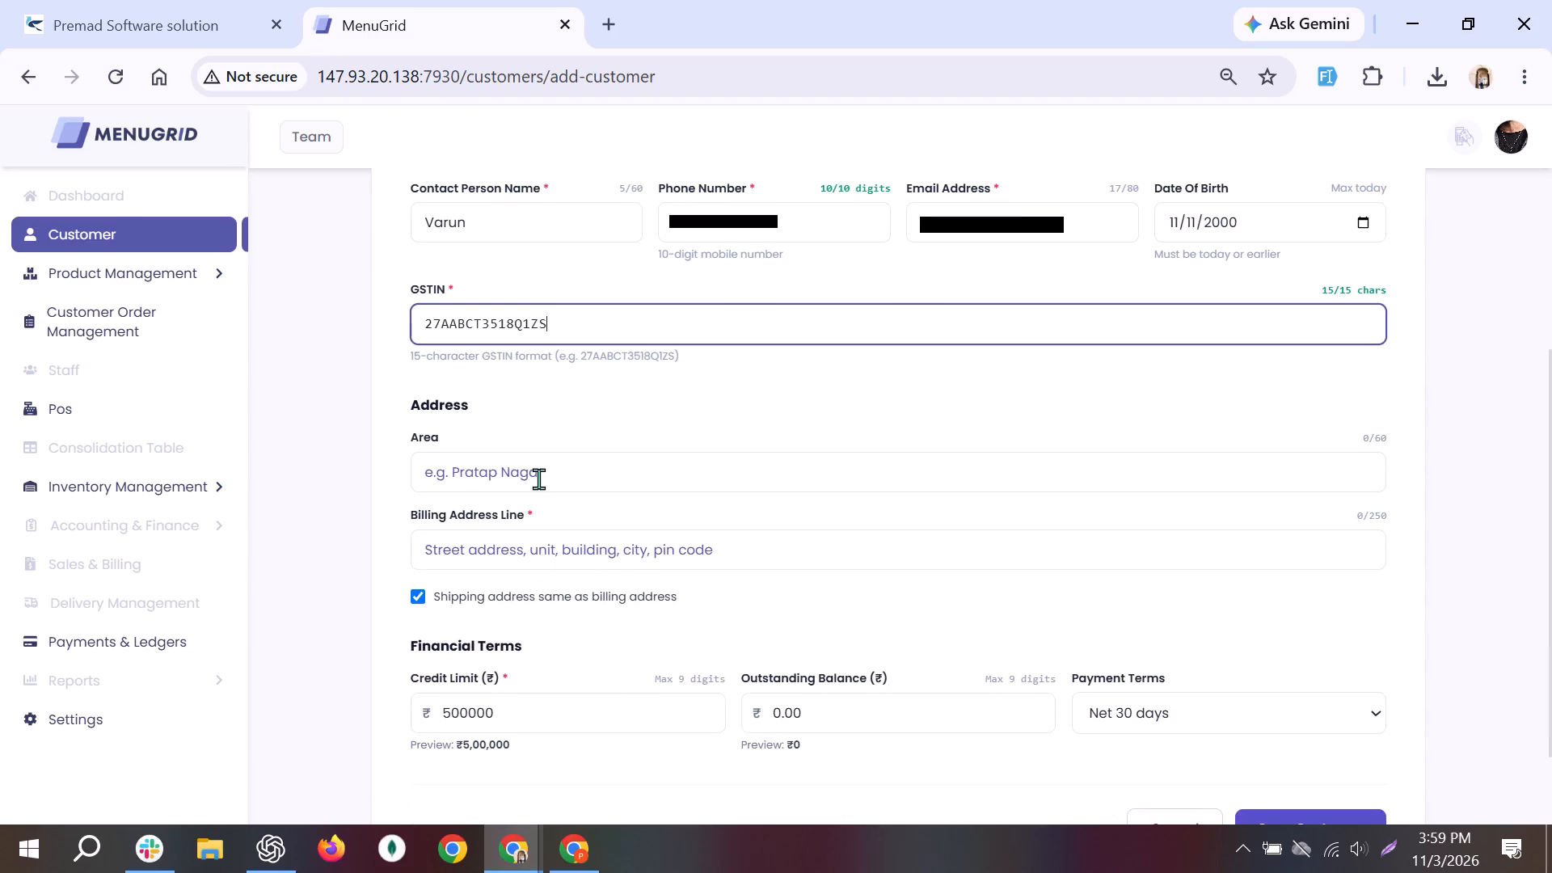
pyautogui.click(538, 474)
pyautogui.write('SFS')
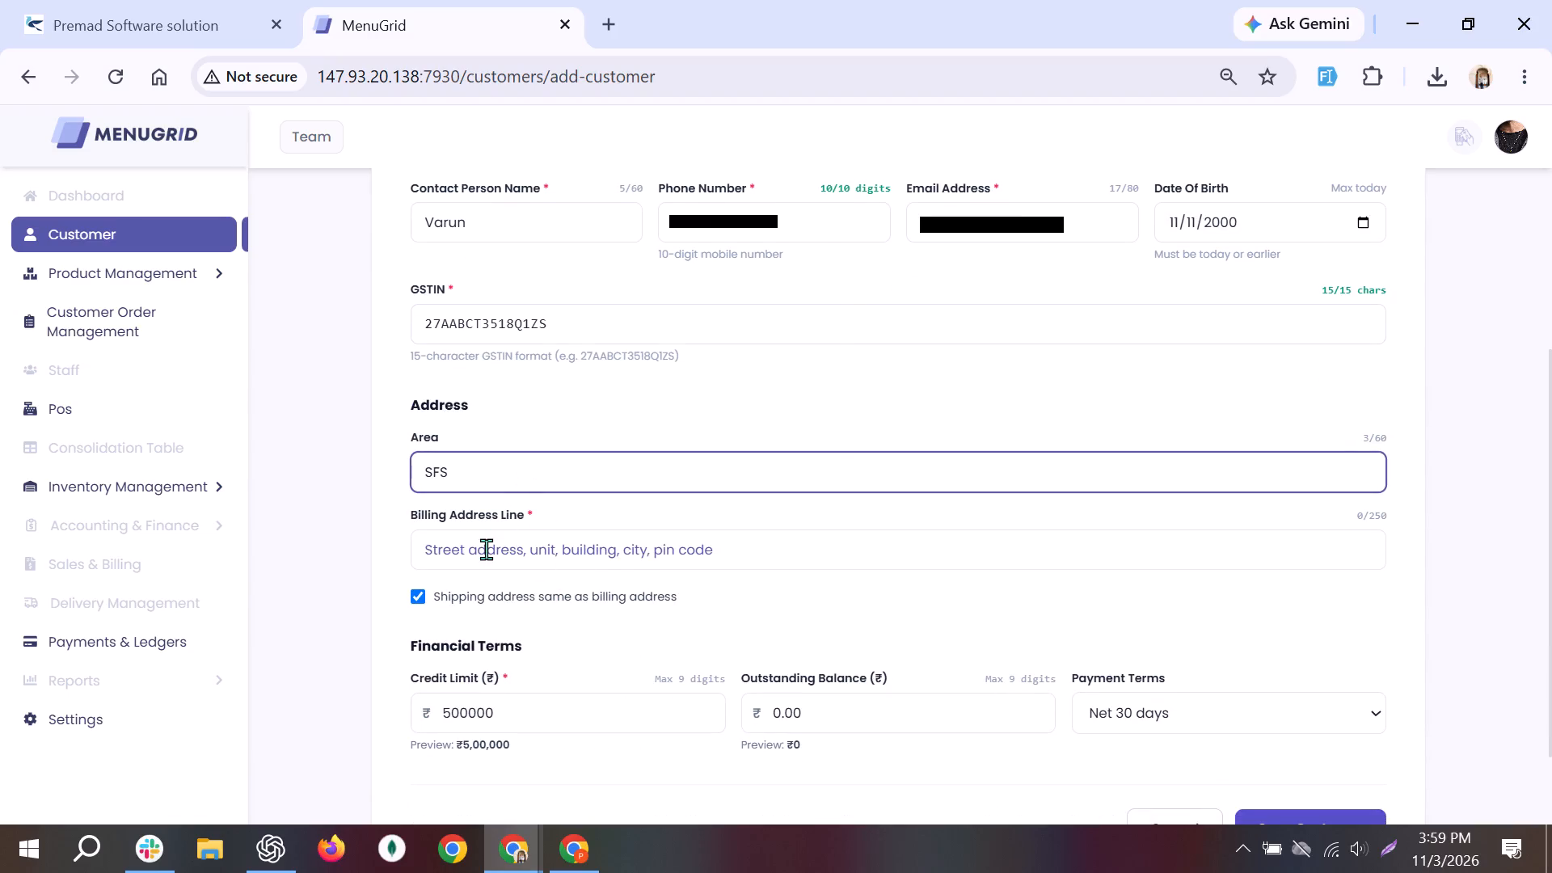
pyautogui.click(486, 549)
pyautogui.write('SFD')
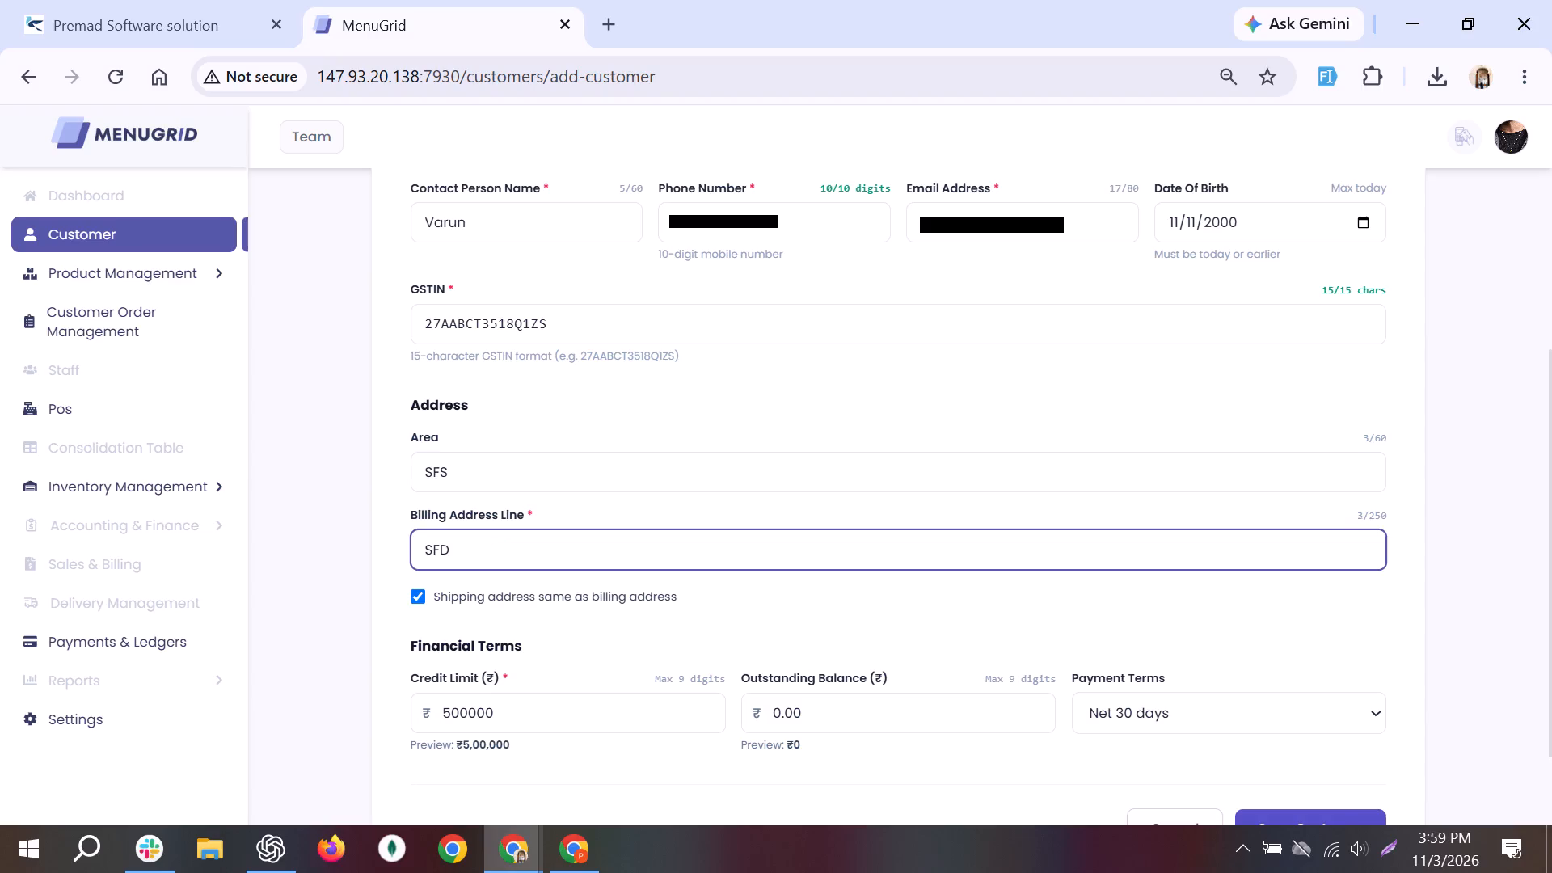
pyautogui.hotkey('shift', 'BackSpace')
pyautogui.hotkey('shift', 's')
# Clear the credit limit completely and try to save the FPF Cafe customer without one.
pyautogui.scroll(-1, 618, 634)
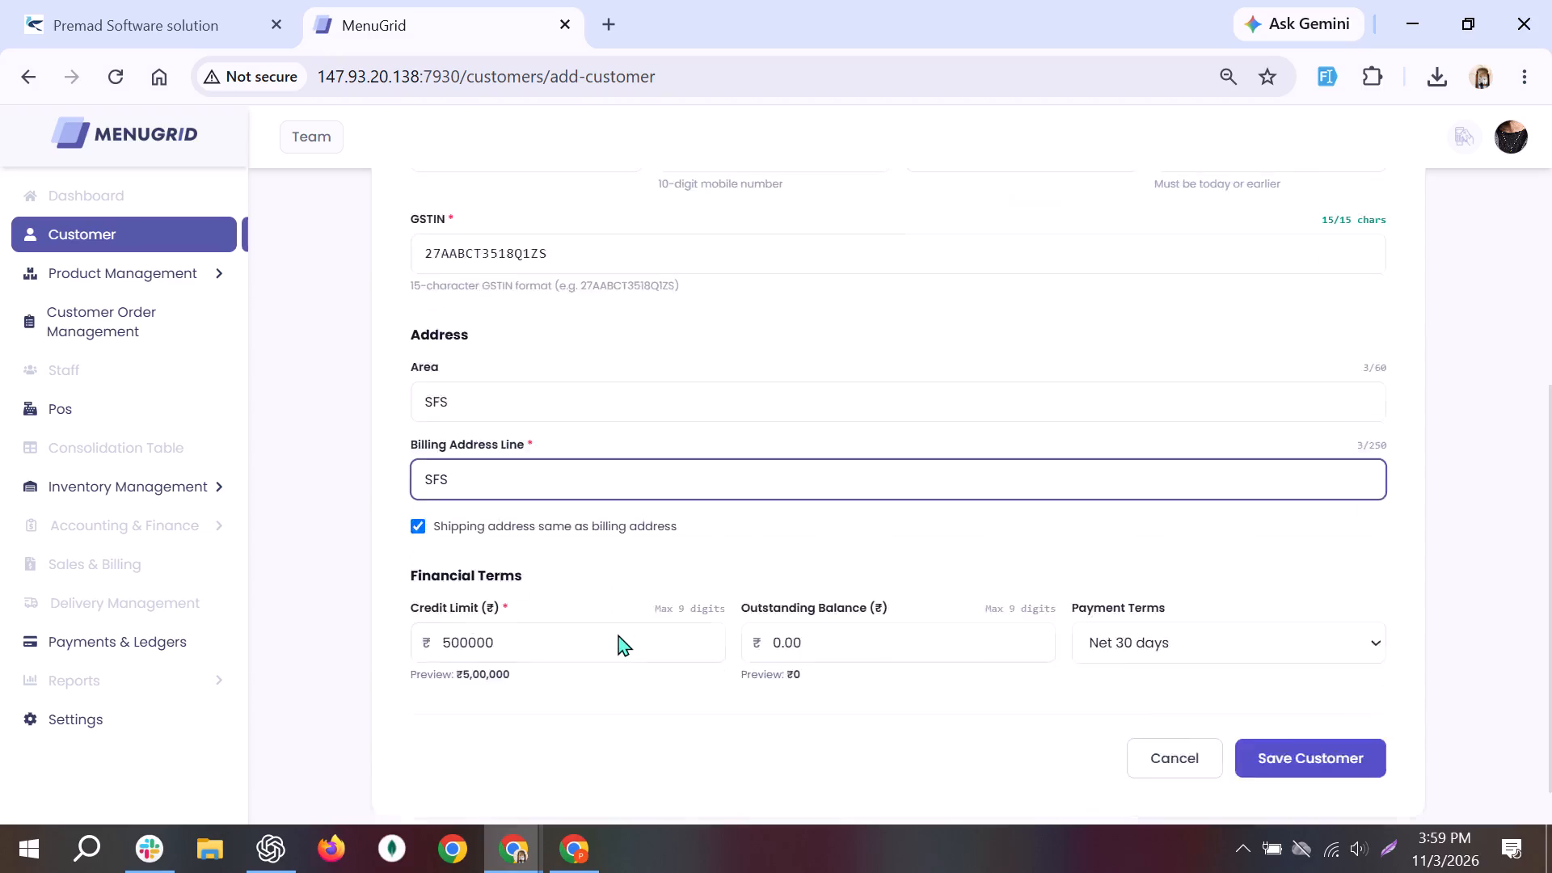
pyautogui.click(666, 603)
pyautogui.press('BackSpace')
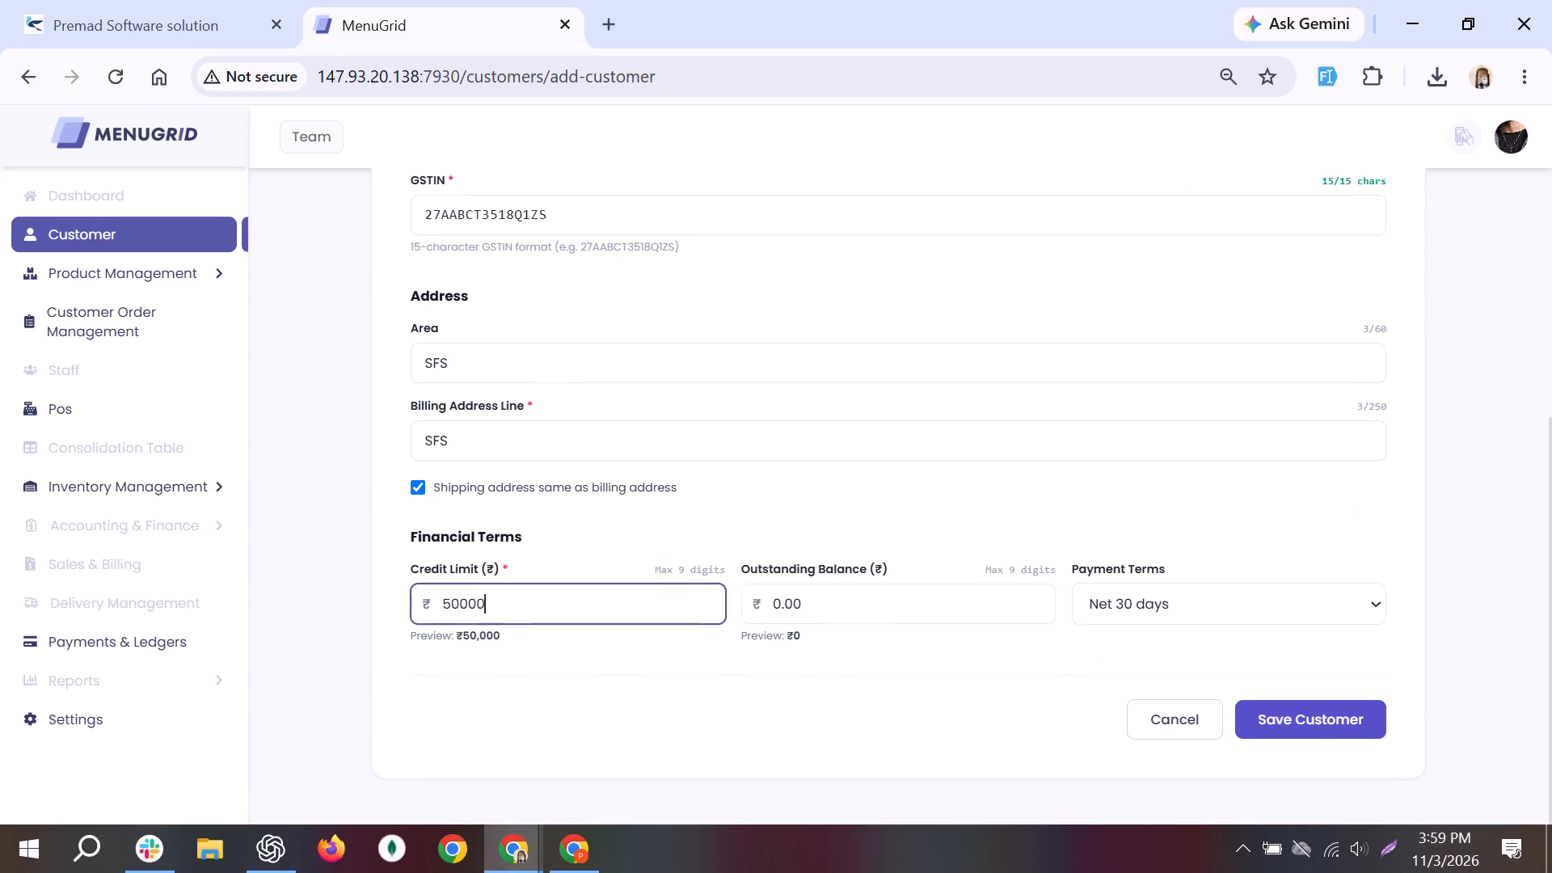
pyautogui.press('BackSpace')
pyautogui.press('BackSpace')
pyautogui.press('BackSpace')
pyautogui.press('BackSpace')
pyautogui.press('BackSpace')
pyautogui.press('BackSpace')
pyautogui.click(1315, 727)
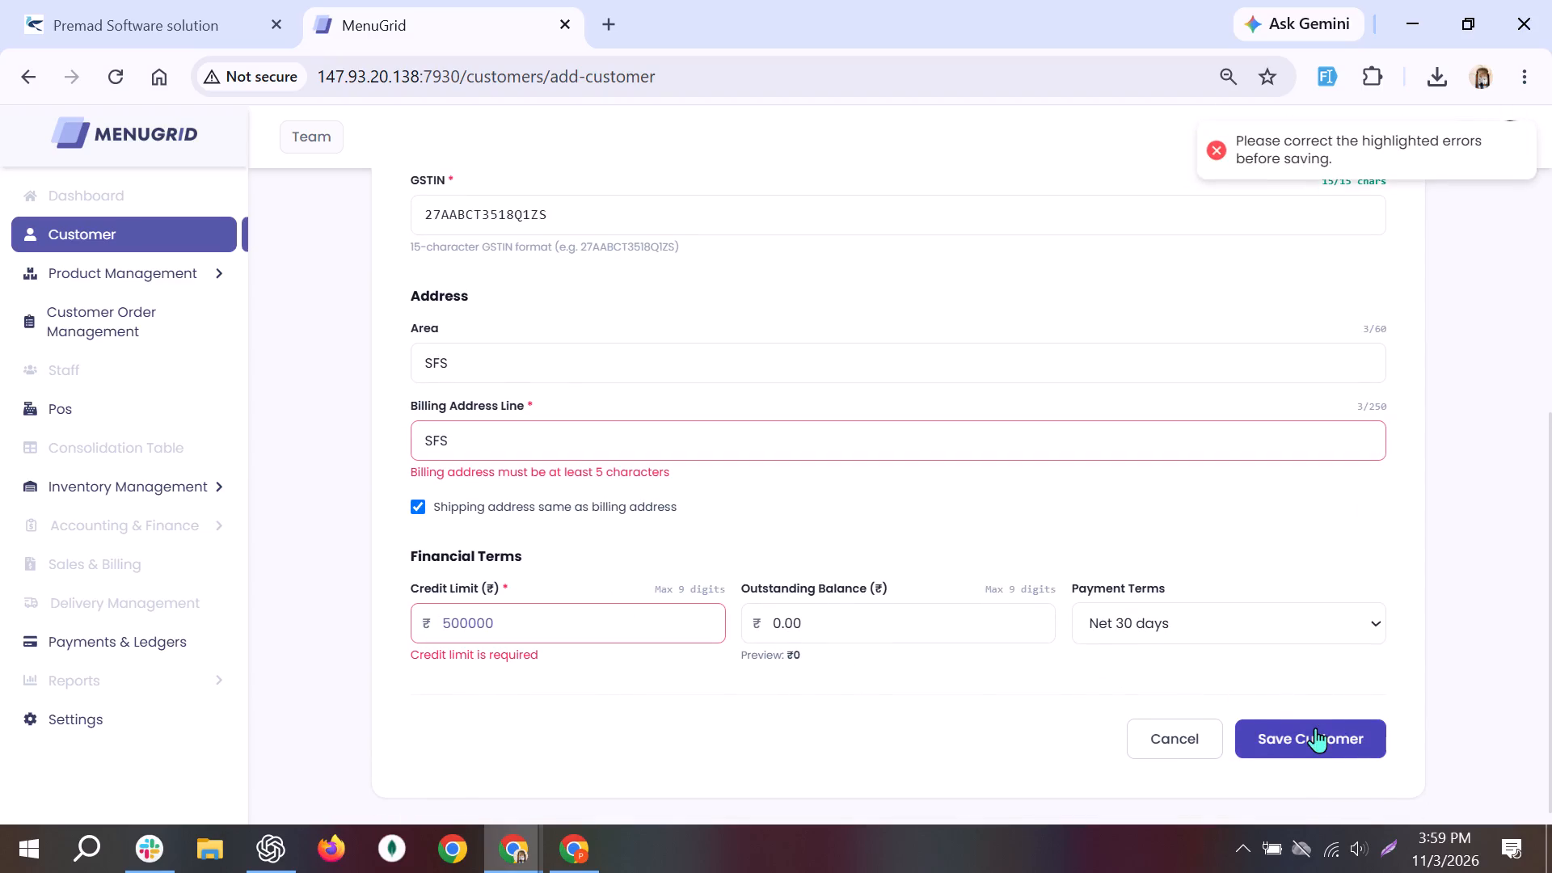
# Extend the billing address line after SFS with the locality name.
pyautogui.click(824, 445)
pyautogui.press('space')
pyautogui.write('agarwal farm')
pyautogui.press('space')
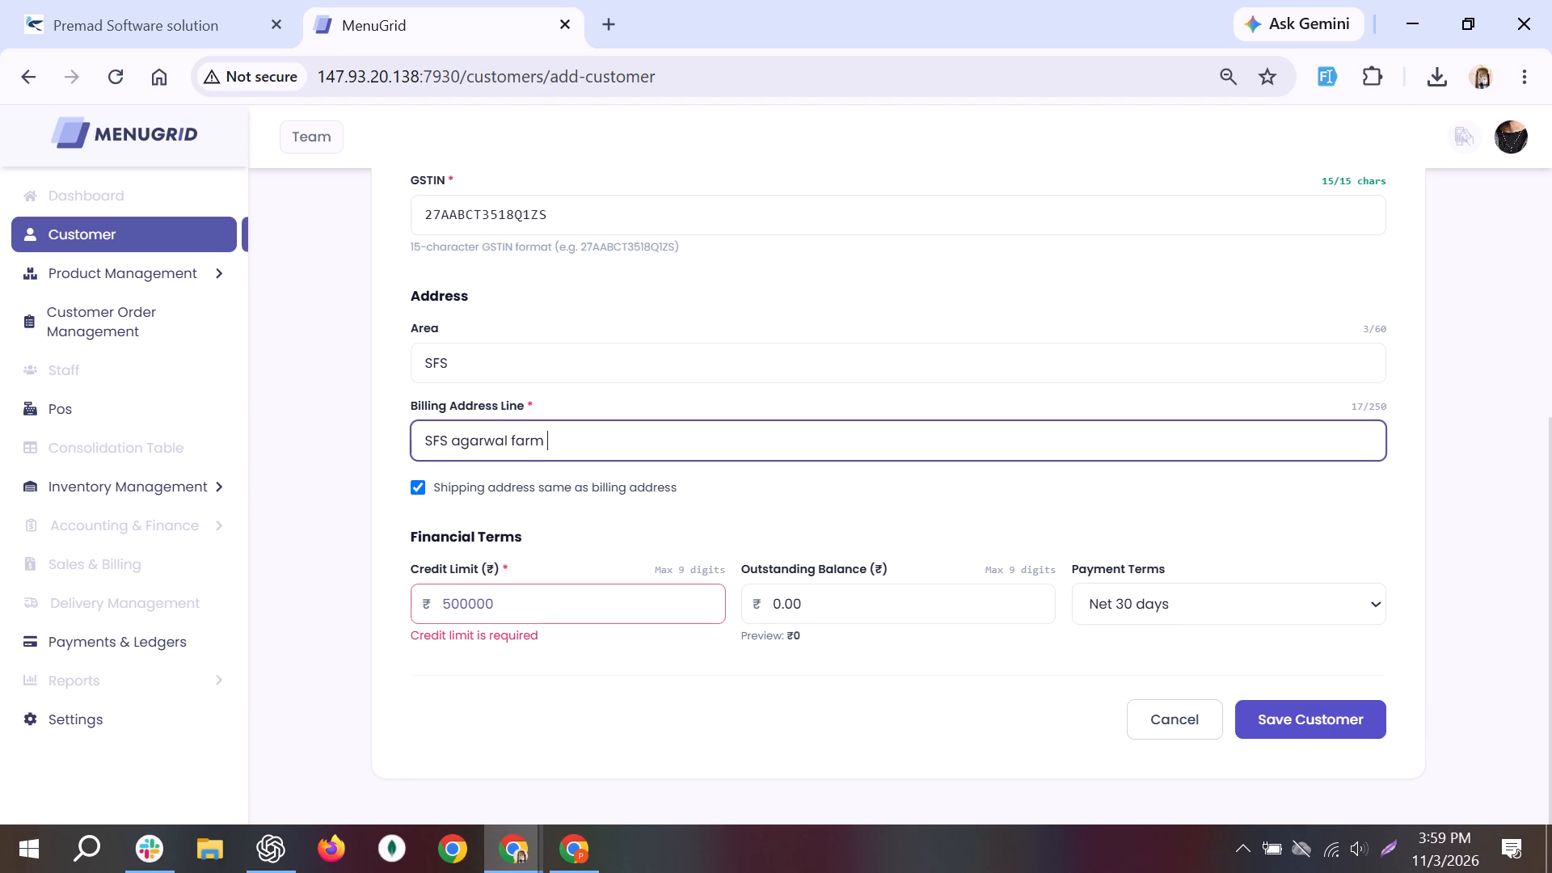
# Set the credit limit to 0 and save the FPF Cafe customer.
pyautogui.click(627, 601)
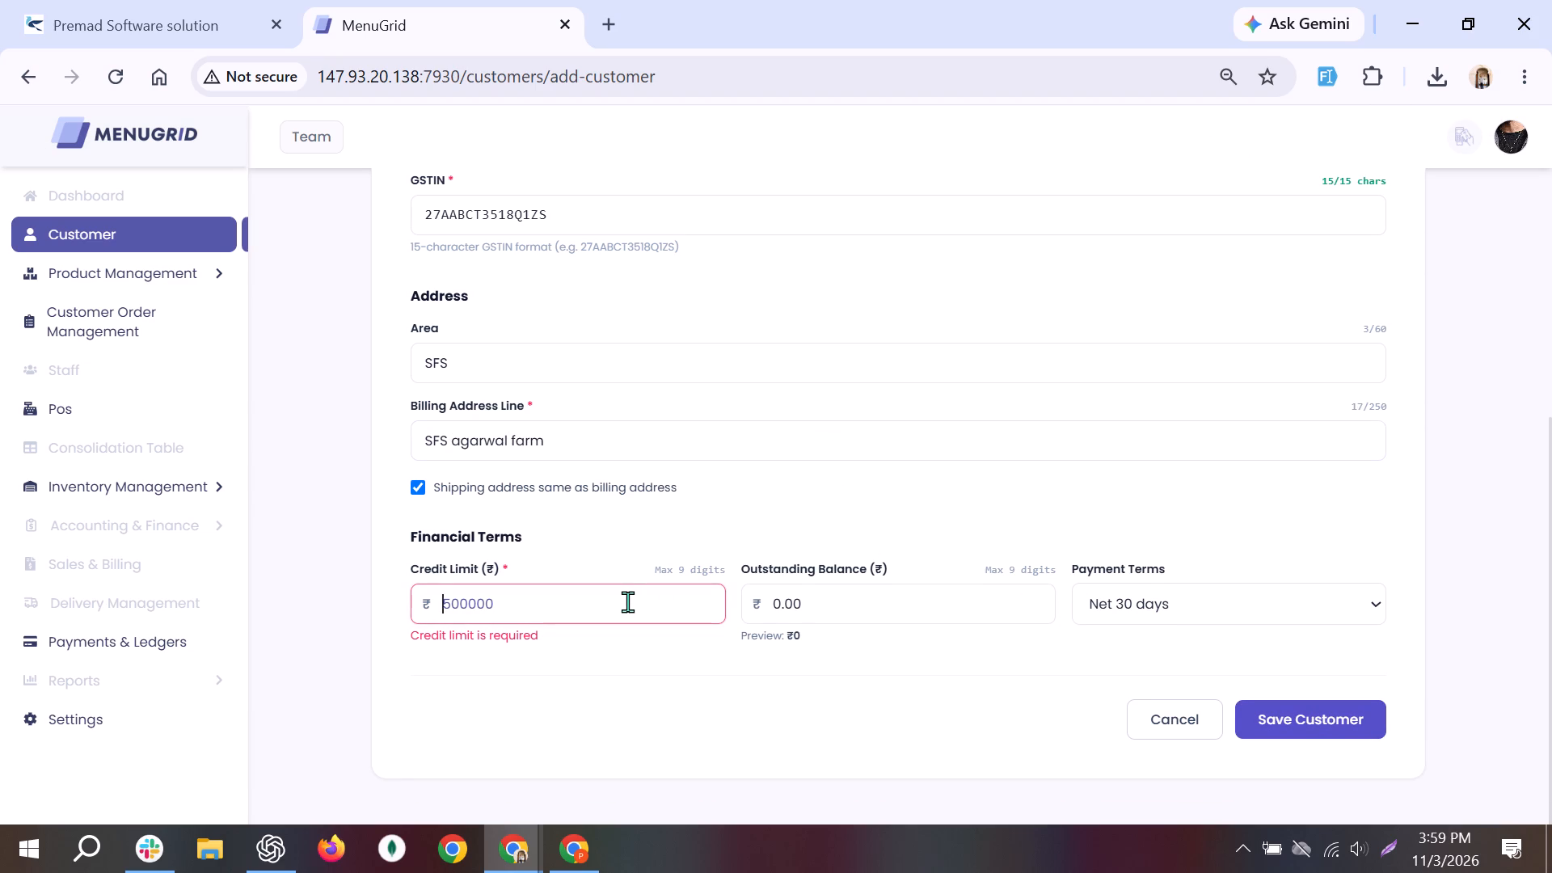
pyautogui.press('0')
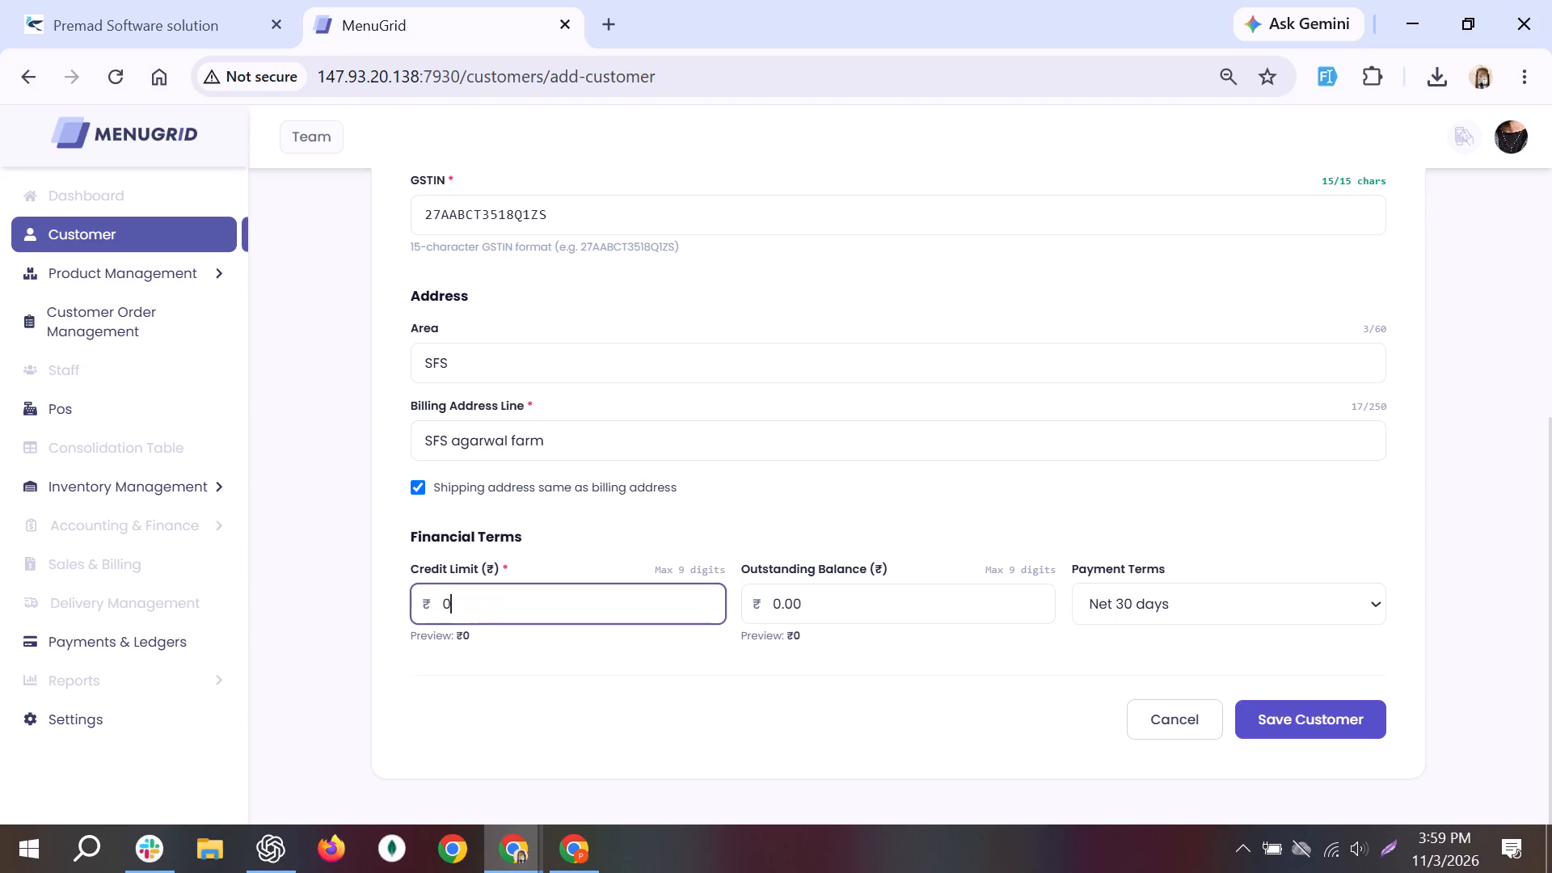
pyautogui.click(1344, 711)
pyautogui.click(1344, 711)
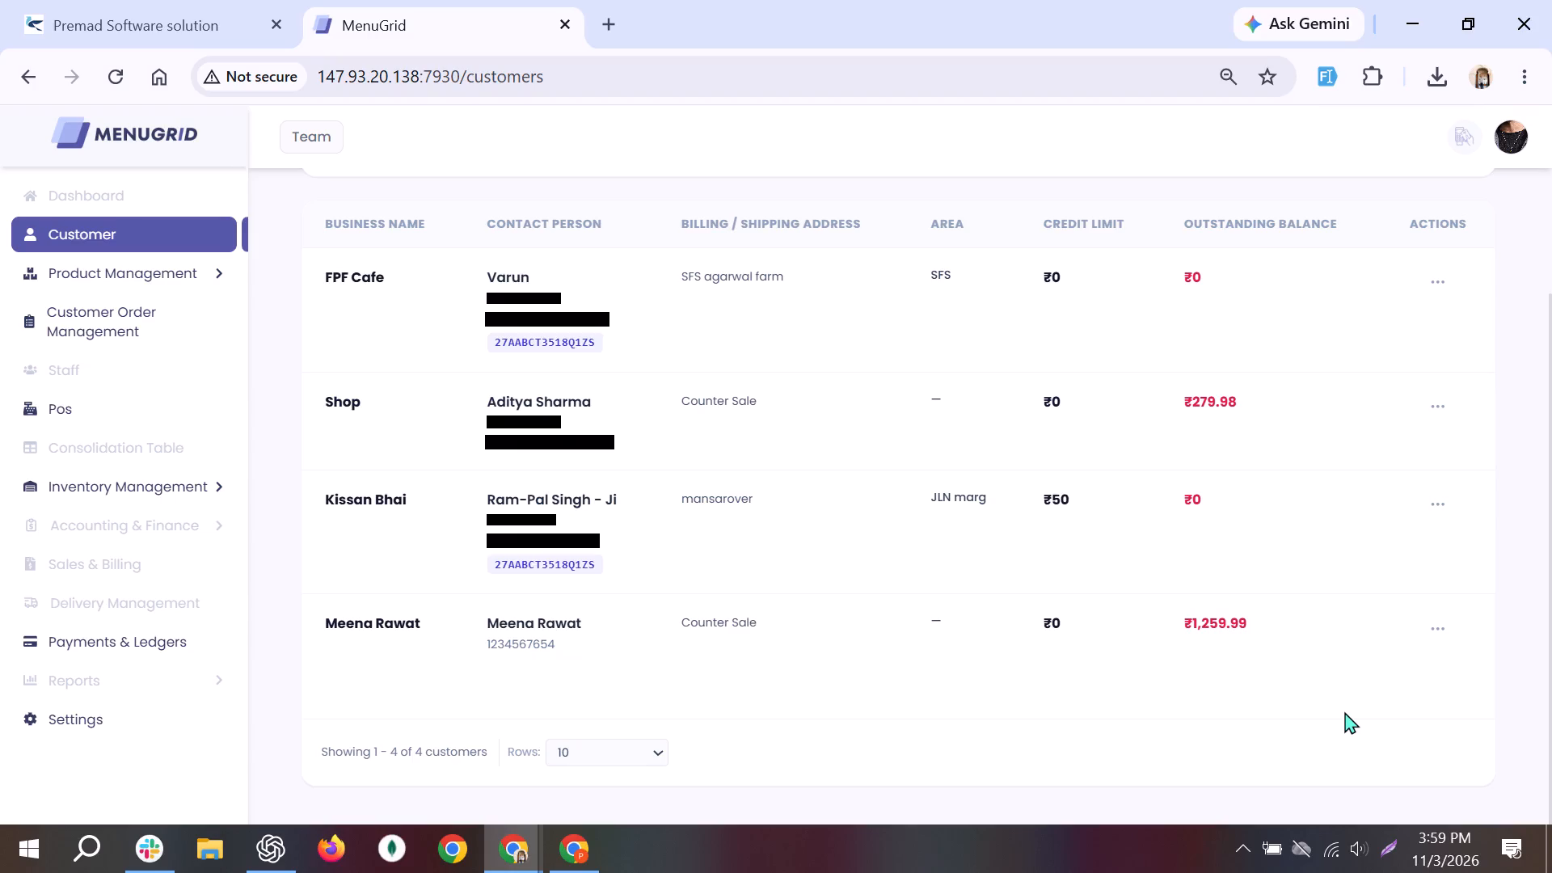
# Start another new customer record with the business name MY LOVE CAFE.
pyautogui.scroll(5, 1344, 711)
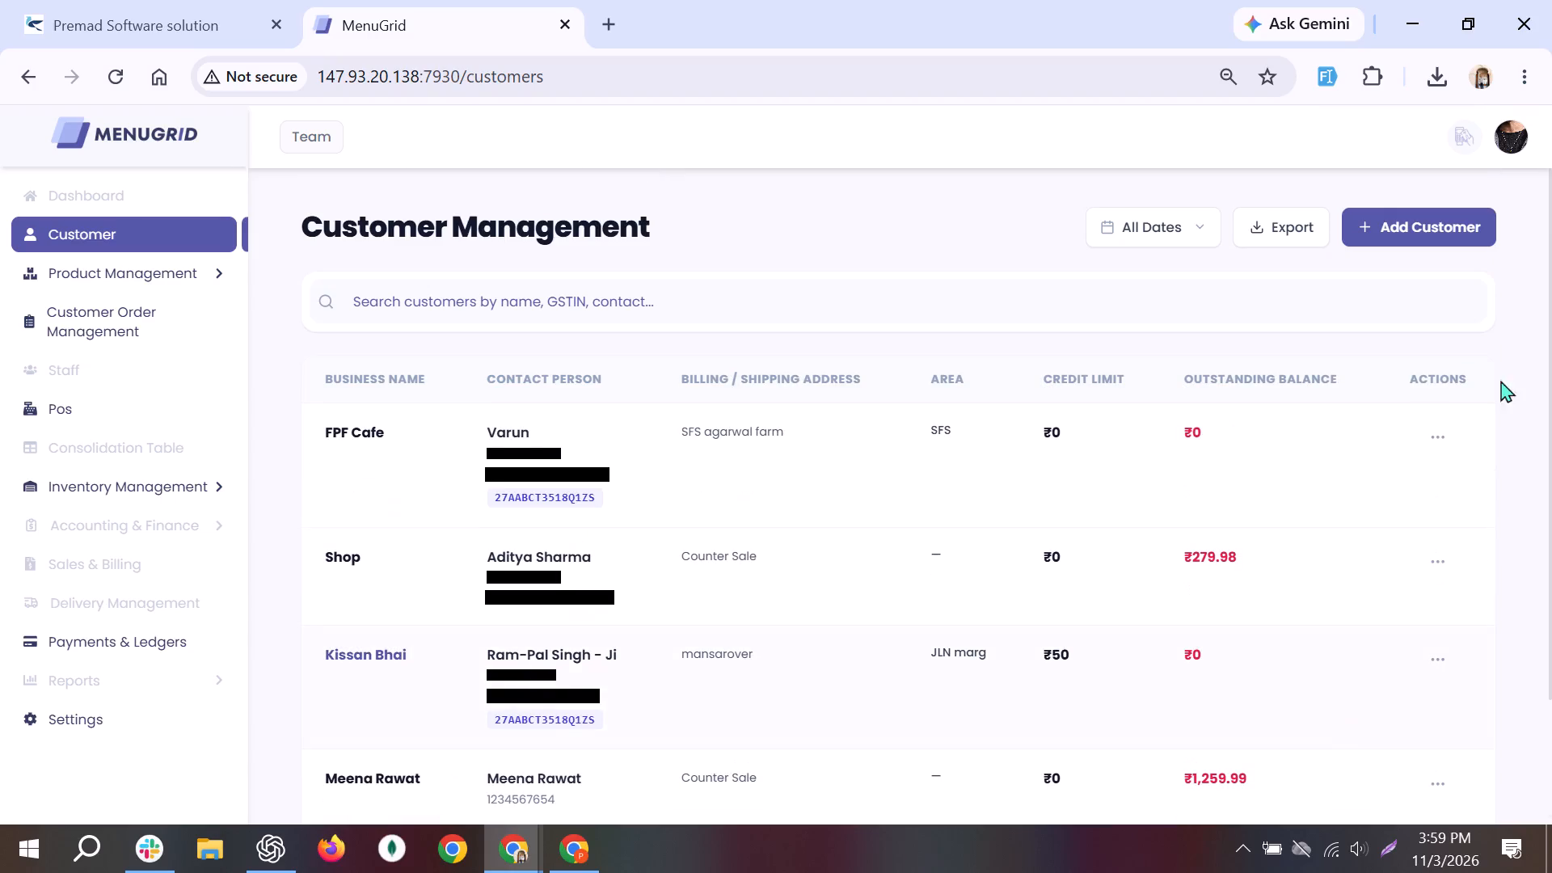
pyautogui.click(1407, 220)
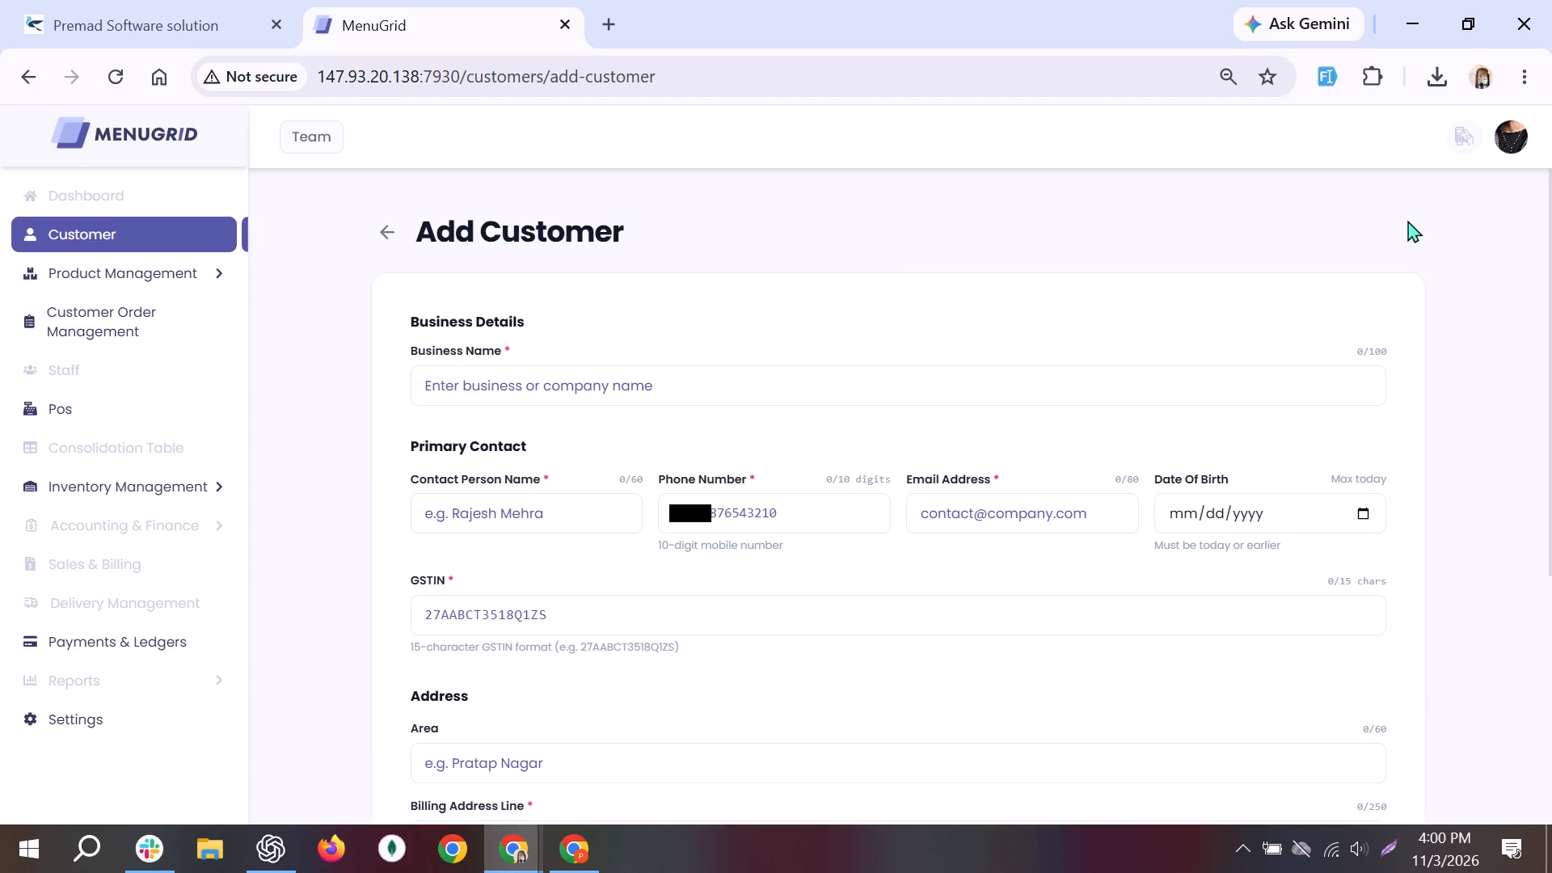
pyautogui.click(862, 377)
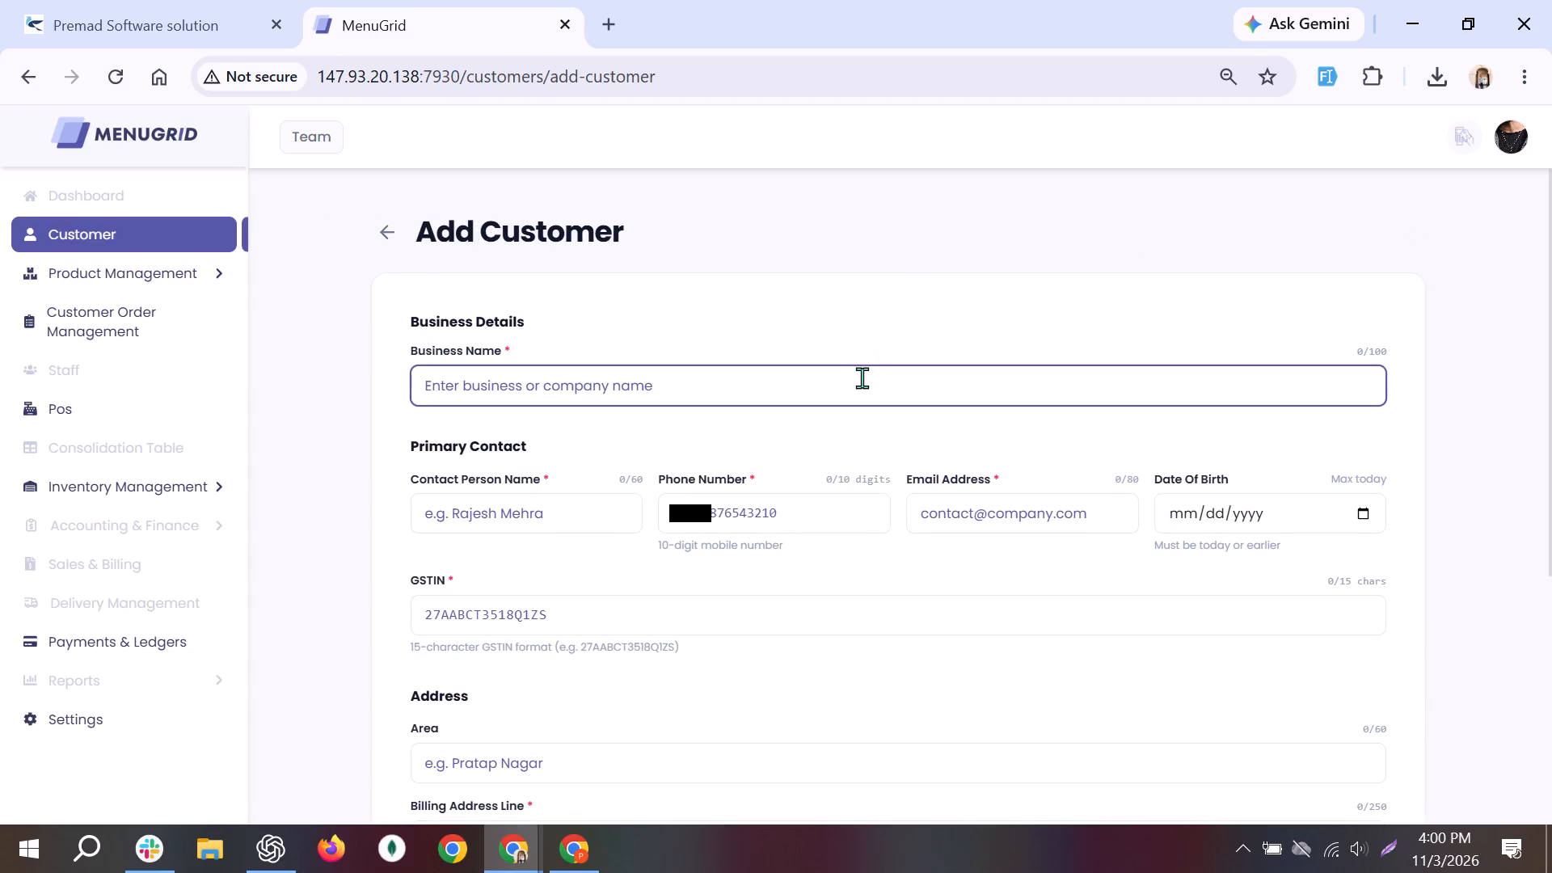
pyautogui.write('MY')
pyautogui.press('space')
pyautogui.hotkey('shift', 'c')
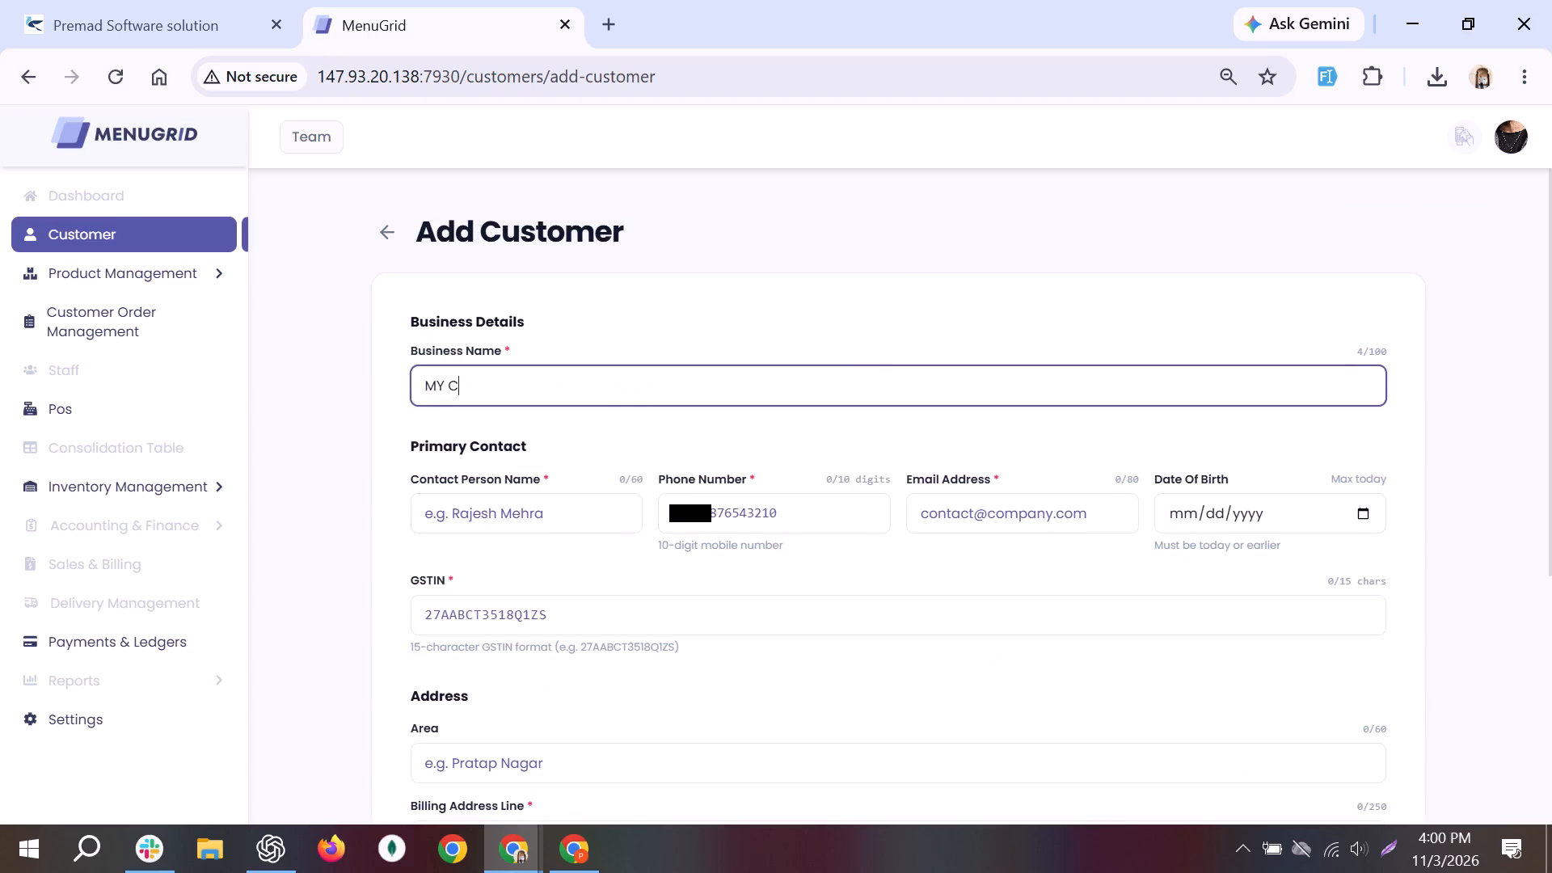
pyautogui.press('BackSpace')
pyautogui.write('LOVE')
pyautogui.press('space')
pyautogui.write('CAF')
pyautogui.write('E')
pyautogui.press('space')
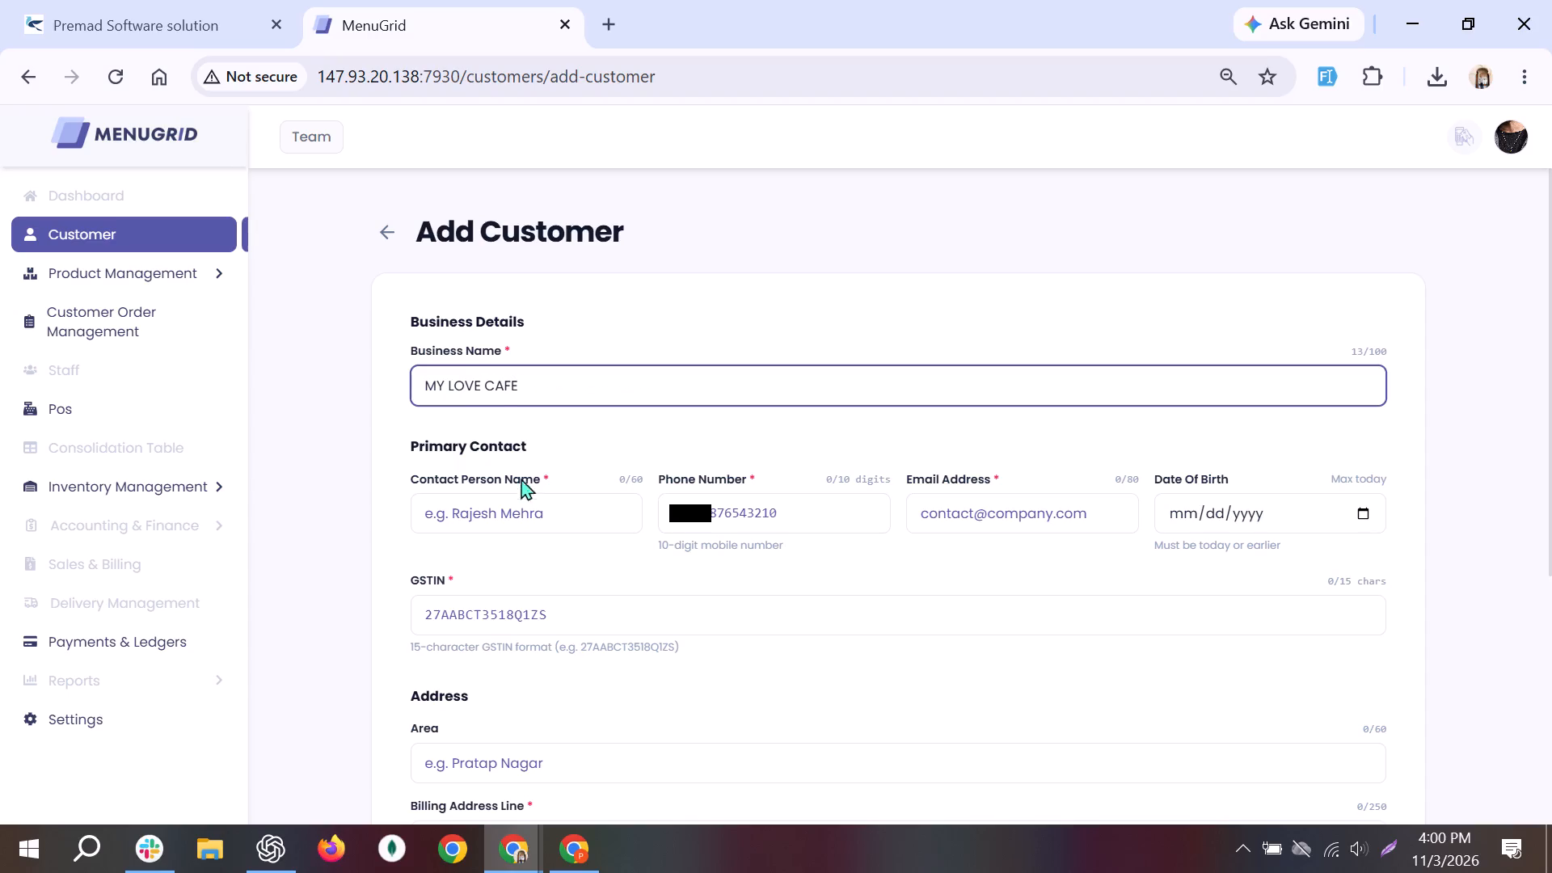
# Begin filling in the contact person's name for the MY LOVE CAFE customer.
pyautogui.click(496, 525)
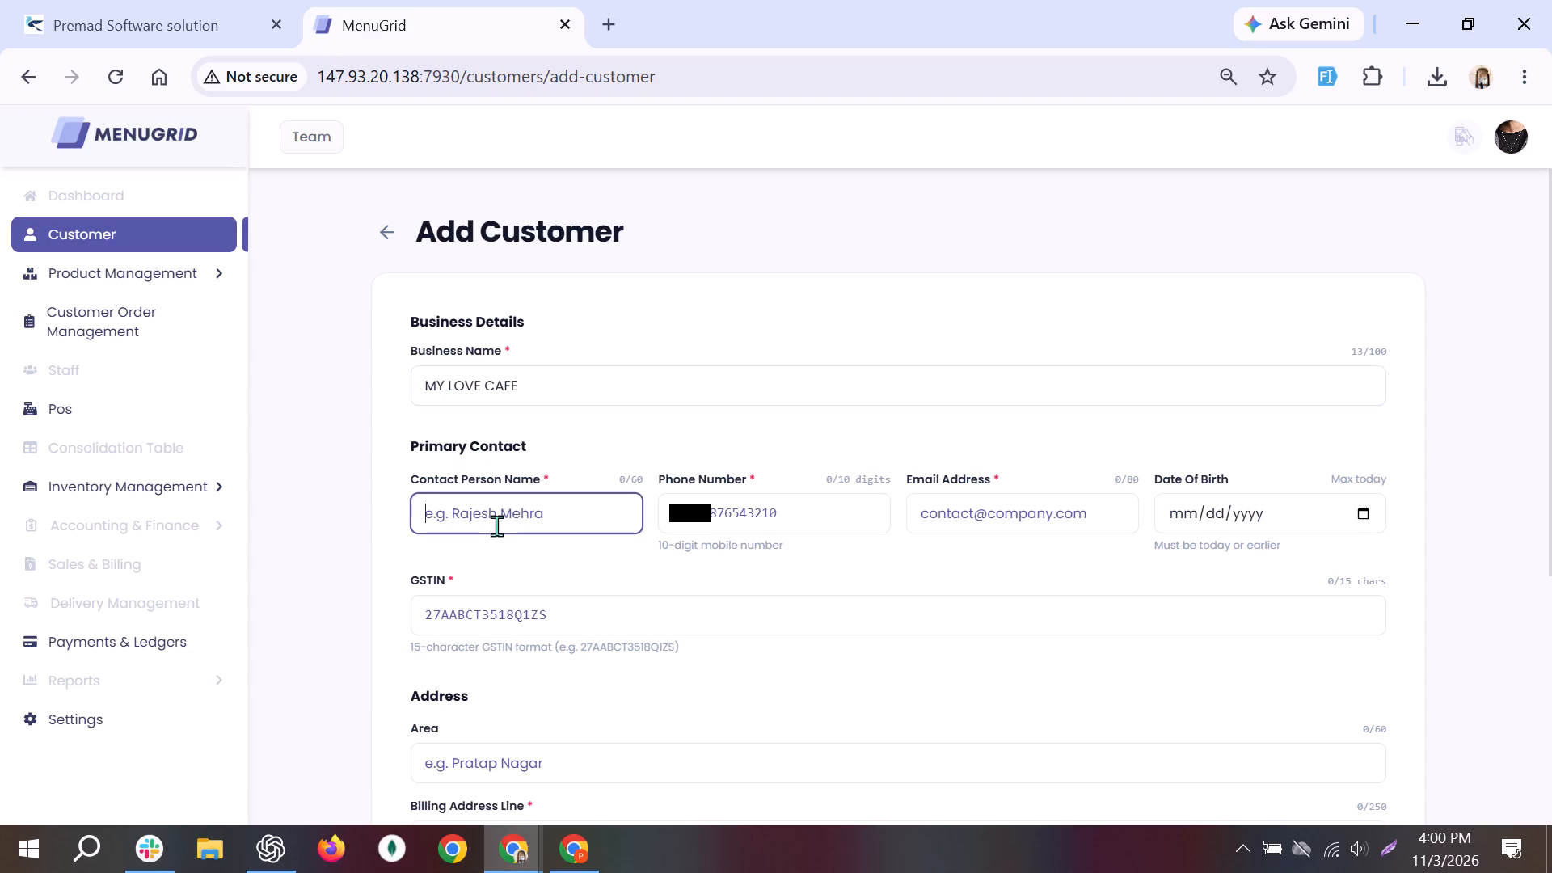
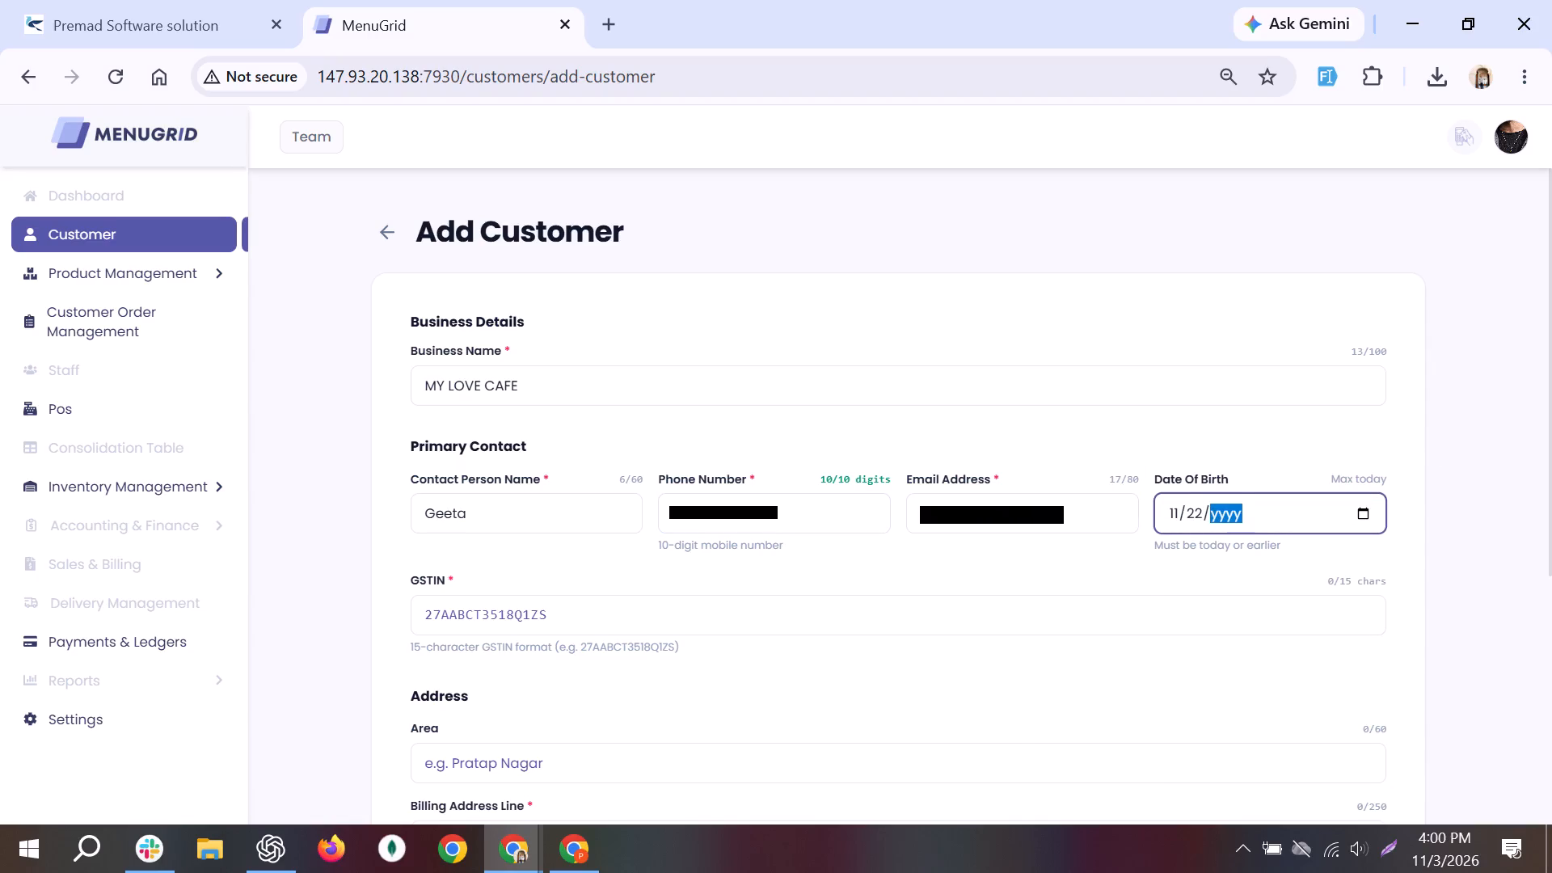
# Complete the contact person's date of birth by entering the birth year.
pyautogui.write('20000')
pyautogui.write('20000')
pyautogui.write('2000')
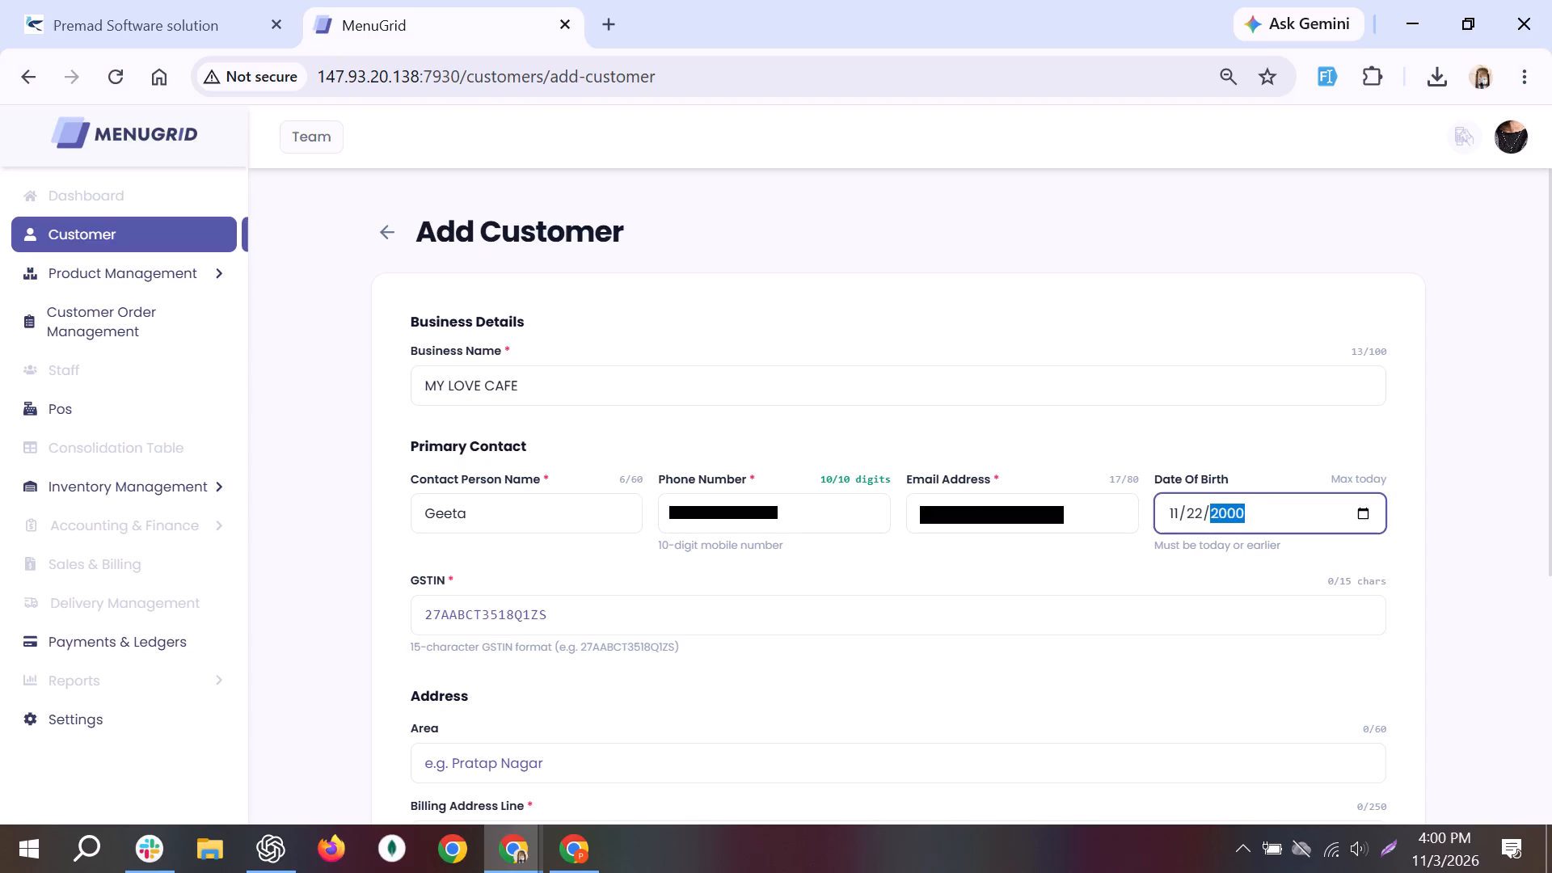
# Copy the sample GSTIN from the format hint and use it as the MY LOVE CAFE customer's GSTIN.
pyautogui.click(660, 611)
pyautogui.tripleClick(622, 653)
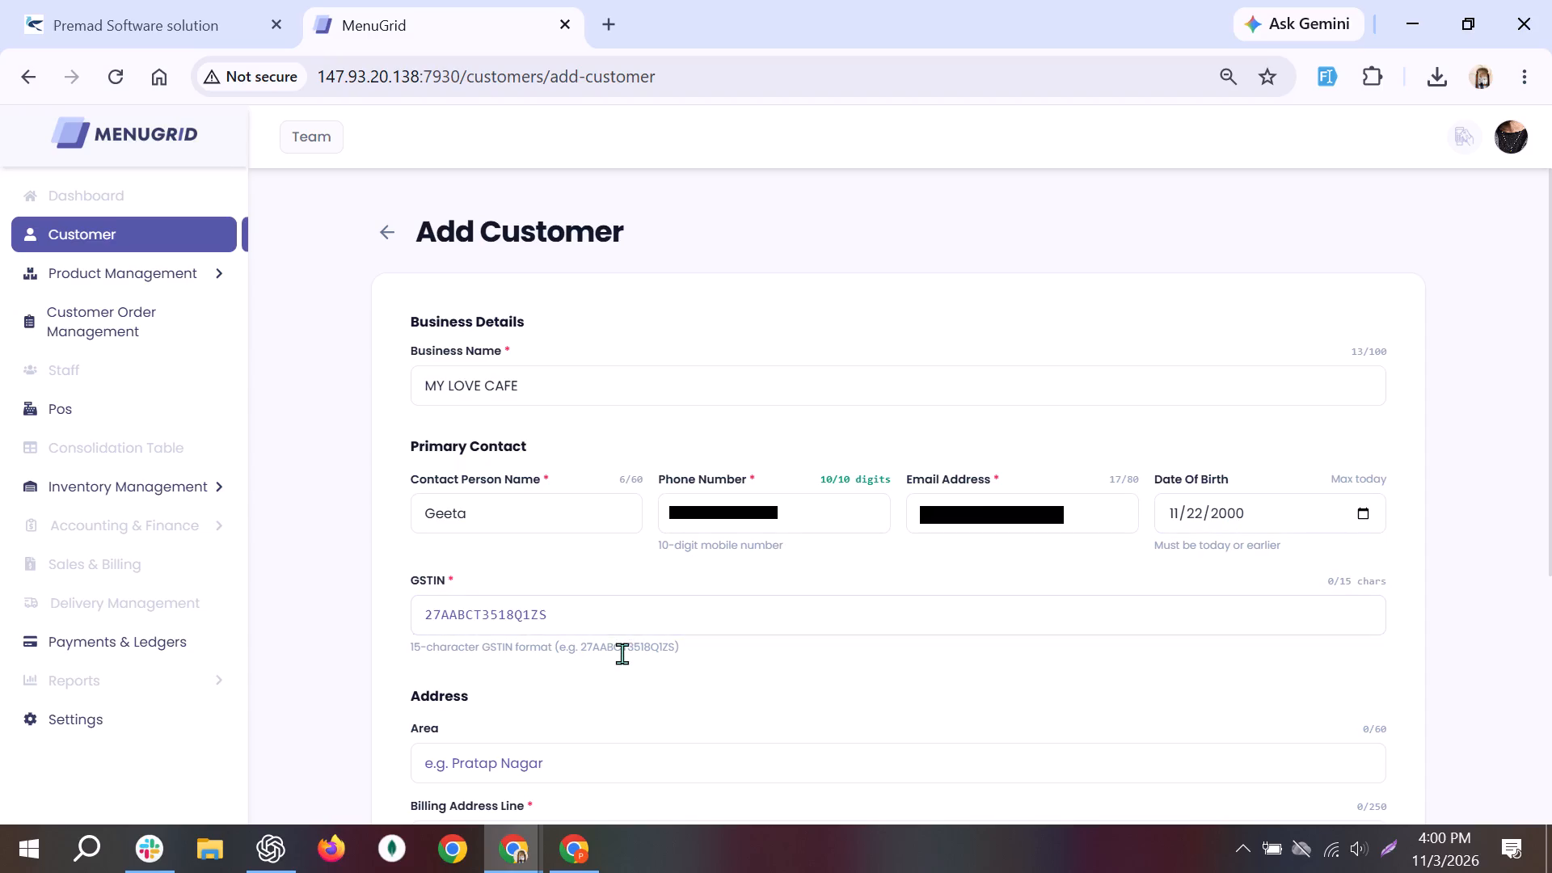
pyautogui.click(622, 653)
pyautogui.doubleClick(622, 653)
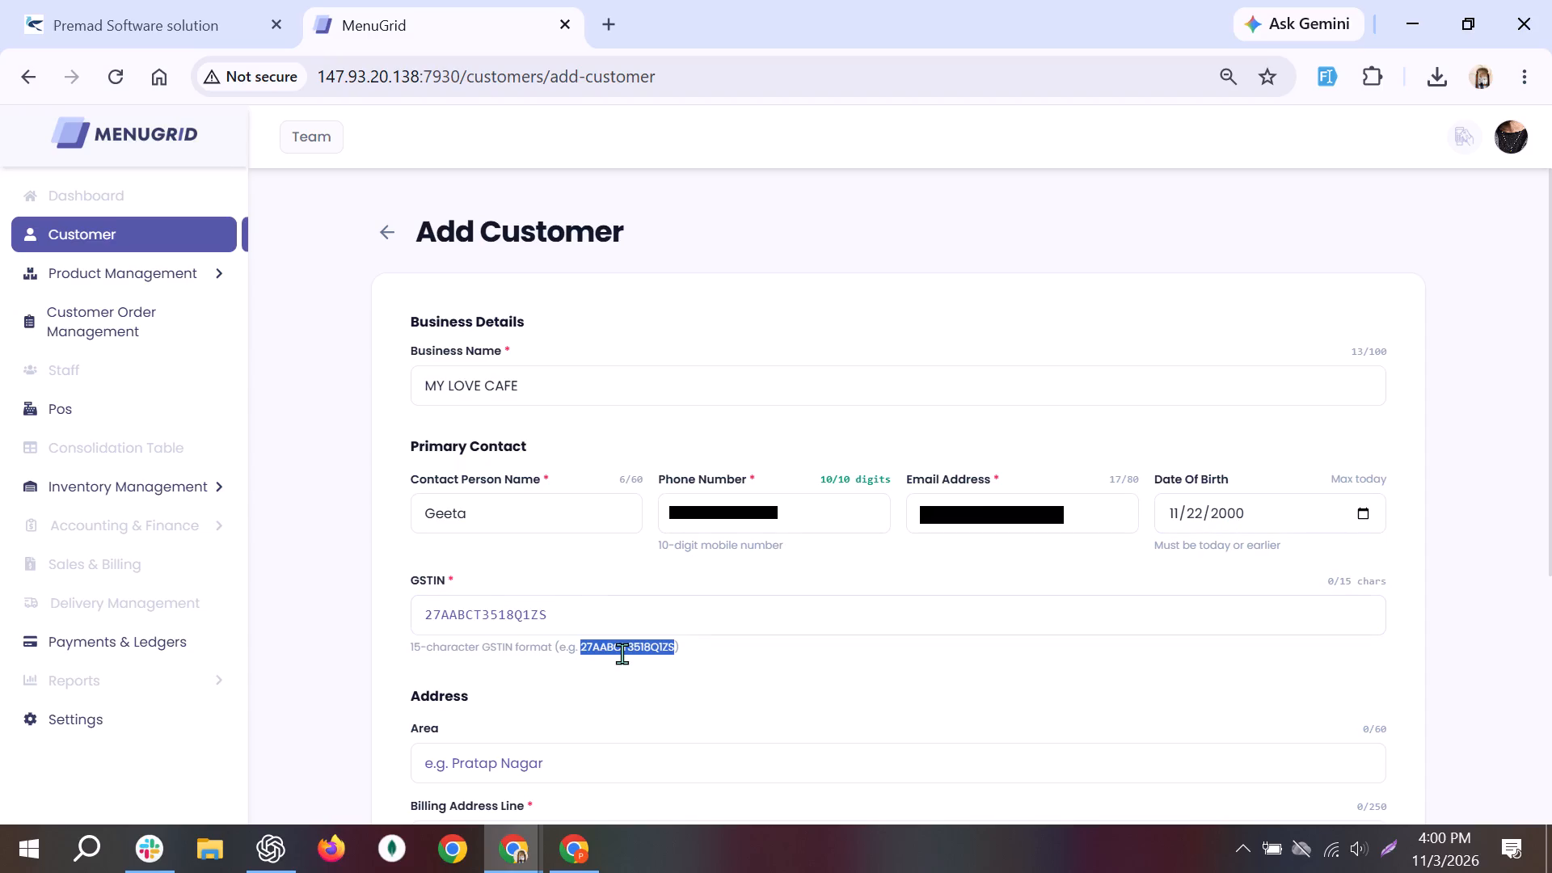
pyautogui.hotkey('ctrl', 'c')
pyautogui.click(565, 610)
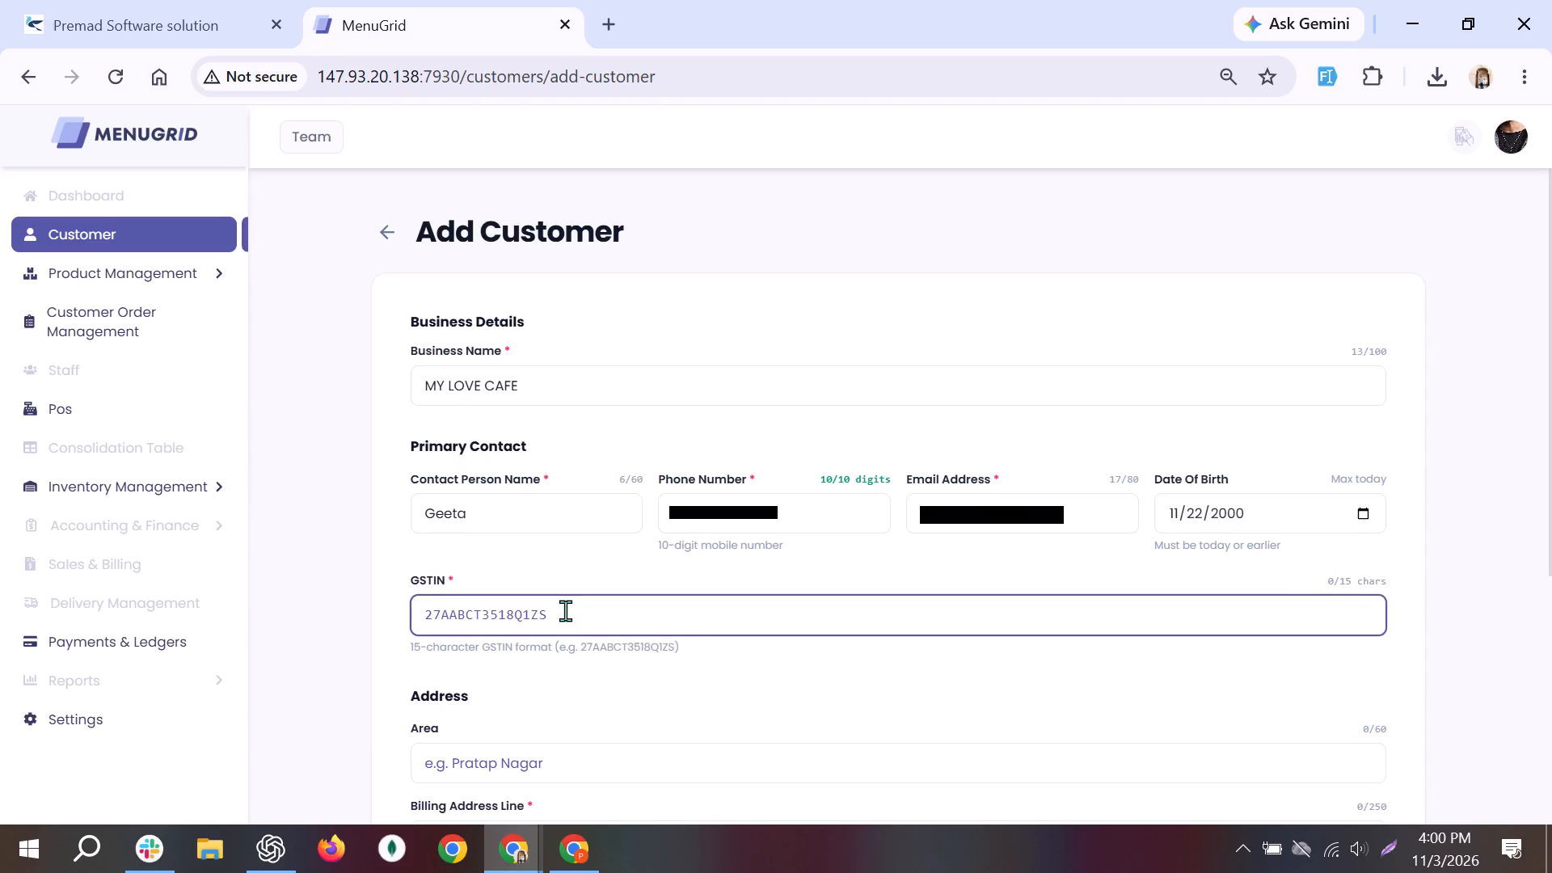
pyautogui.hotkey('ctrl', 'v')
# Enter the locality name as the area in the MY LOVE CAFE customer's address.
pyautogui.scroll(-3, 593, 666)
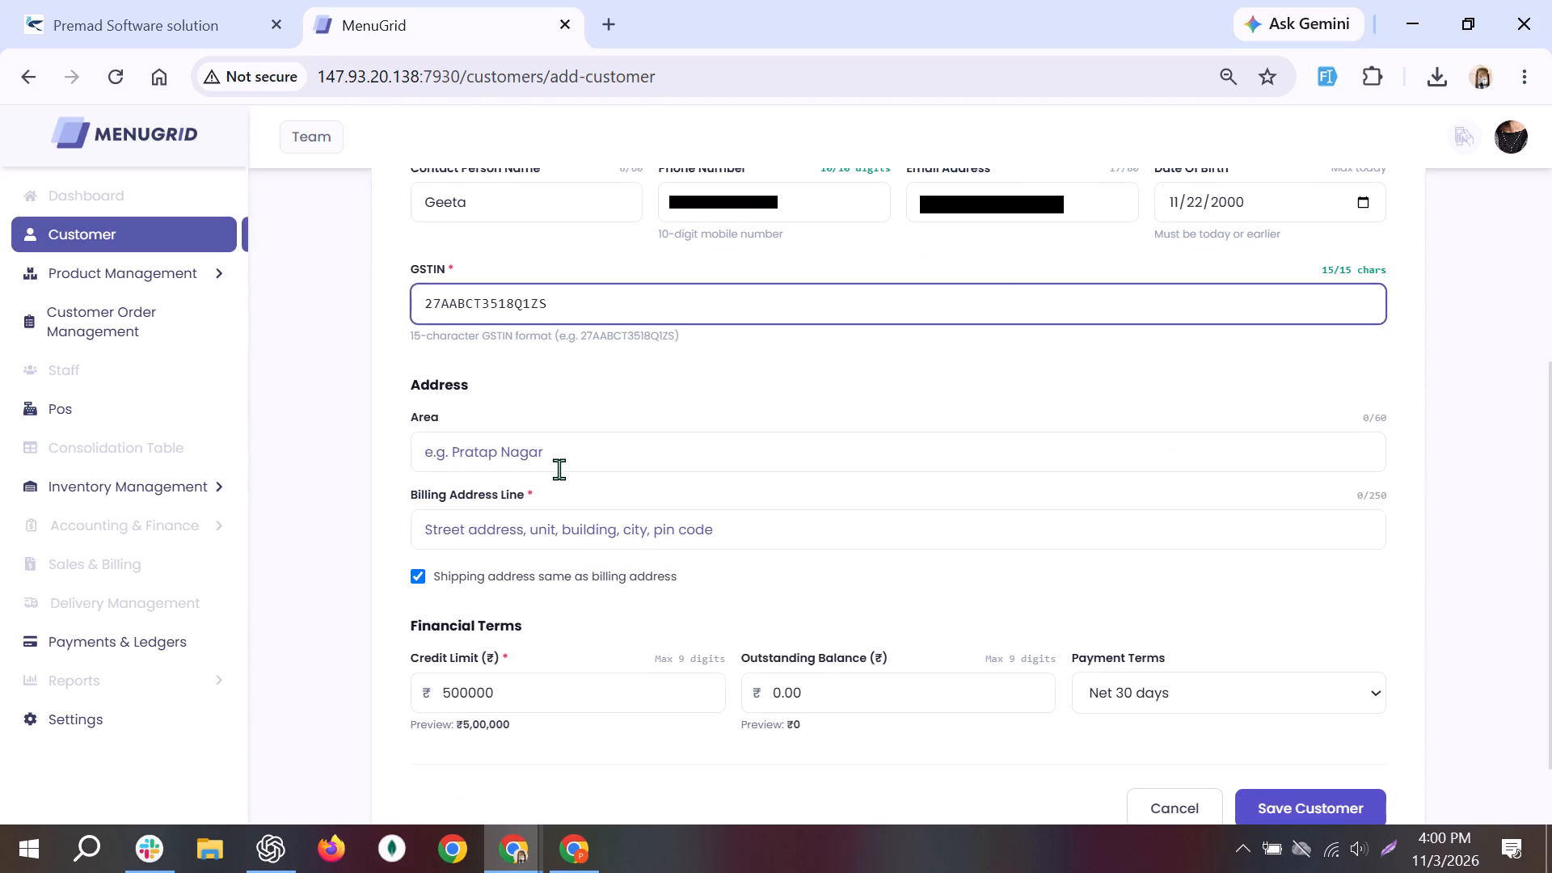
pyautogui.click(559, 461)
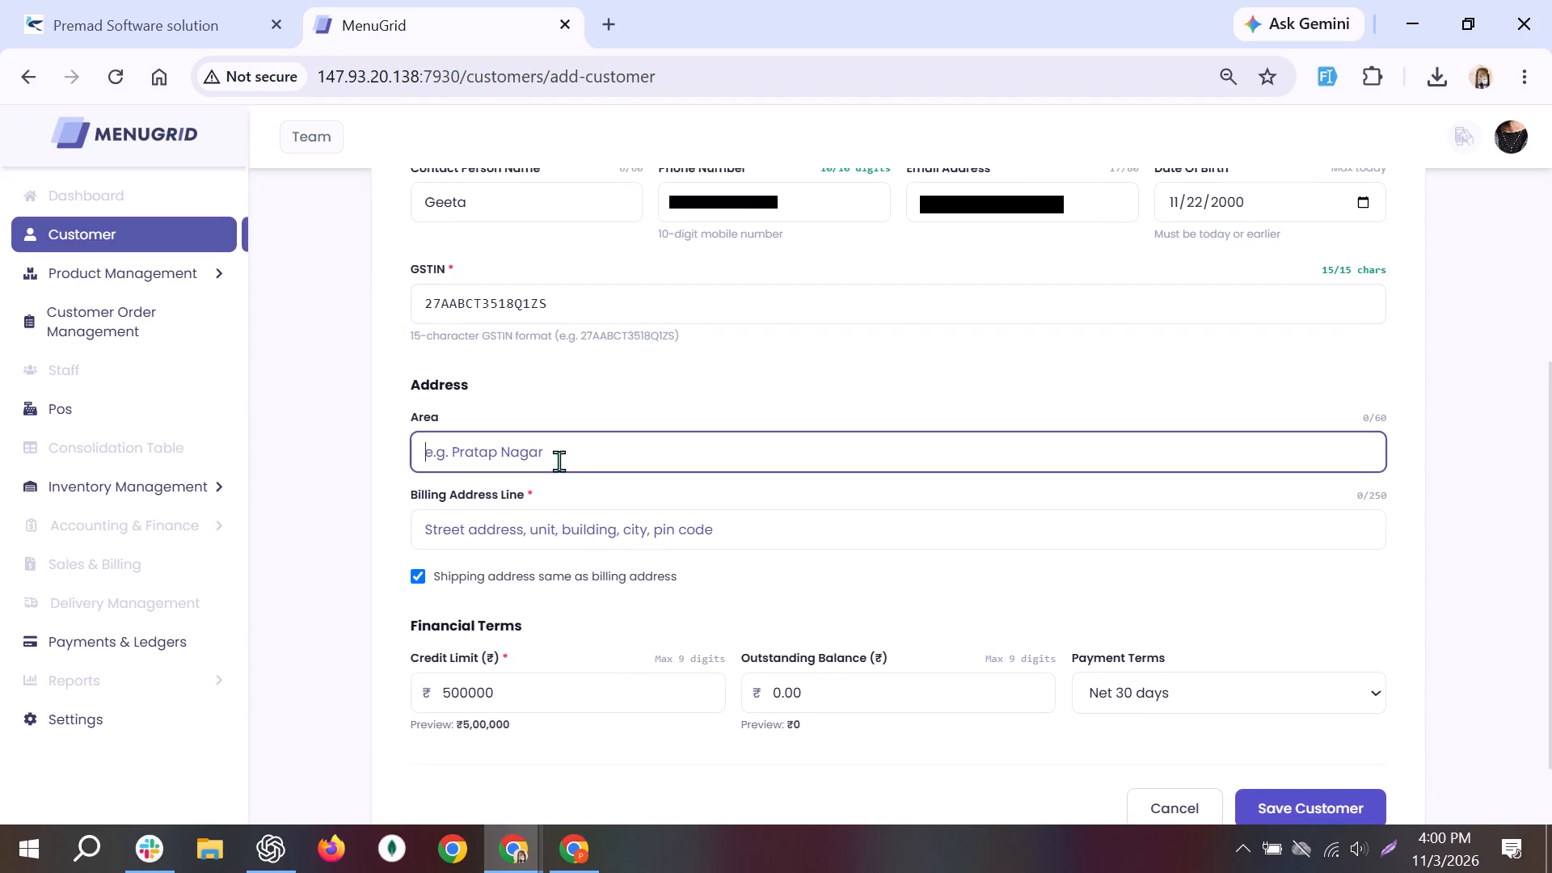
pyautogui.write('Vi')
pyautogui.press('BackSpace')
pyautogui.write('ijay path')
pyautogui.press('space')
# Enter the same locality name, in lowercase, as the customer's billing address line.
pyautogui.click(545, 529)
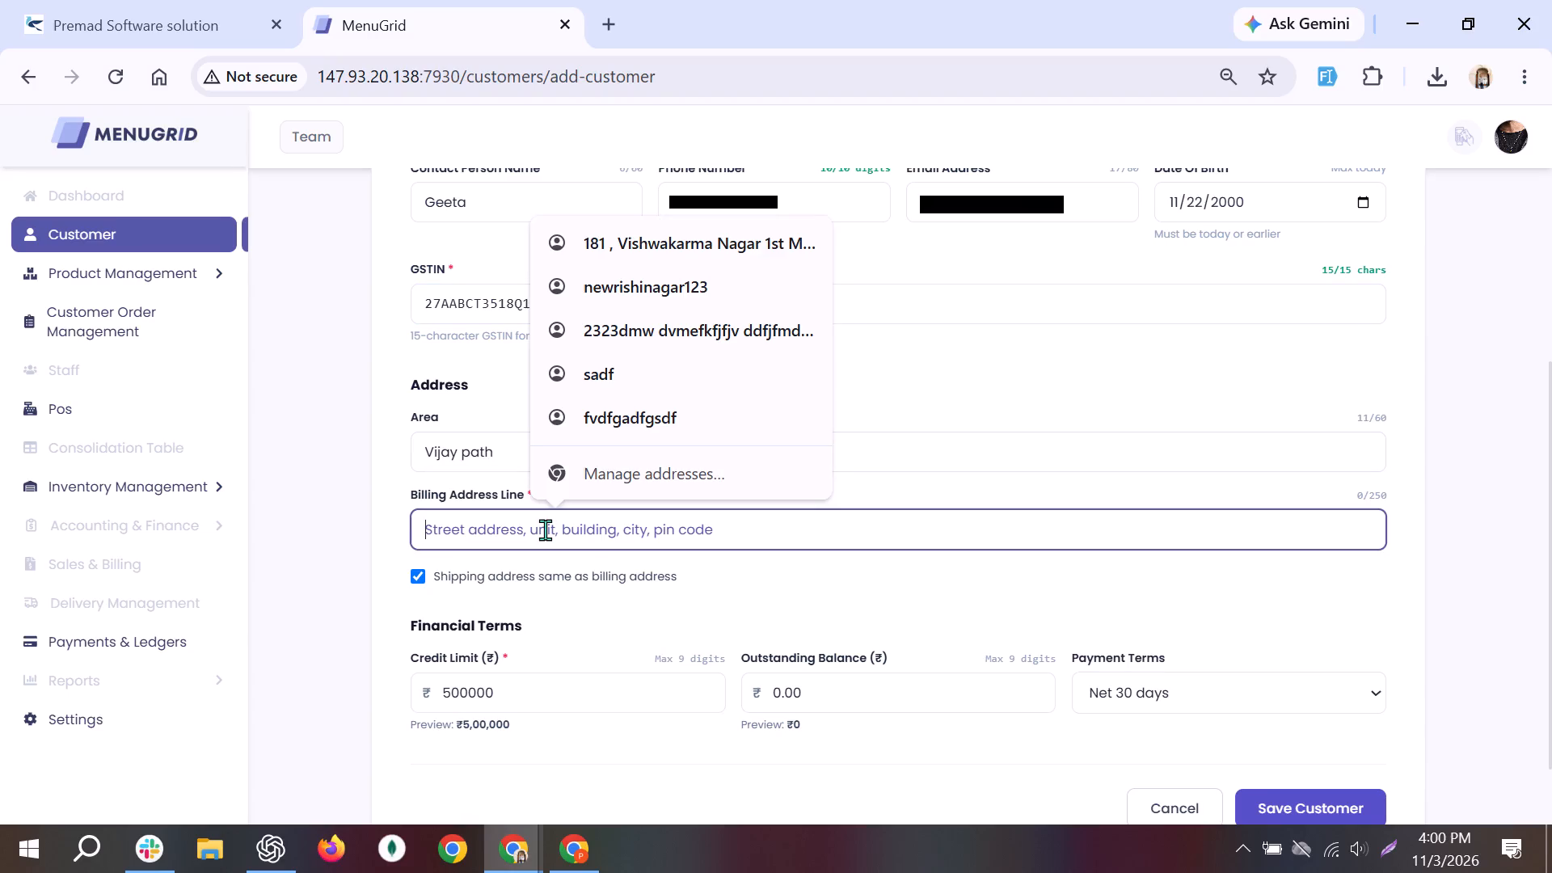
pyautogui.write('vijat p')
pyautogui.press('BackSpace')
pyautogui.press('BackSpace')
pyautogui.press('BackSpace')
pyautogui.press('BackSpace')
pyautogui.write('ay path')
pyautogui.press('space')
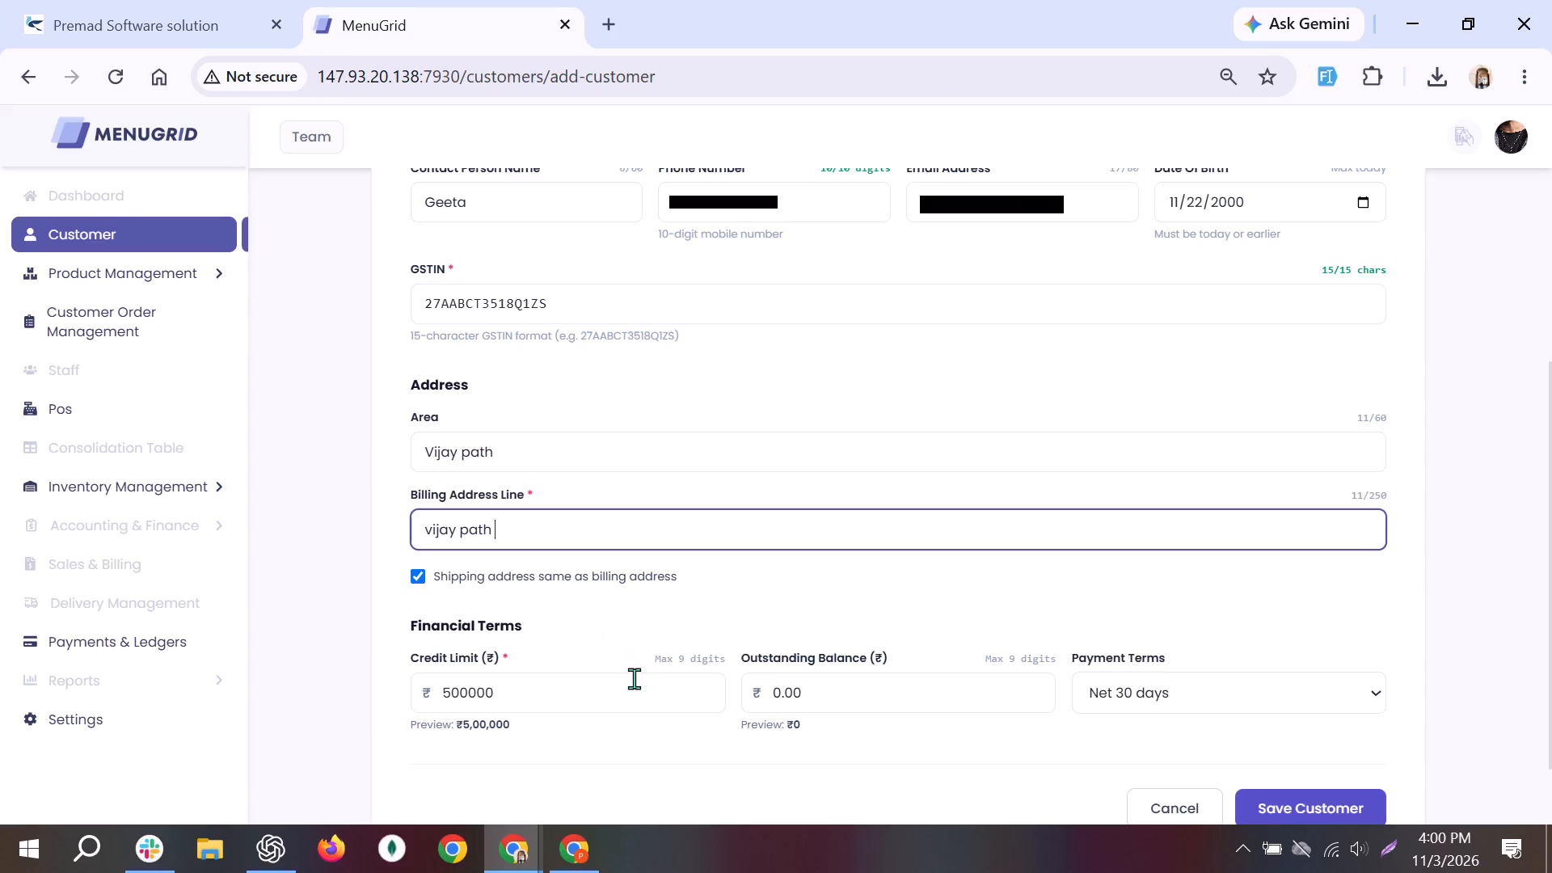
# Set the credit limit to 0 and save the MY LOVE CAFE customer.
pyautogui.doubleClick(634, 678)
pyautogui.press('BackSpace')
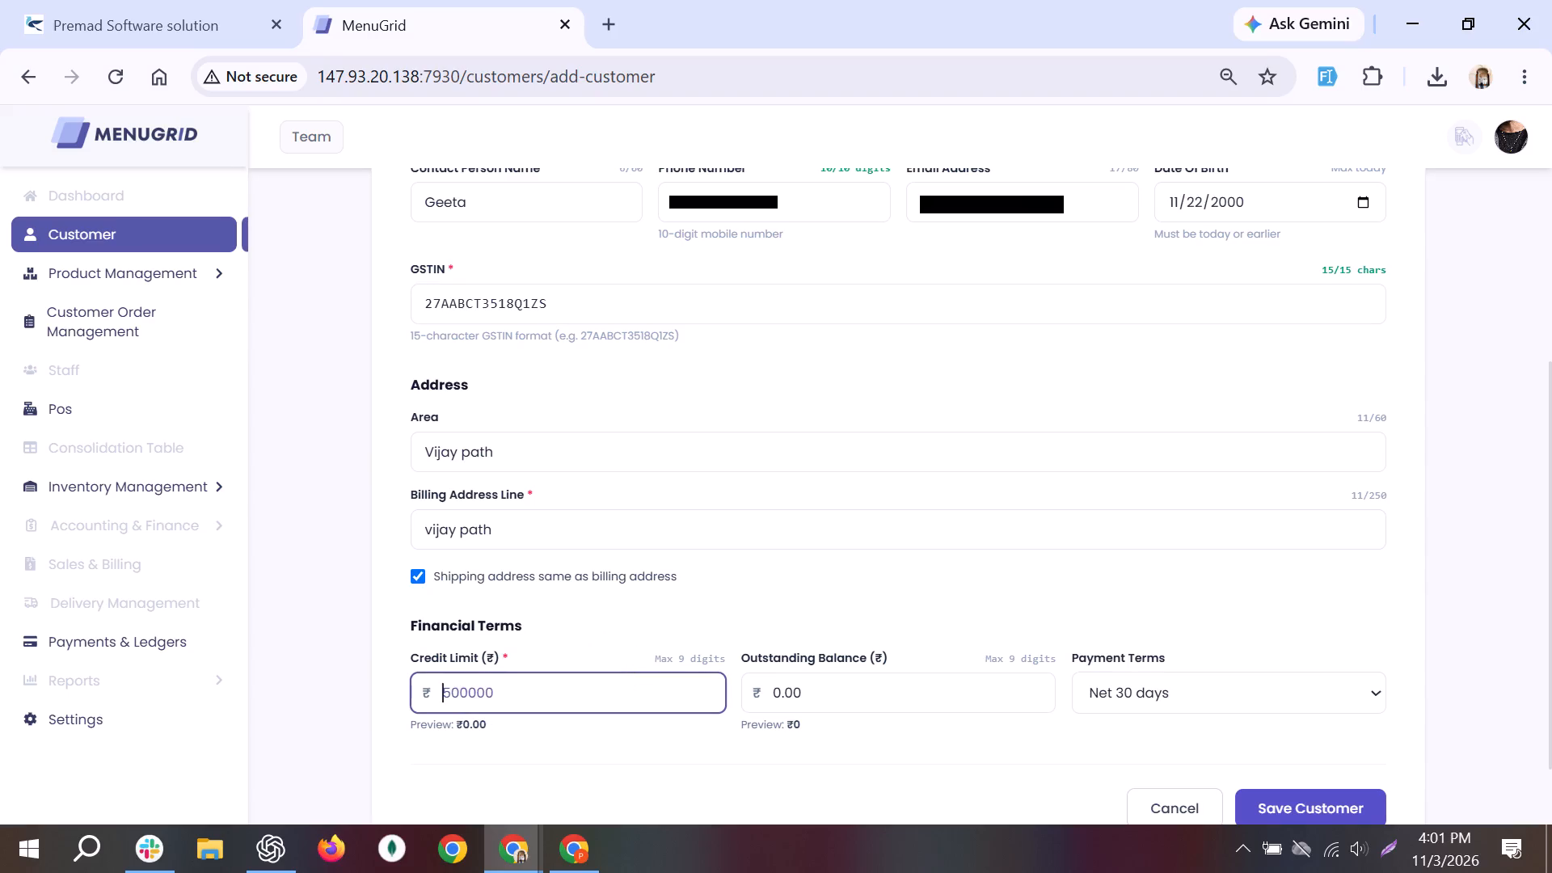
pyautogui.press('0')
pyautogui.click(1309, 806)
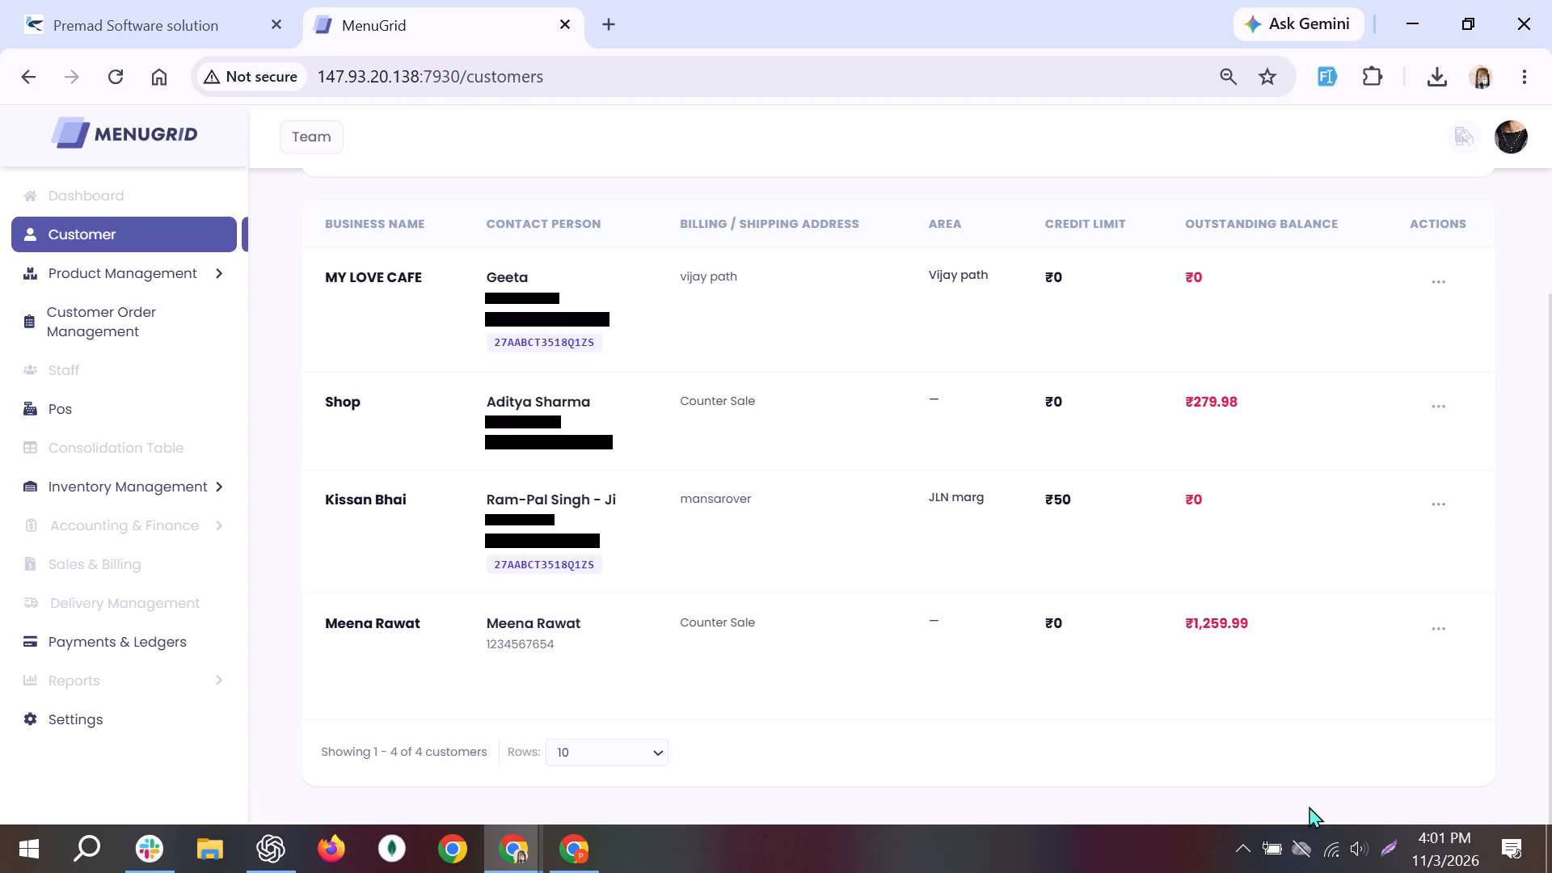
pyautogui.scroll(12, 1309, 806)
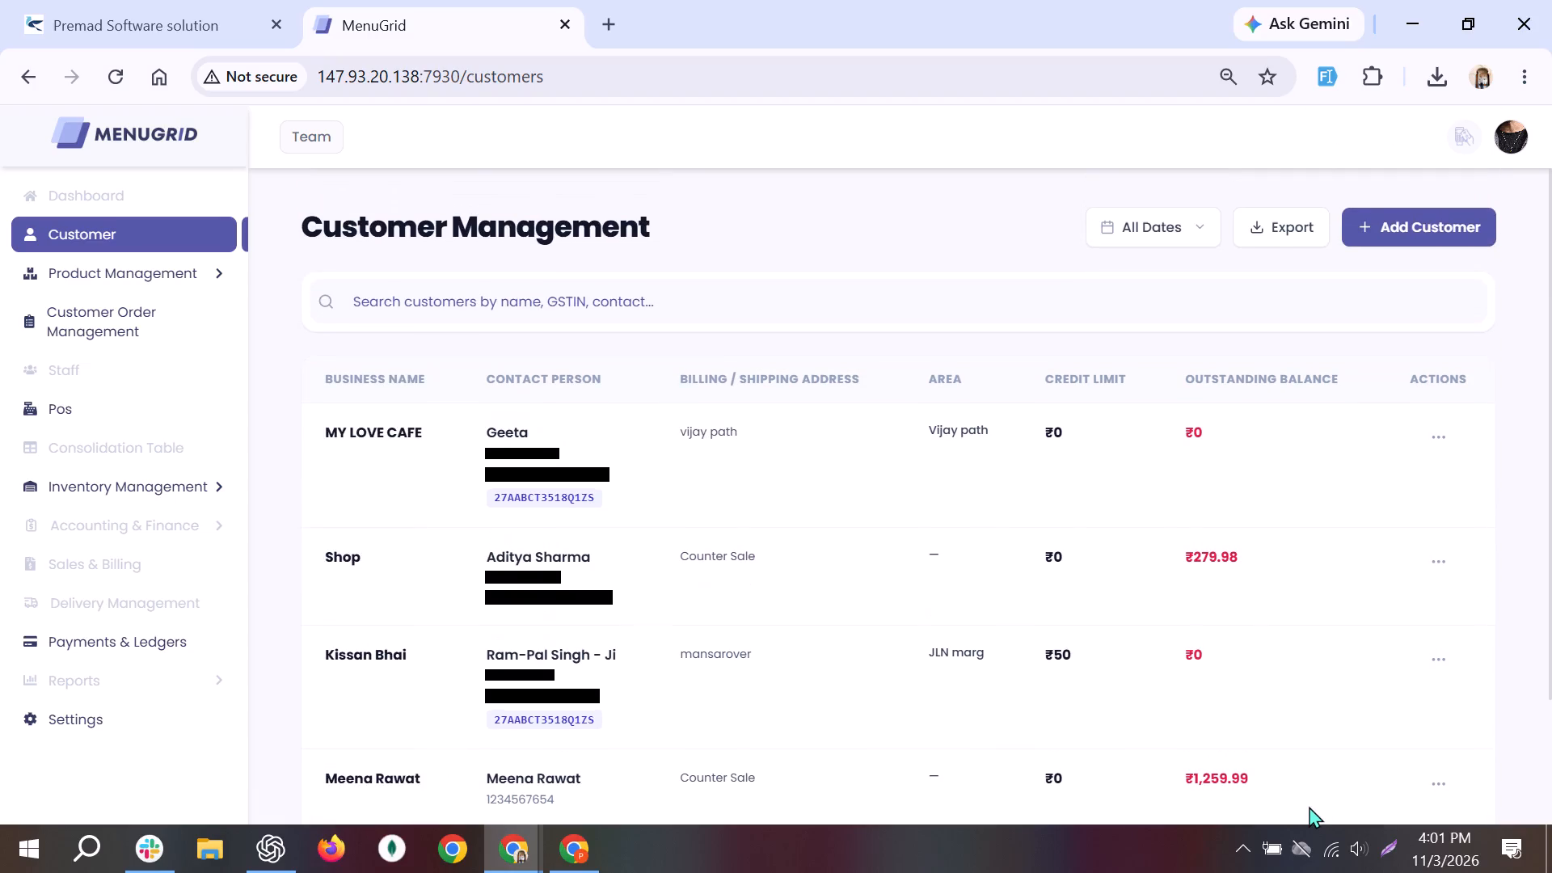
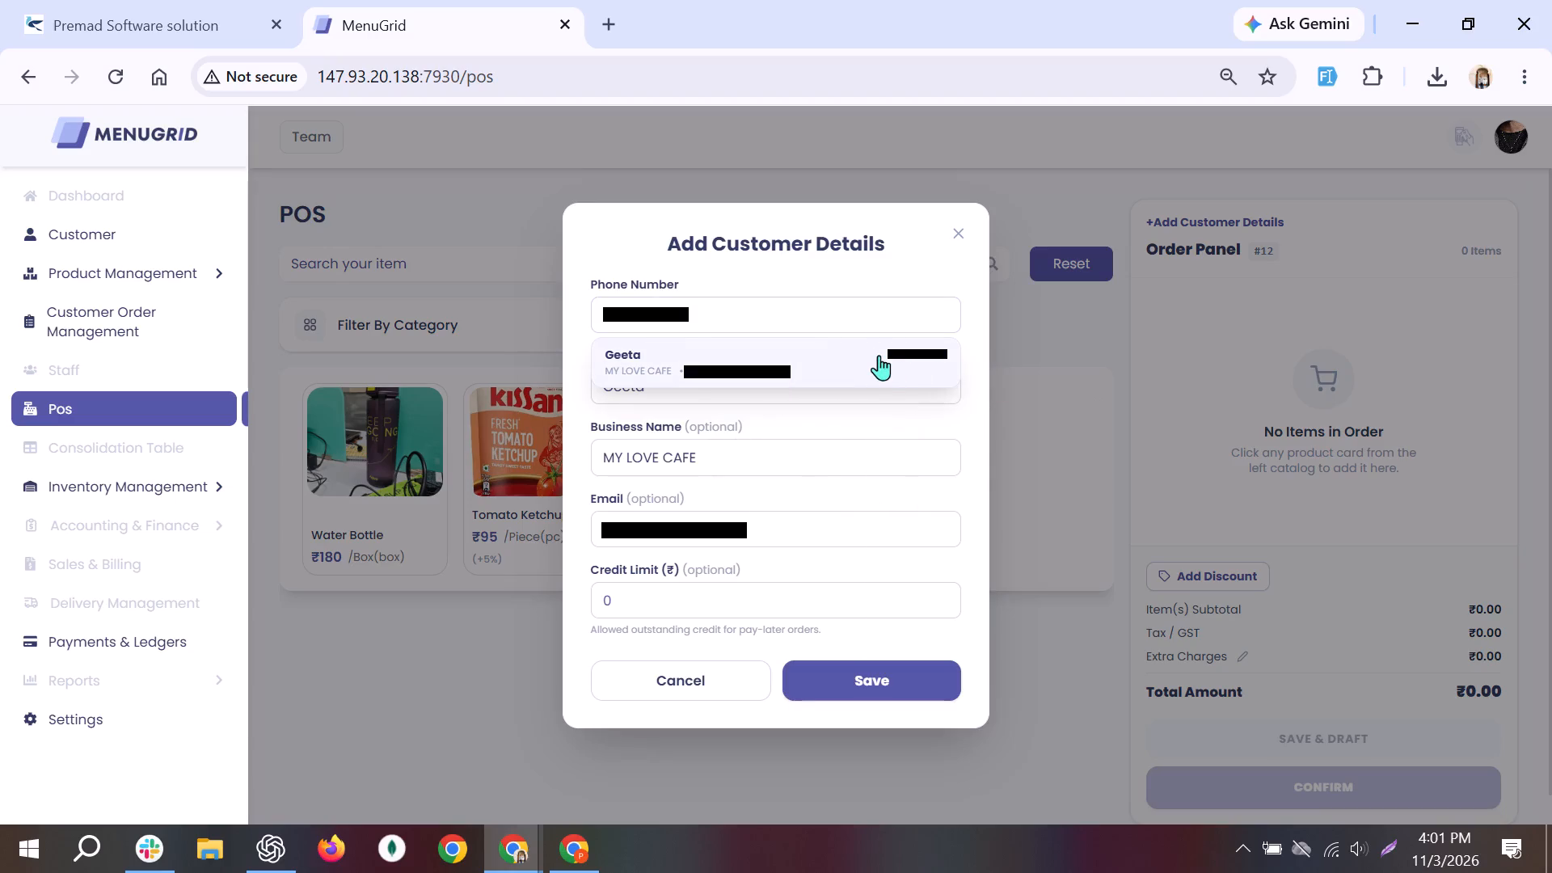
# Attach the existing MY LOVE CAFE customer to the POS order and save the customer details.
pyautogui.scroll(-1, 879, 355)
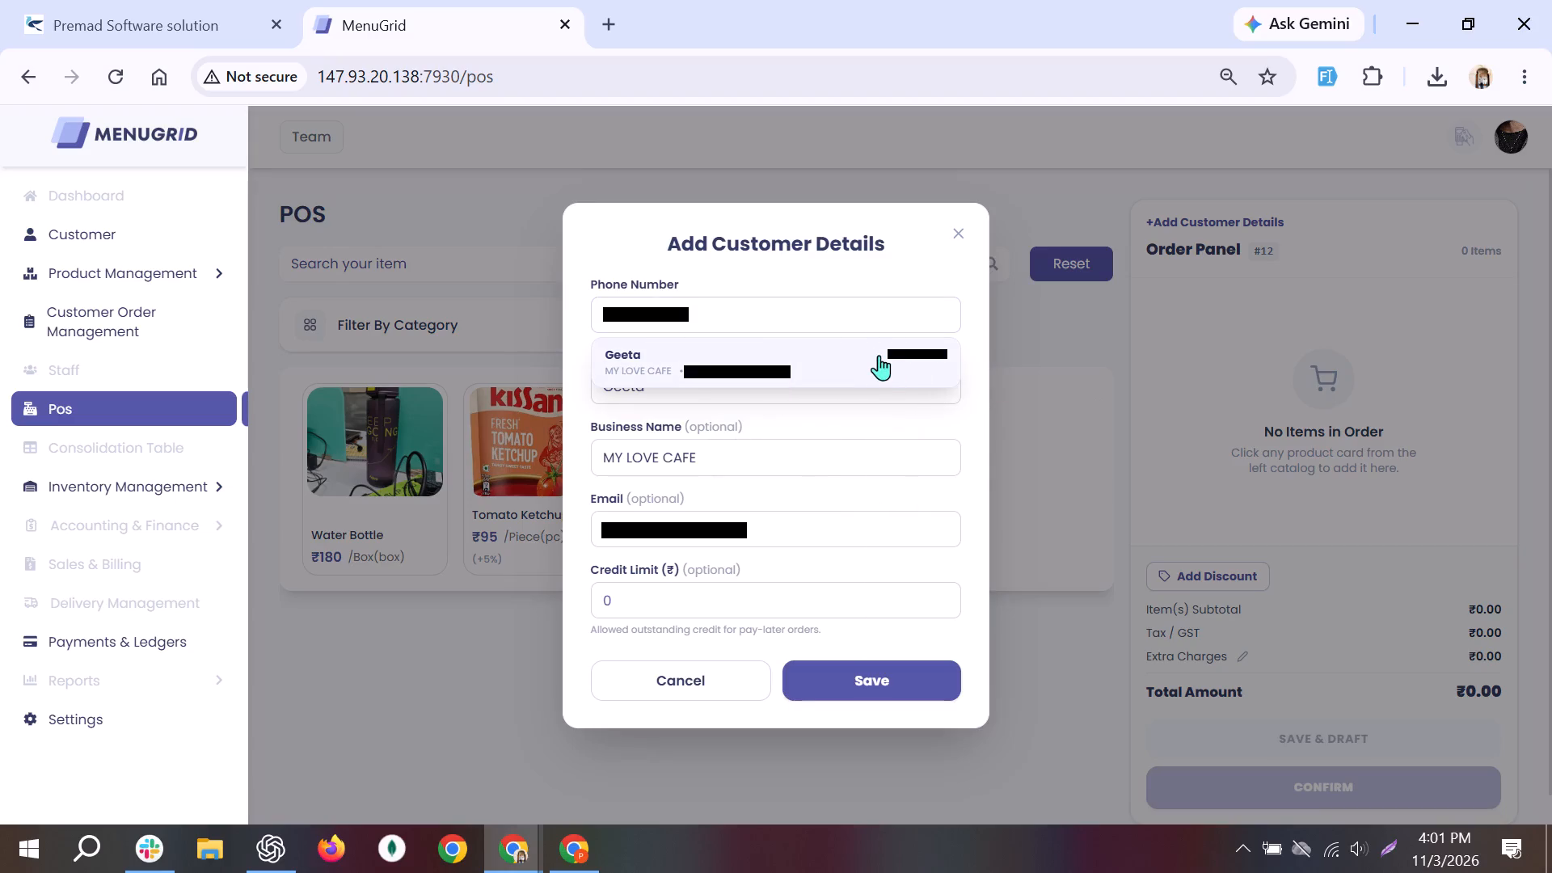
pyautogui.click(879, 355)
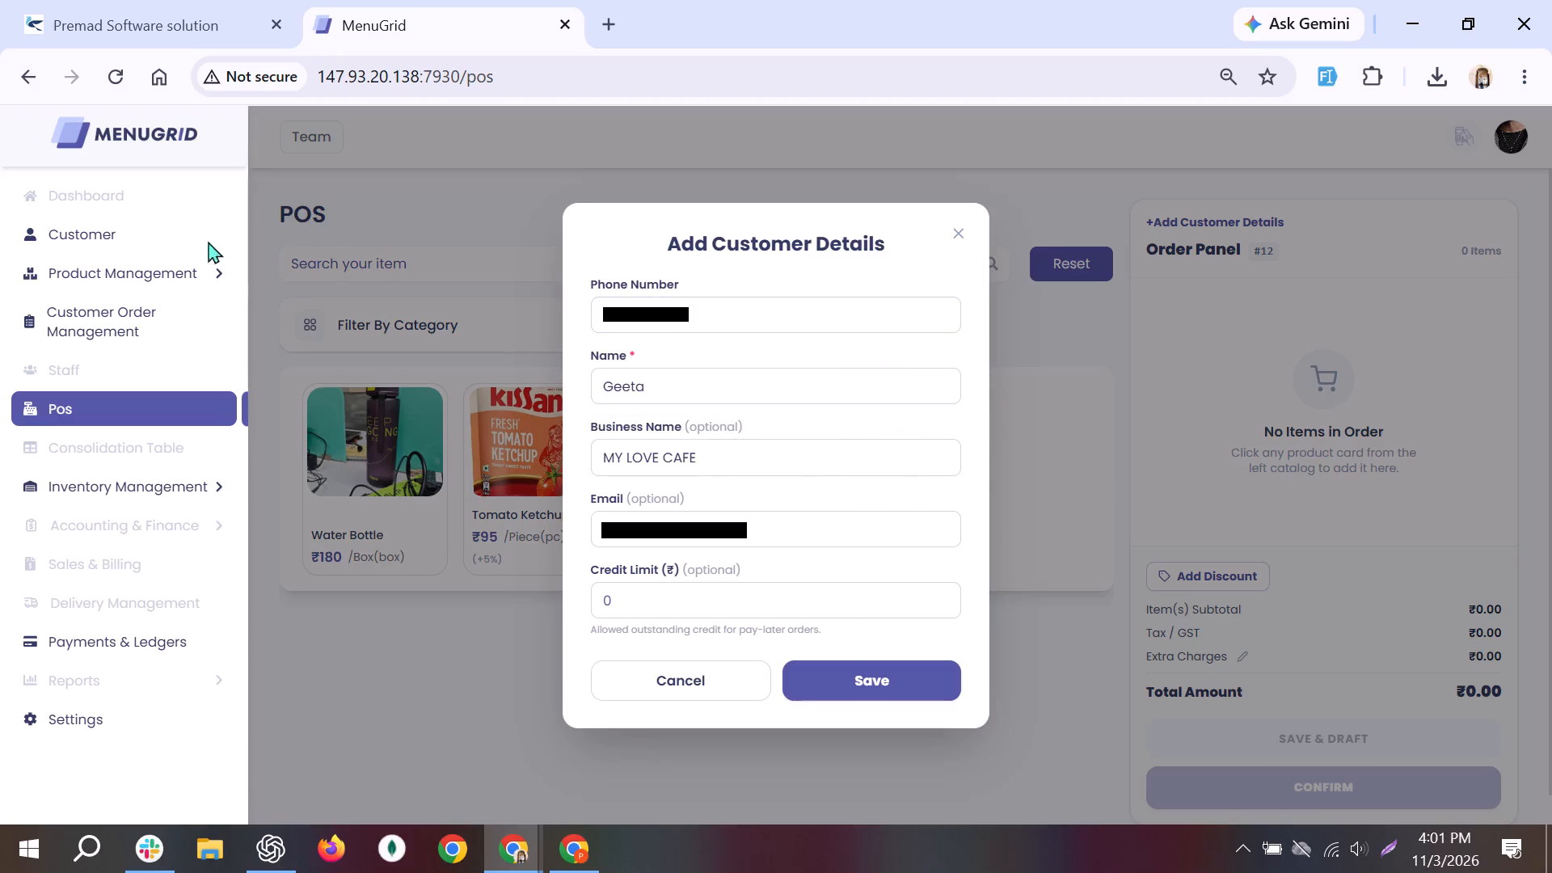
pyautogui.click(900, 673)
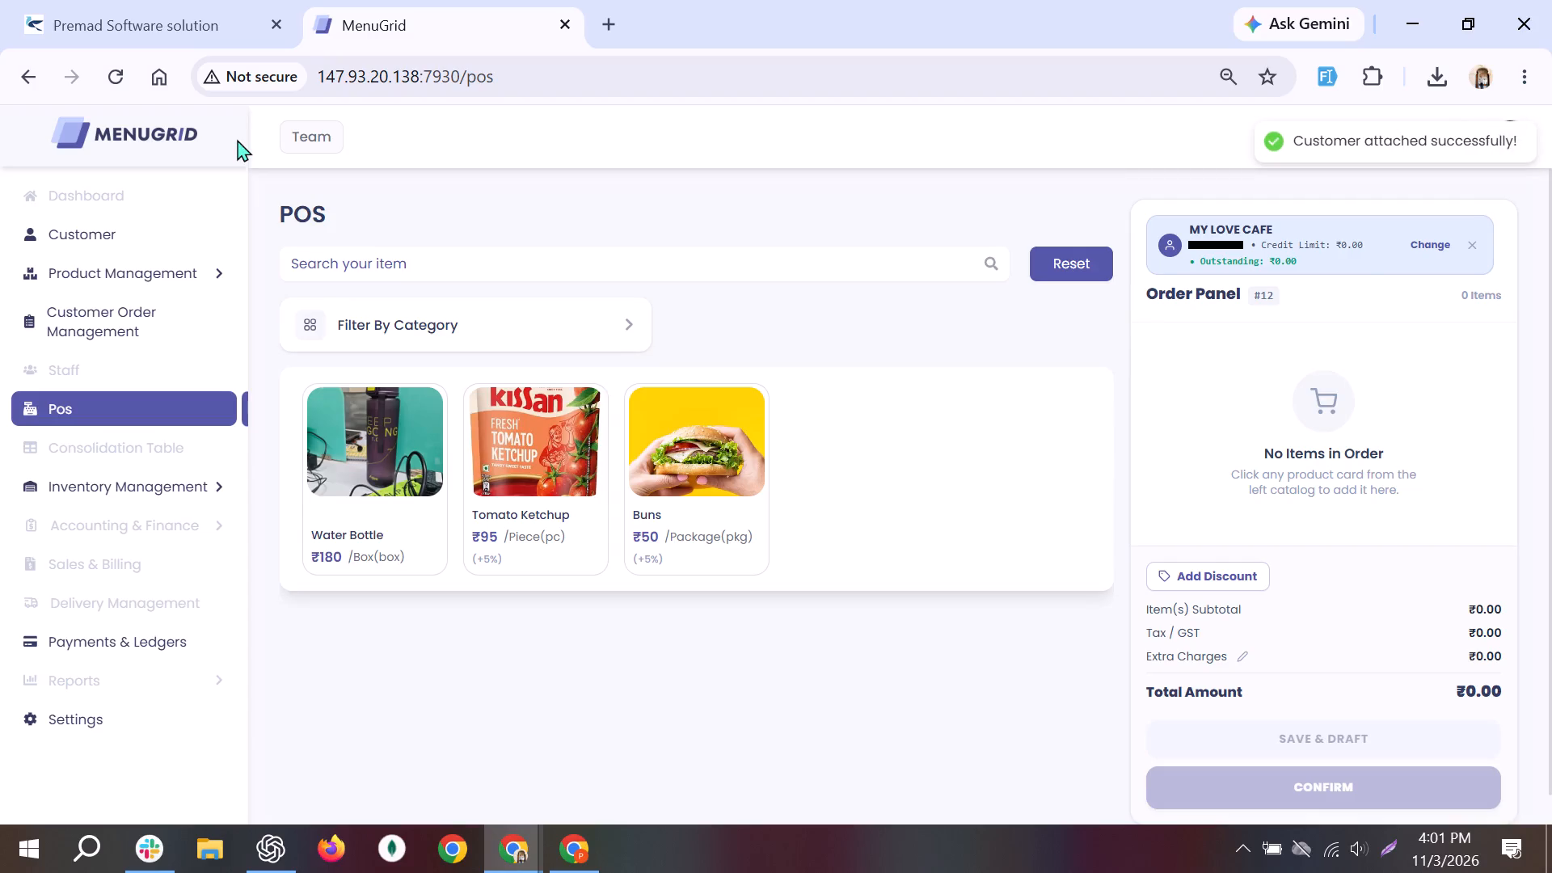
# Add one Water Bottle, one Tomato Ketchup and one Buns to the MY LOVE CAFE order and confirm it.
pyautogui.click(411, 488)
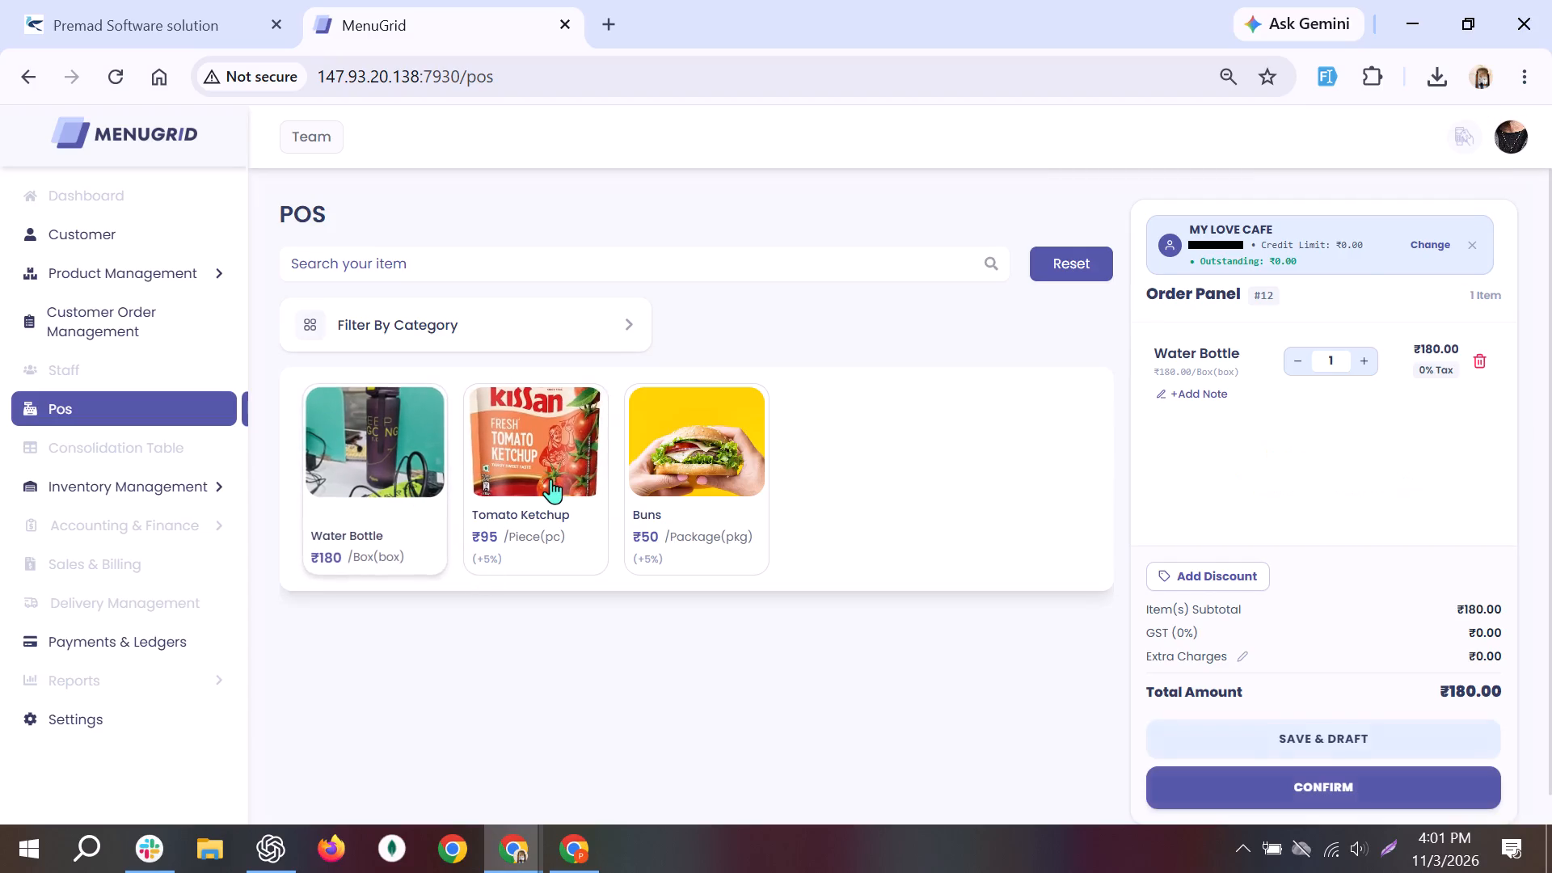
pyautogui.click(553, 479)
pyautogui.scroll(-7, 1314, 584)
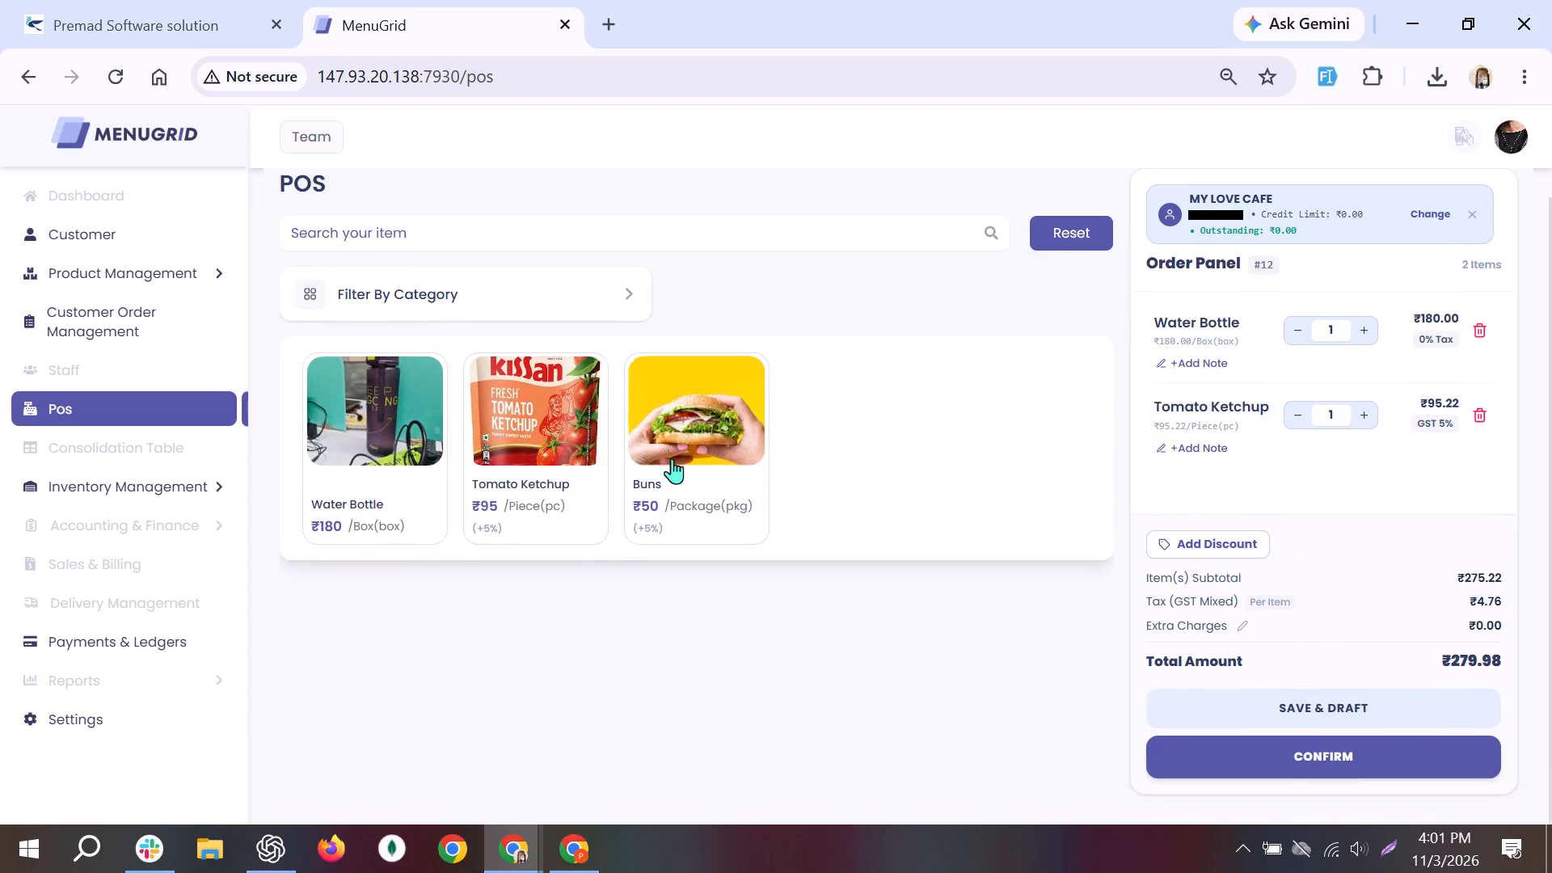
pyautogui.click(667, 458)
pyautogui.scroll(-4, 1235, 697)
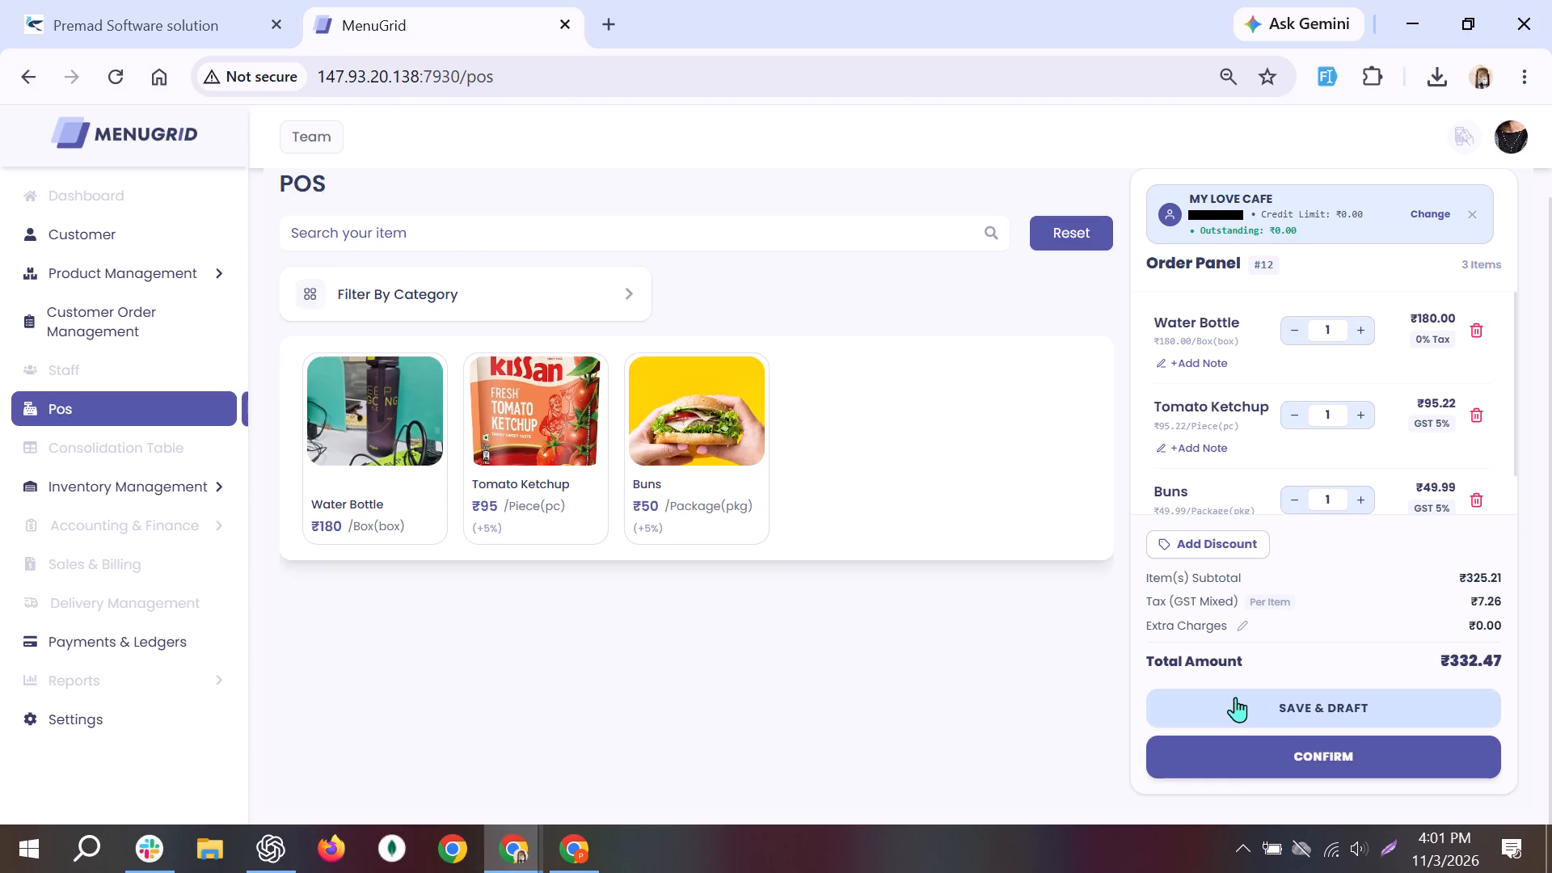
pyautogui.scroll(-2, 1235, 697)
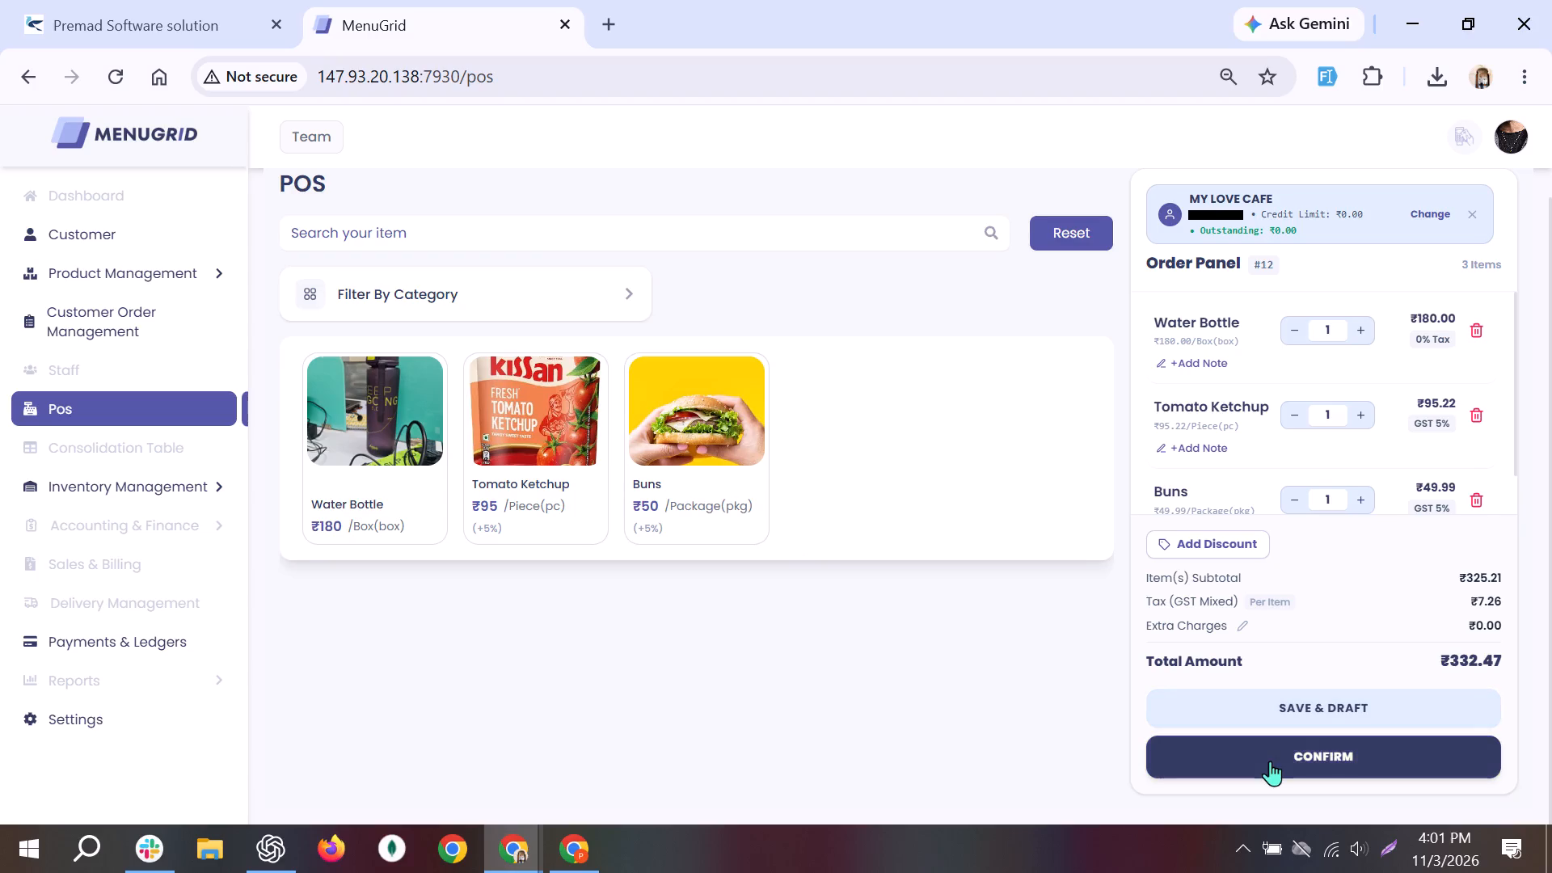
pyautogui.click(1270, 761)
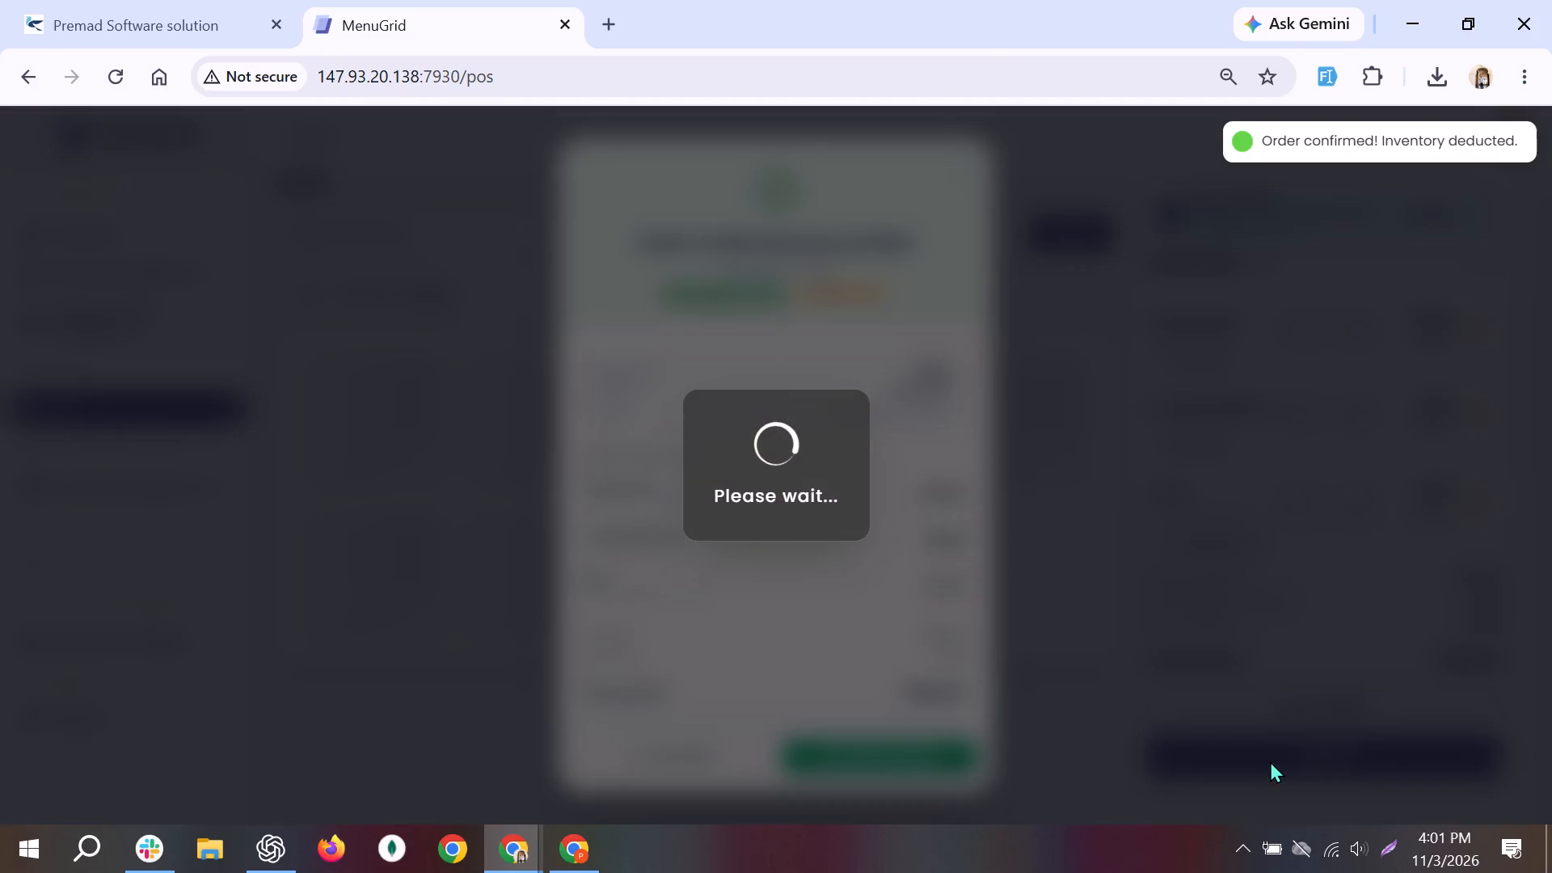
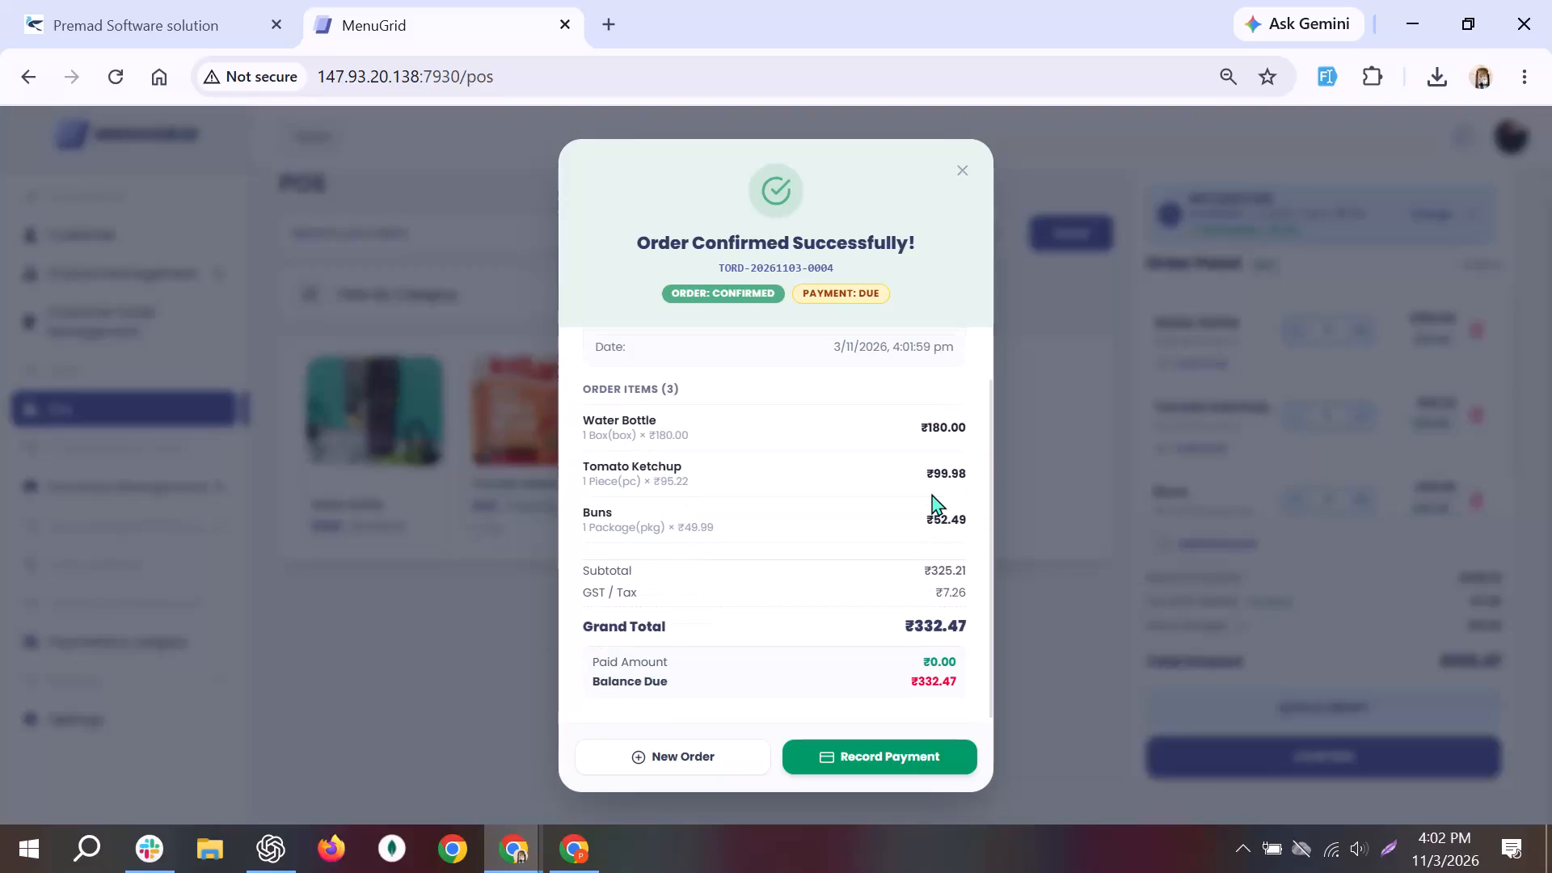
# Record a partial cash payment of ₹250 against the confirmed MY LOVE CAFE order.
pyautogui.scroll(-2, 931, 493)
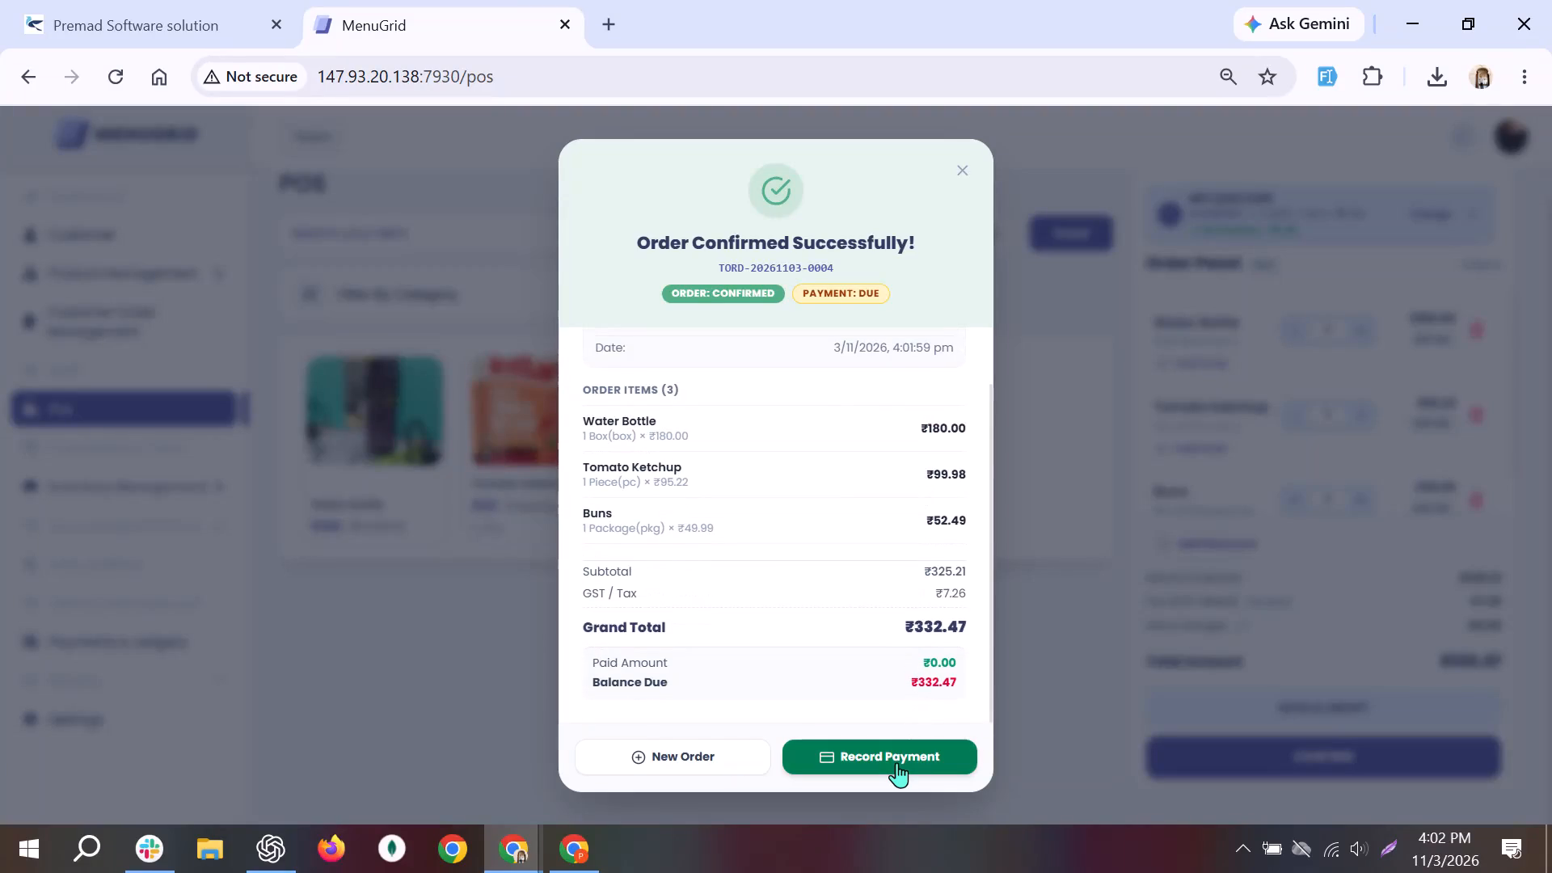
pyautogui.click(896, 762)
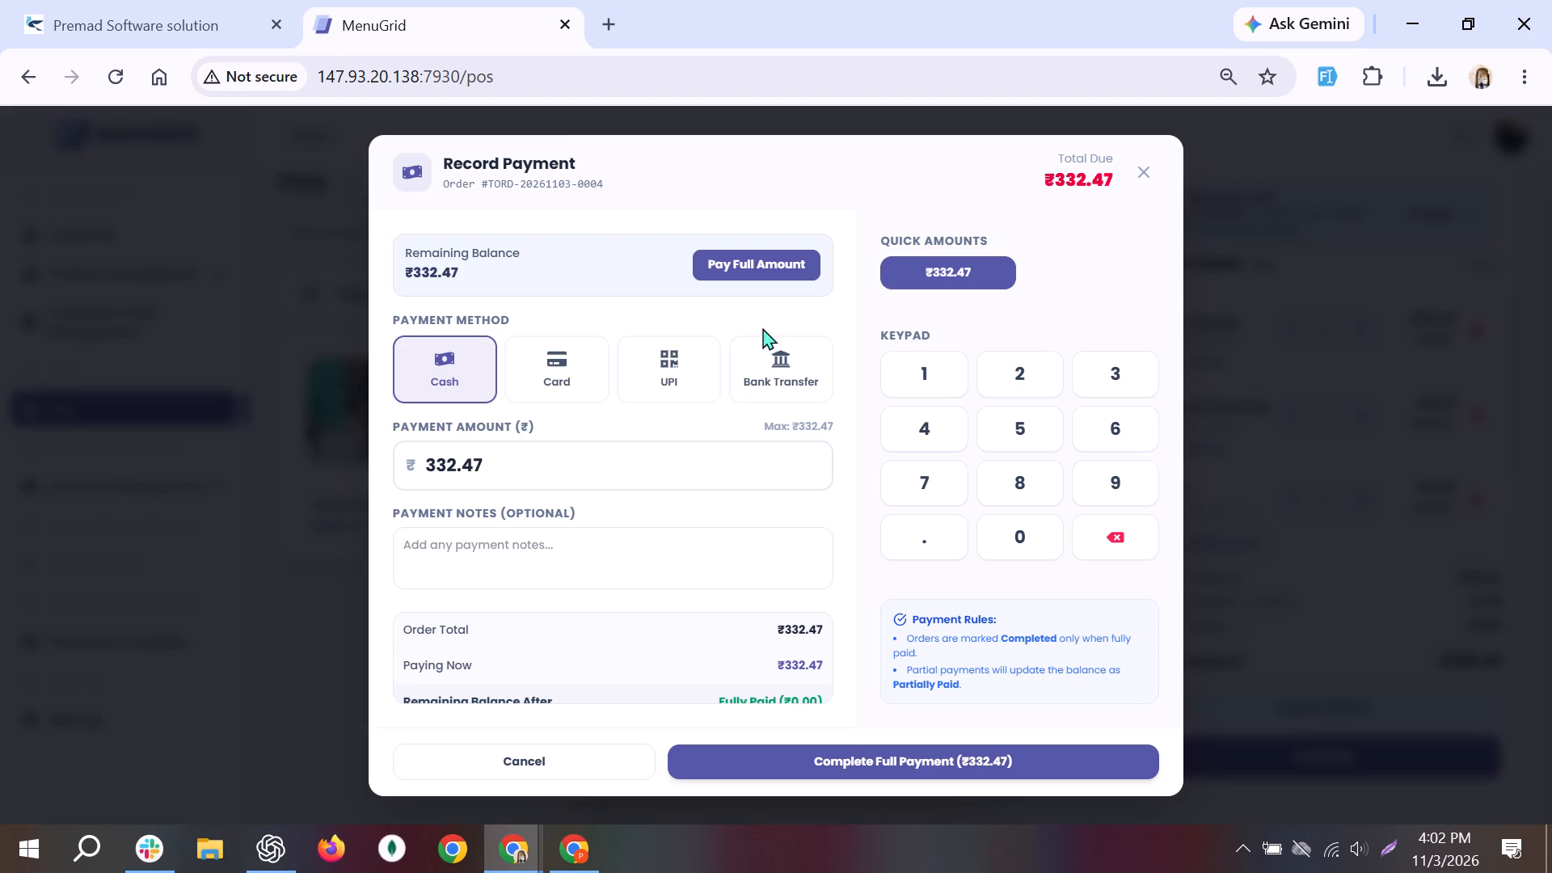
pyautogui.click(709, 476)
pyautogui.press('BackSpace')
pyautogui.press('BackSpace')
pyautogui.press('BackSpace')
pyautogui.press('BackSpace')
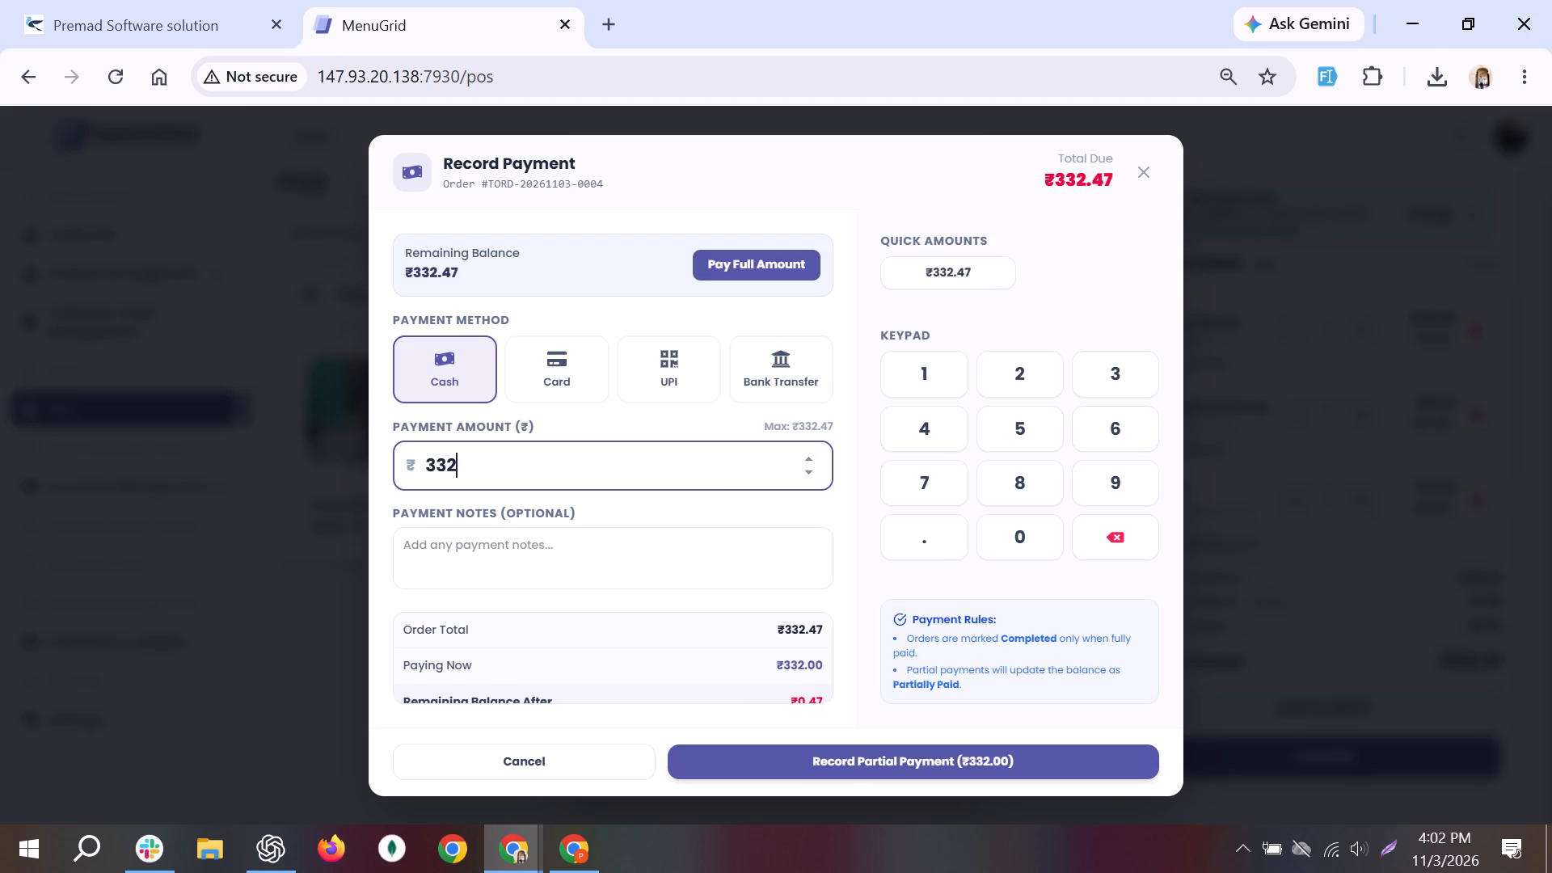
pyautogui.press('BackSpace')
pyautogui.write('000')
pyautogui.press('BackSpace')
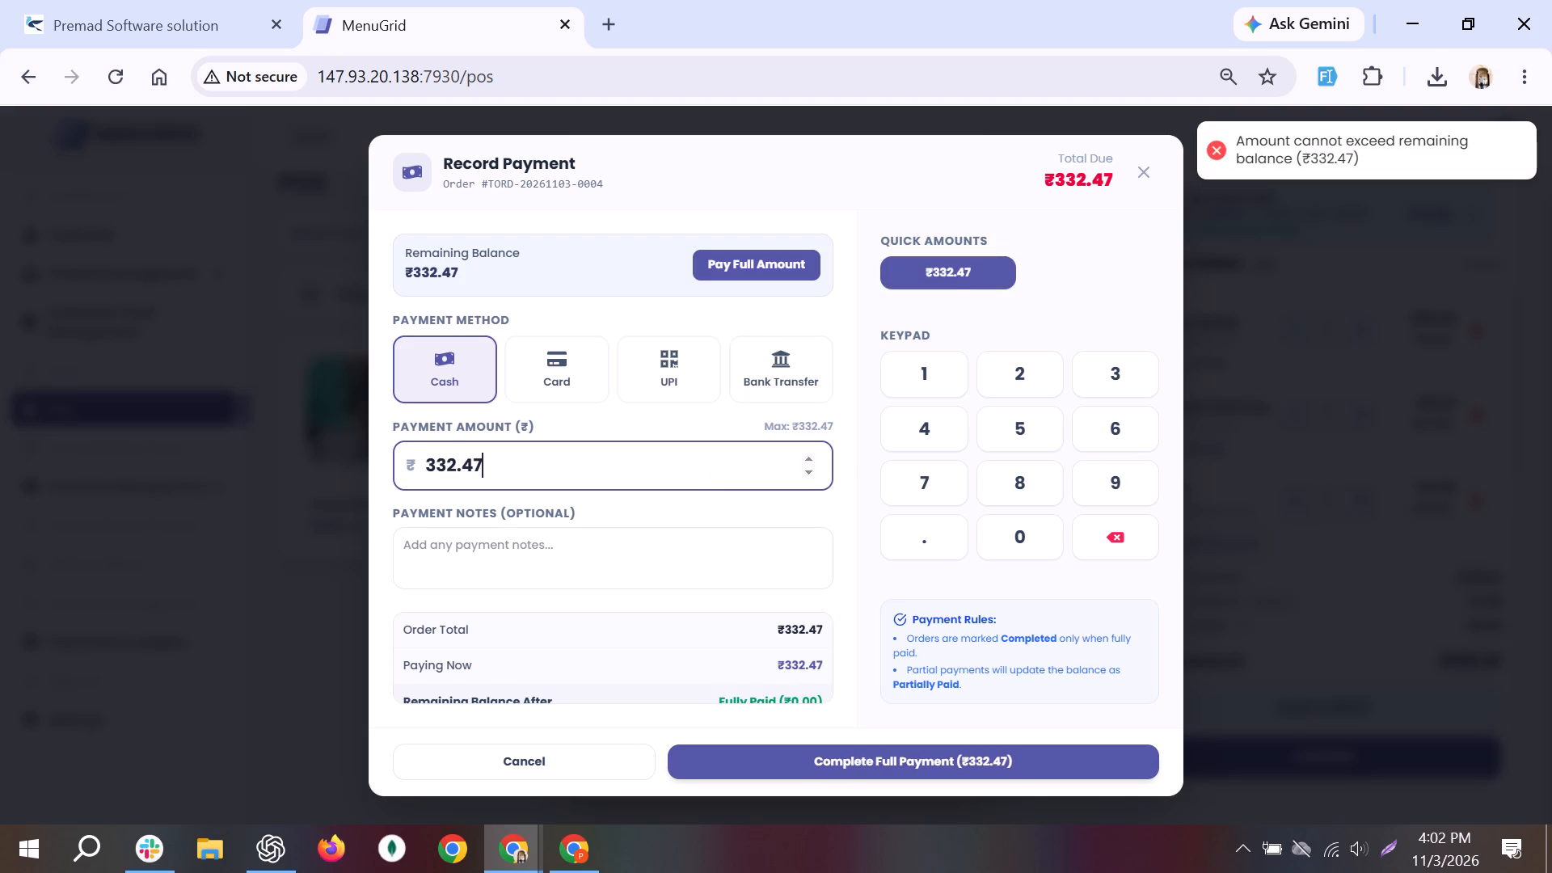
pyautogui.press('BackSpace')
pyautogui.press('BackSpace')
pyautogui.press('BackSpace')
pyautogui.press('BackSpace')
pyautogui.press('BackSpace')
pyautogui.press('BackSpace')
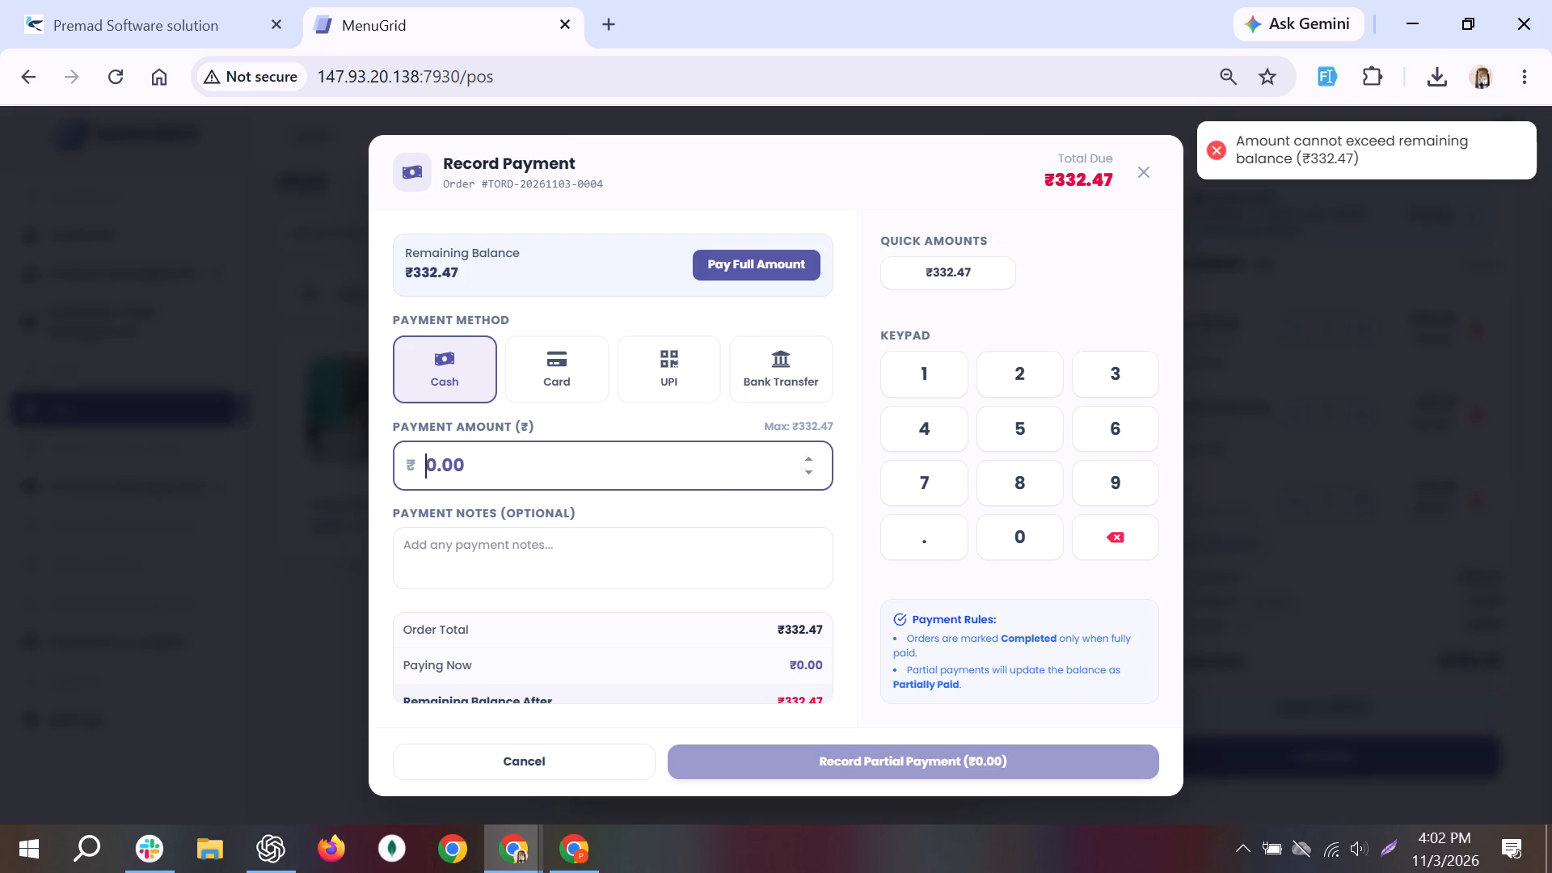
pyautogui.write('250')
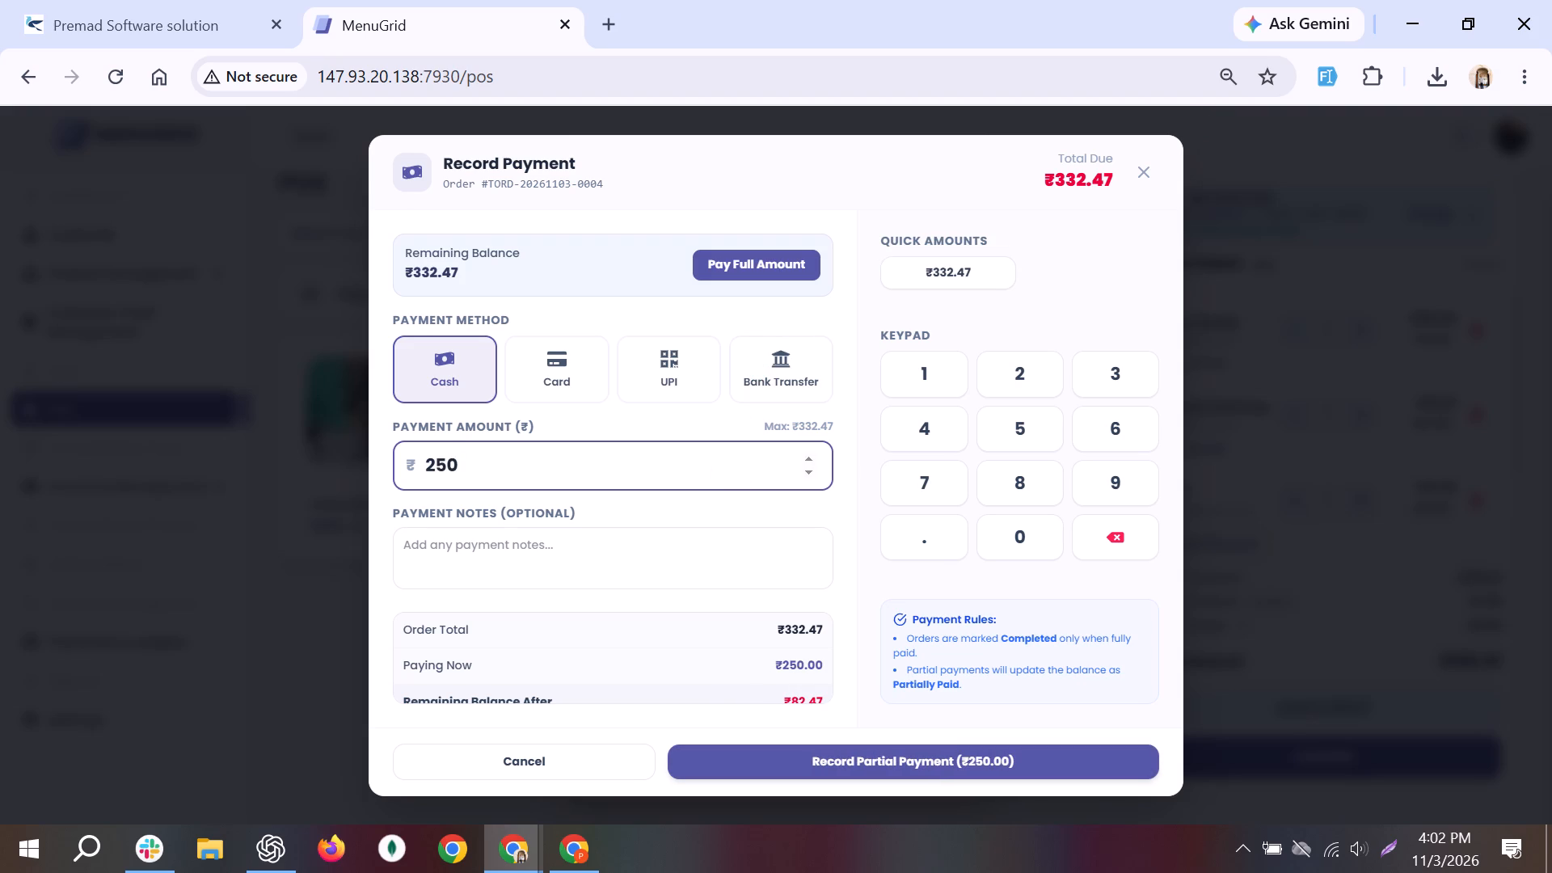
pyautogui.scroll(-4, 630, 618)
pyautogui.scroll(-4, 630, 682)
pyautogui.click(868, 758)
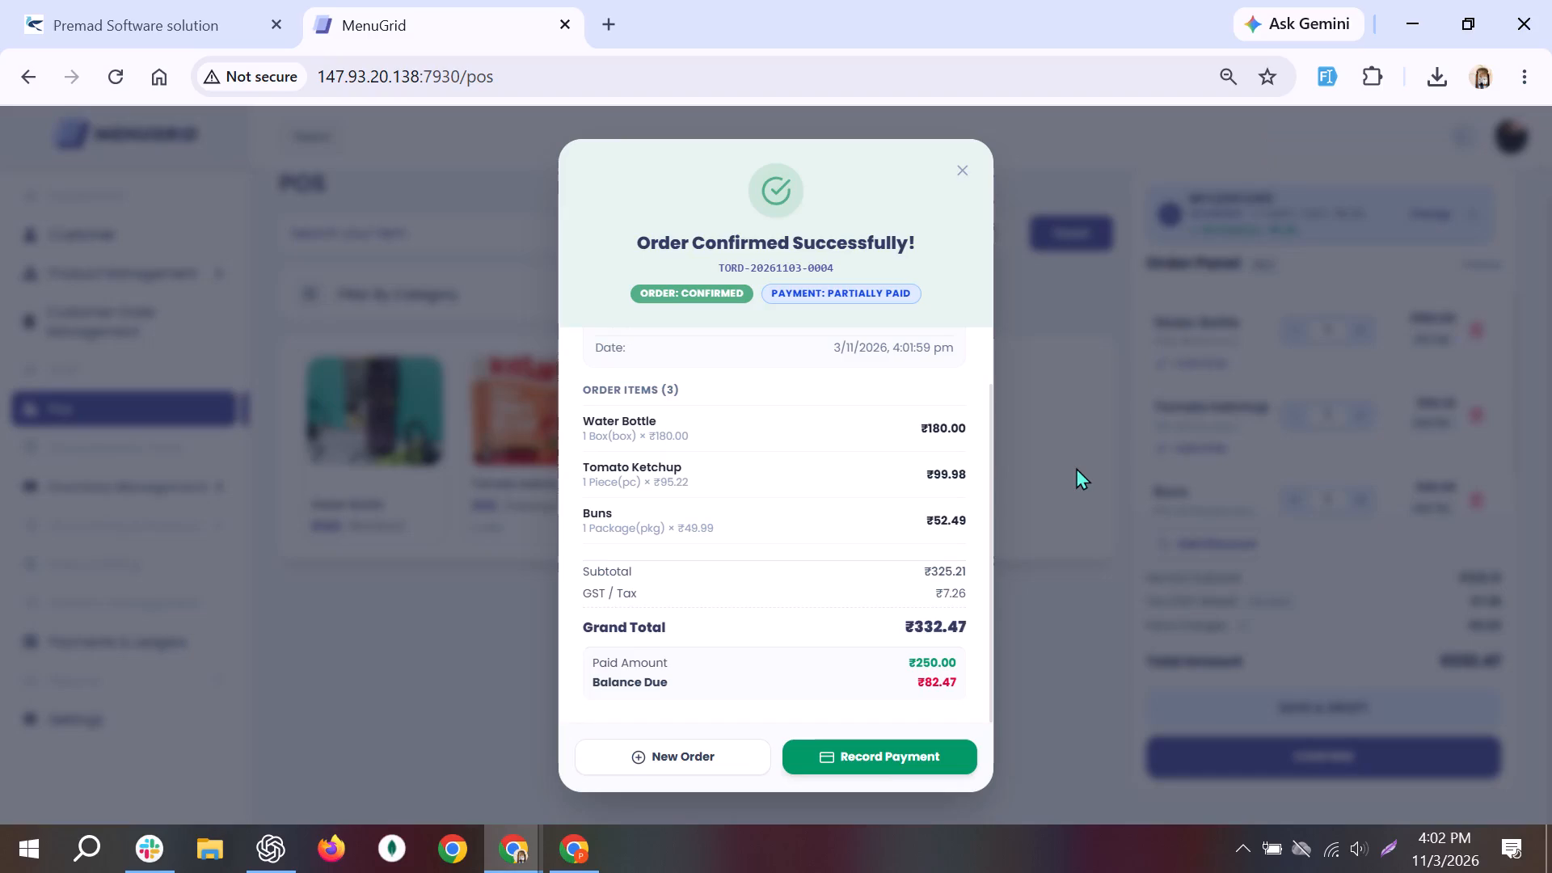
# Reload the POS page and check the MY LOVE CAFE outstanding balance in the Customer Management list.
pyautogui.press('F5')
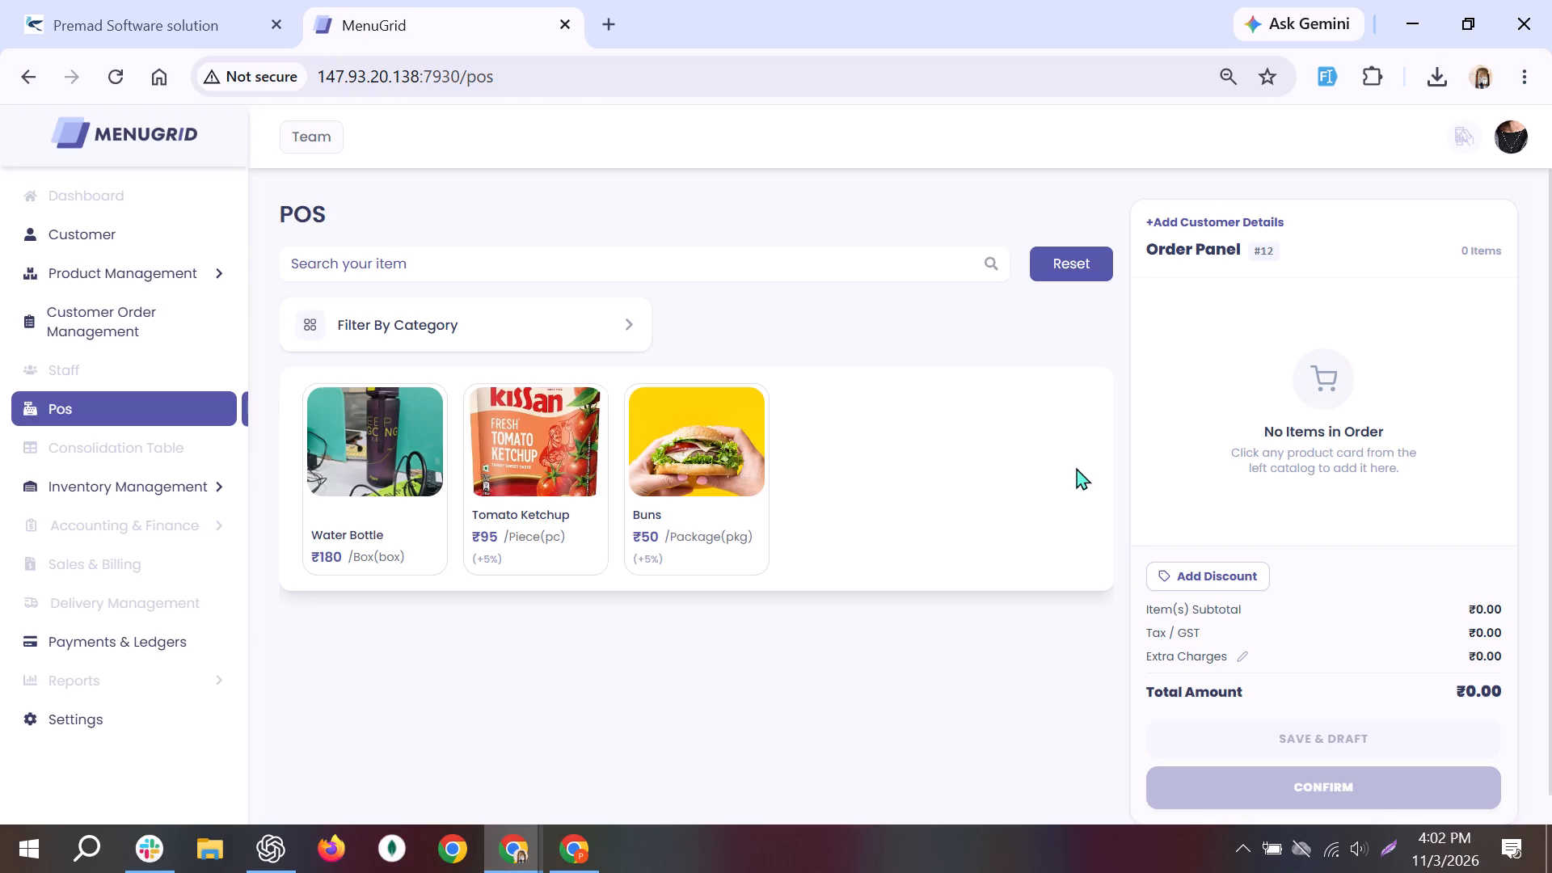
pyautogui.click(112, 253)
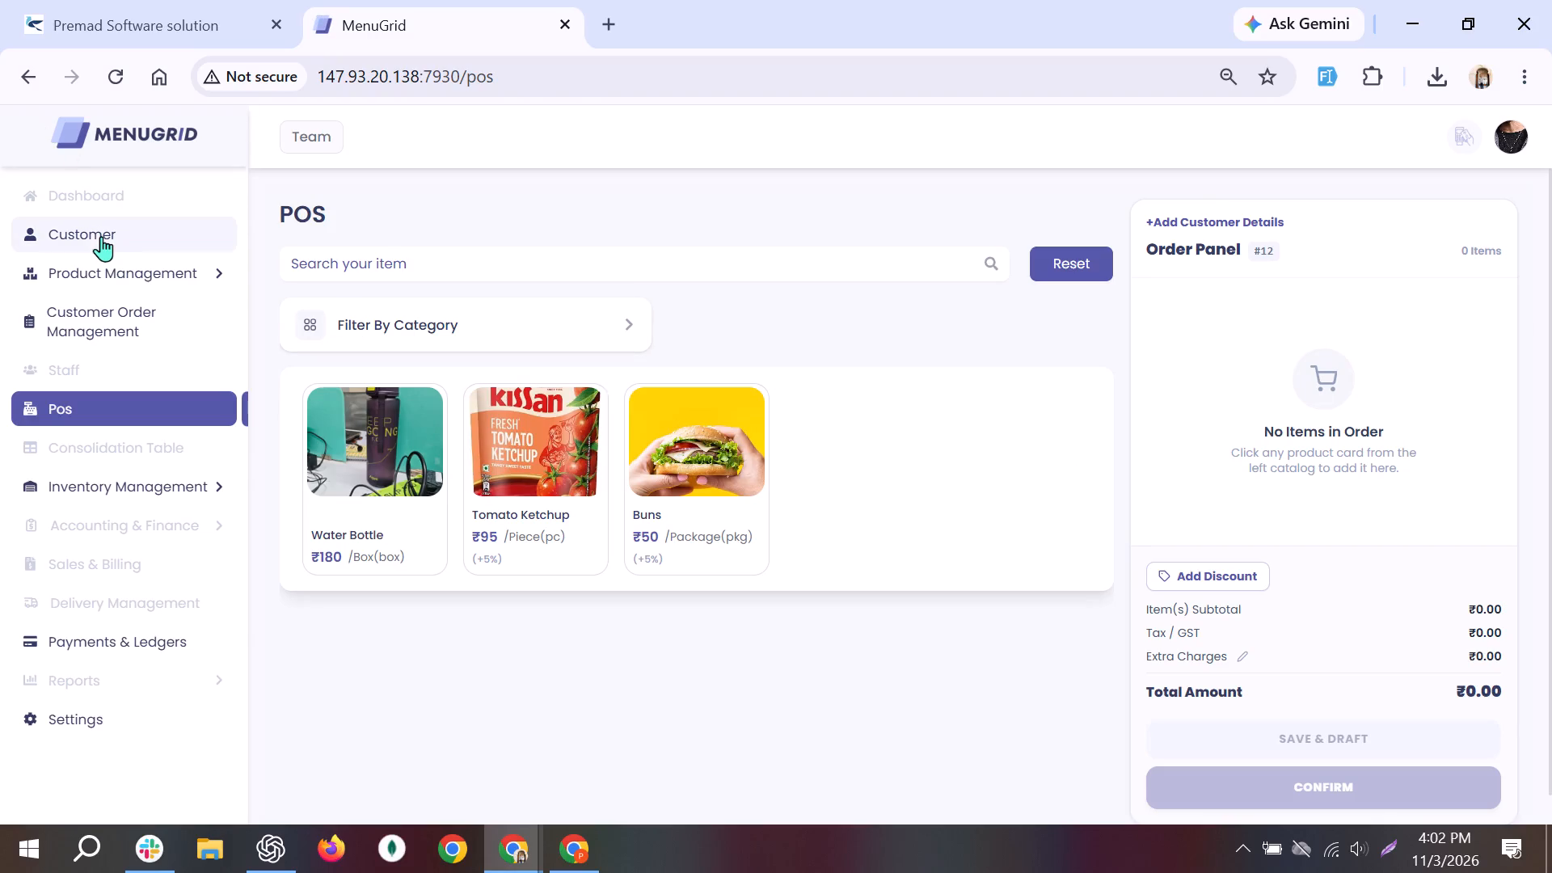
pyautogui.click(101, 236)
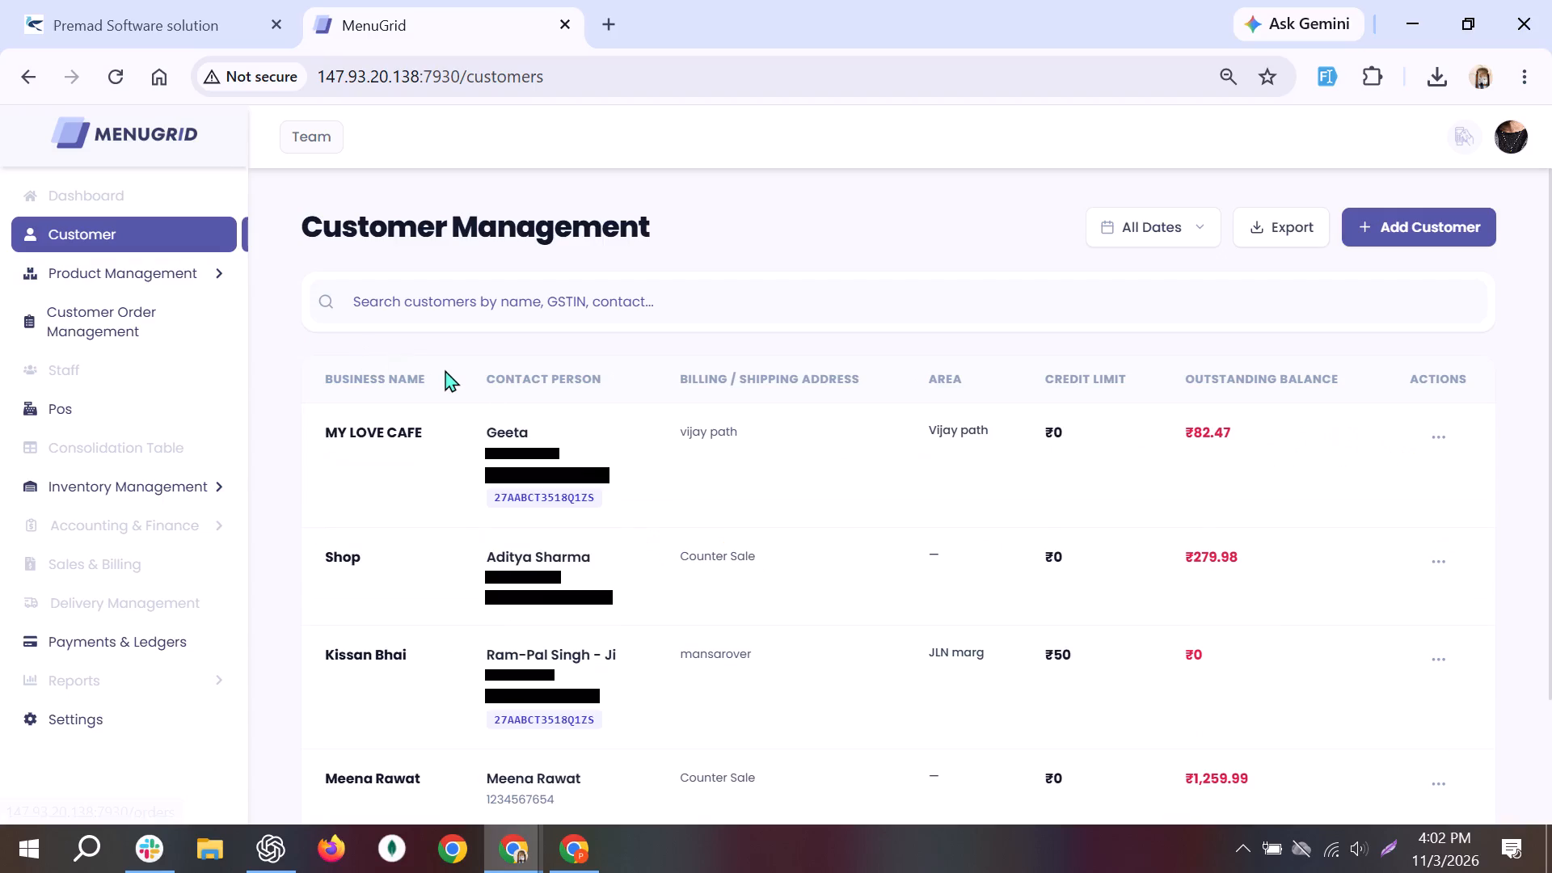
pyautogui.scroll(-2, 631, 464)
pyautogui.scroll(4, 631, 464)
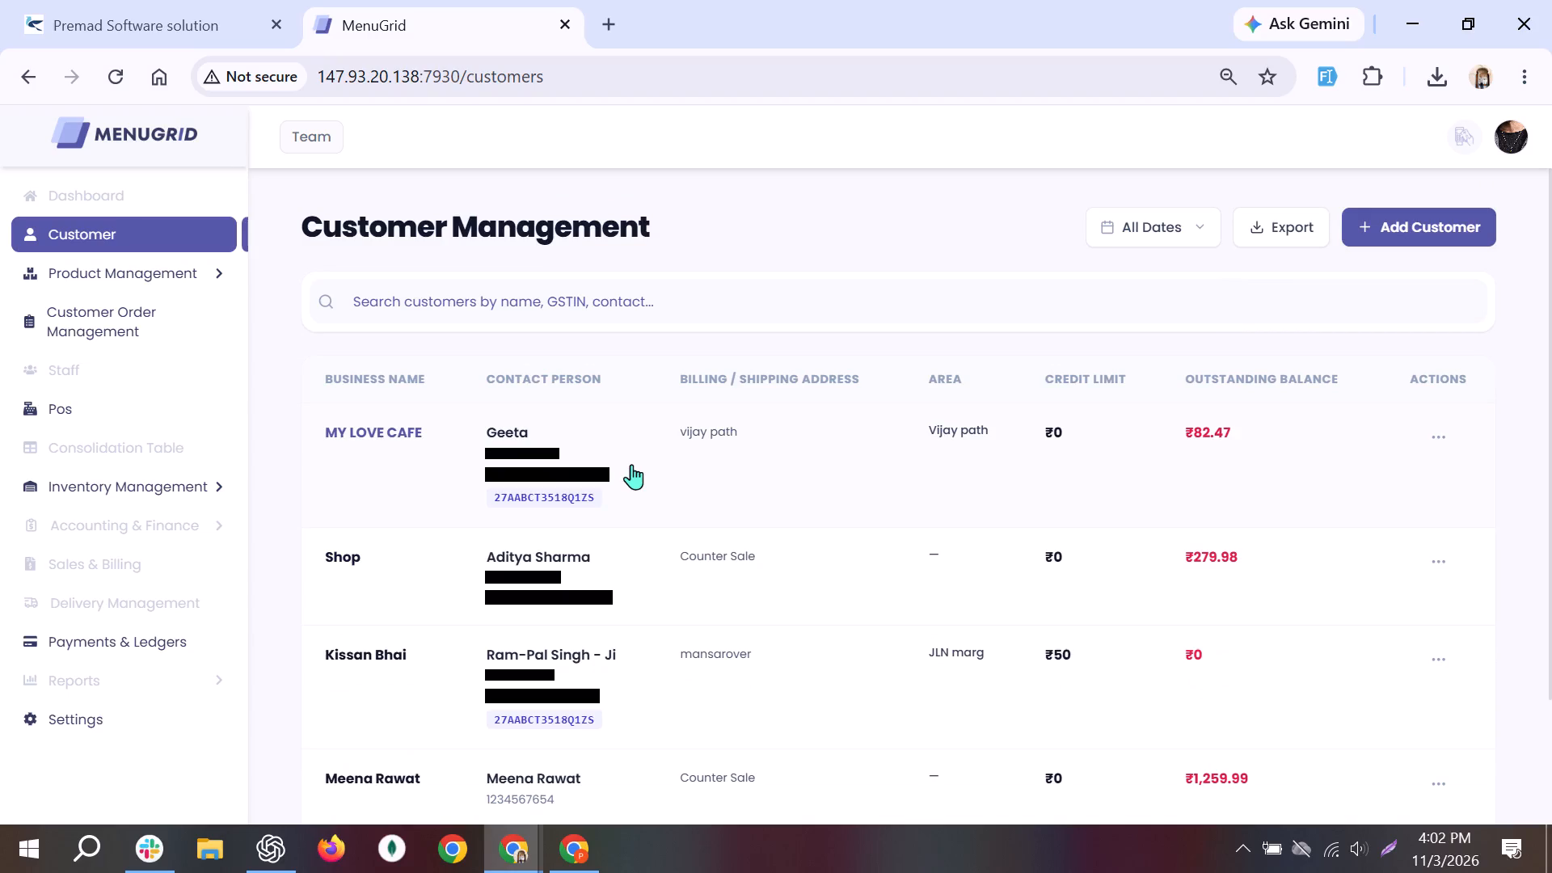
# Open the MY LOVE CAFE customer record and examine its balance and order history.
pyautogui.click(631, 464)
pyautogui.scroll(-2, 631, 464)
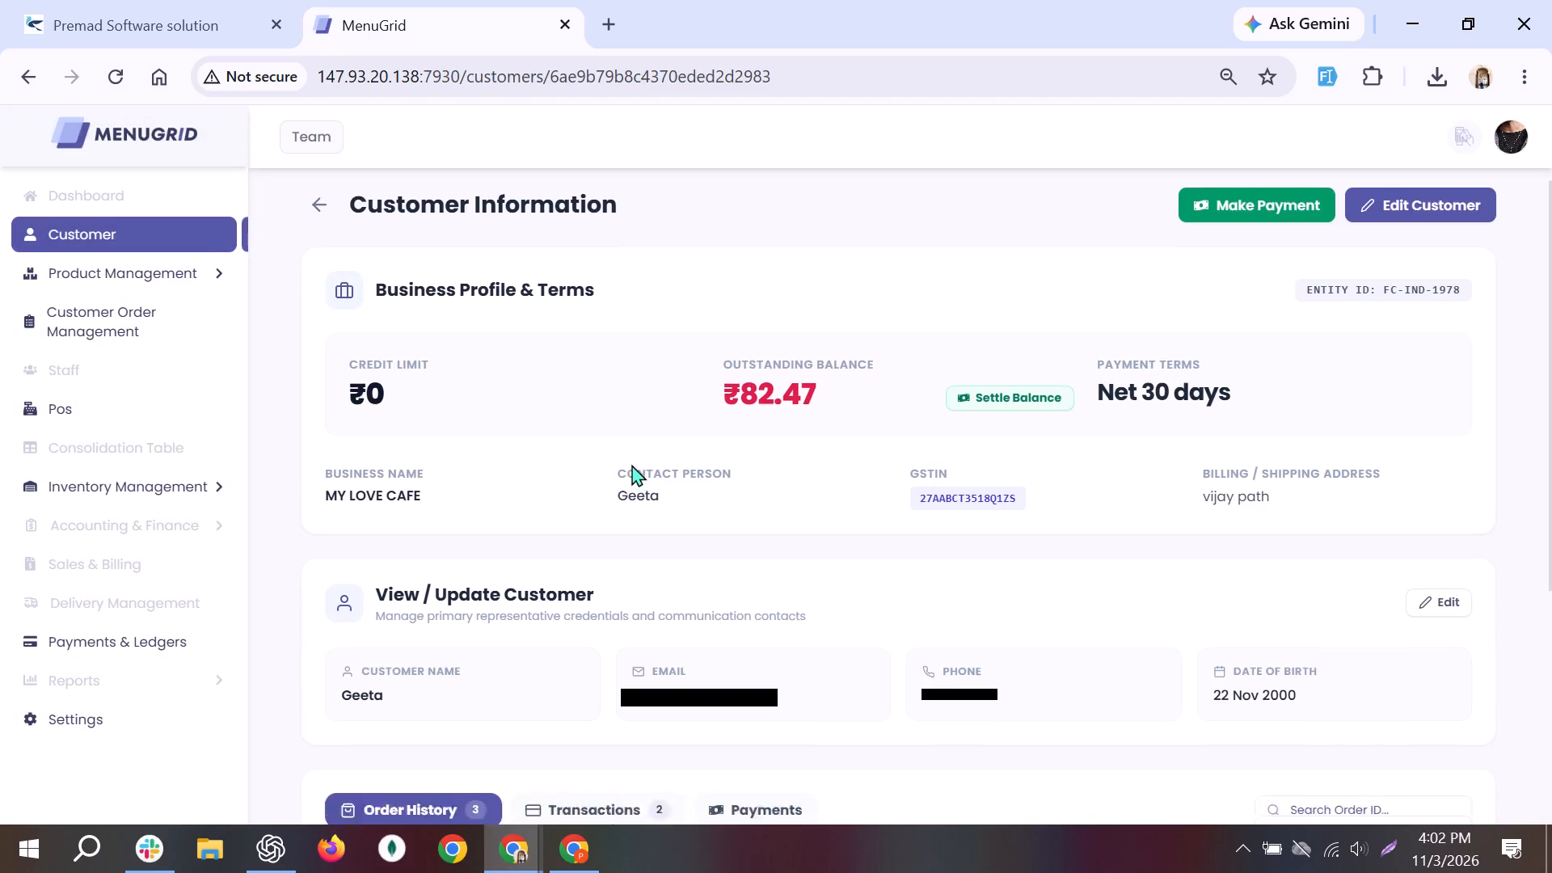
pyautogui.scroll(-4, 631, 464)
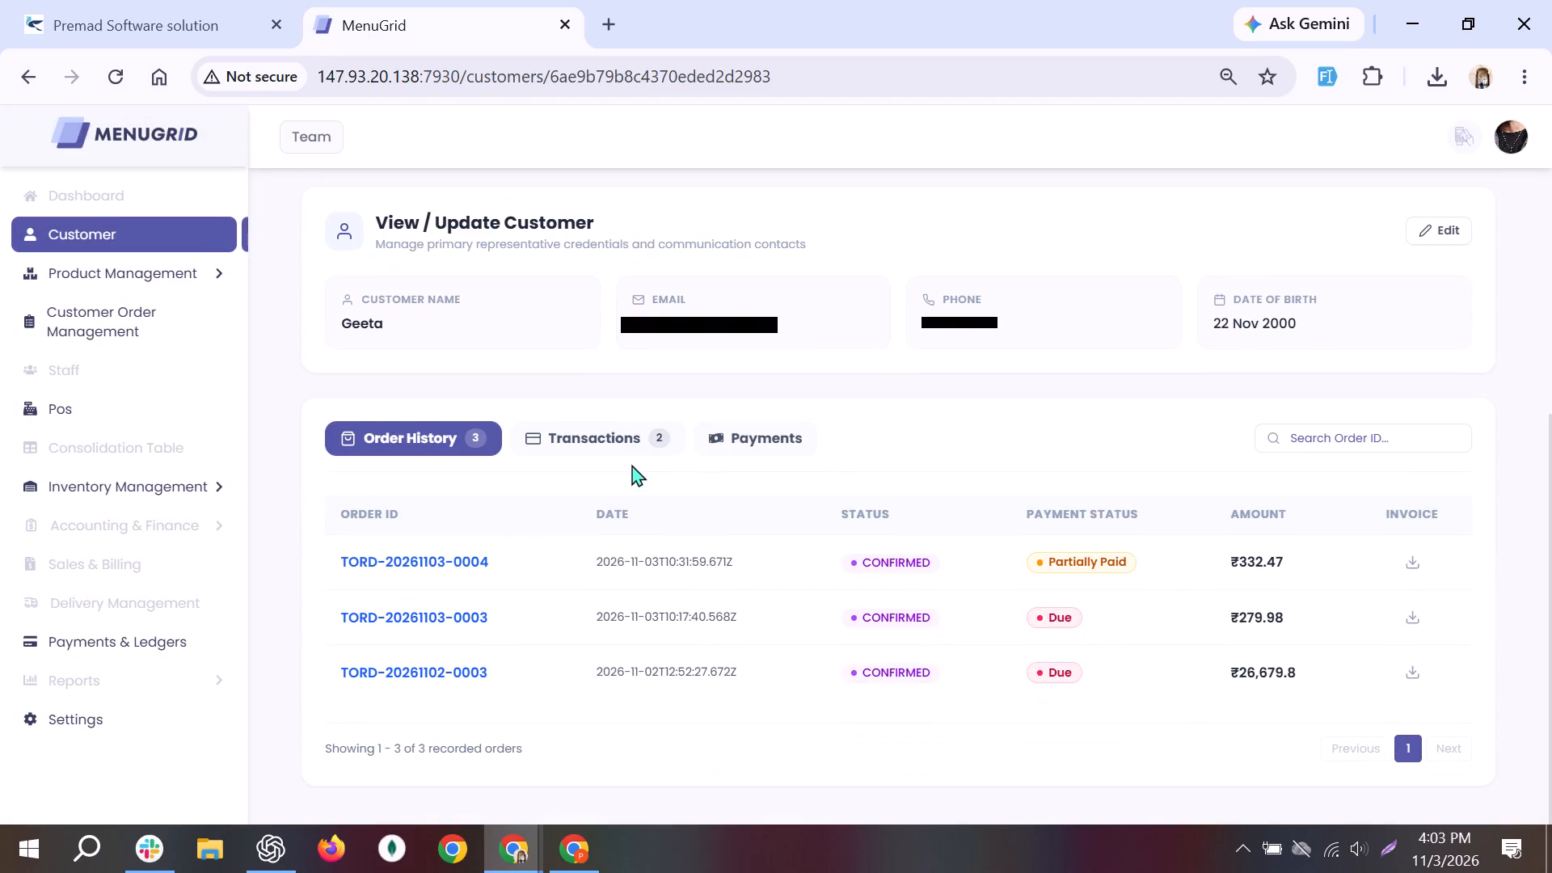
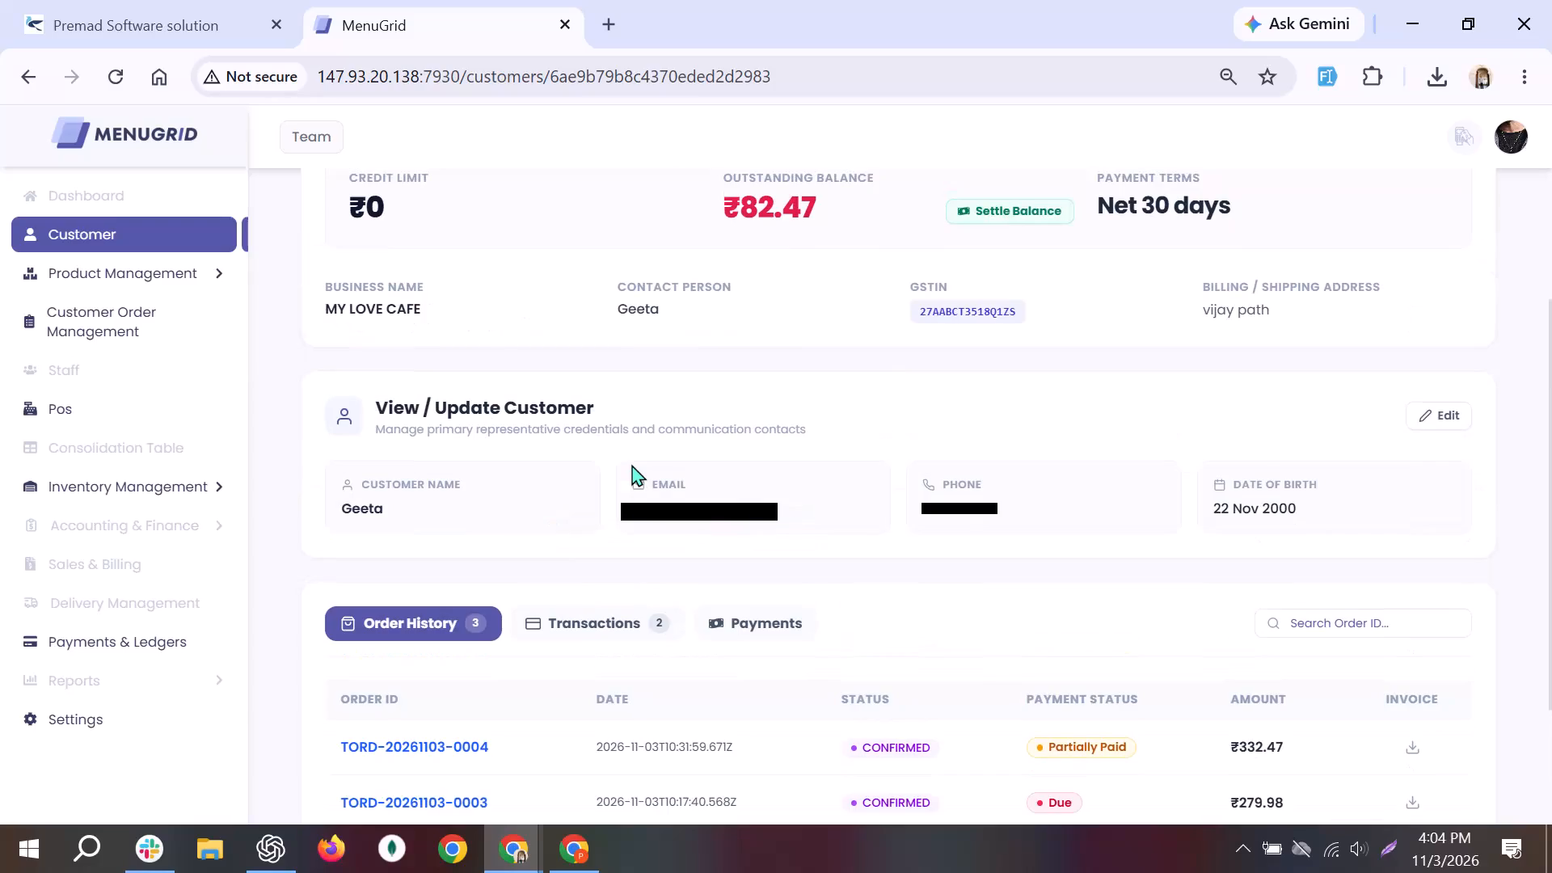
# Capture a screenshot area covering the whole MY LOVE CAFE Customer Information page with the address bar, leaving out the taskbar.
pyautogui.keyDown('ctrl'); pyautogui.scroll(-3, 631, 464); pyautogui.keyUp('ctrl')
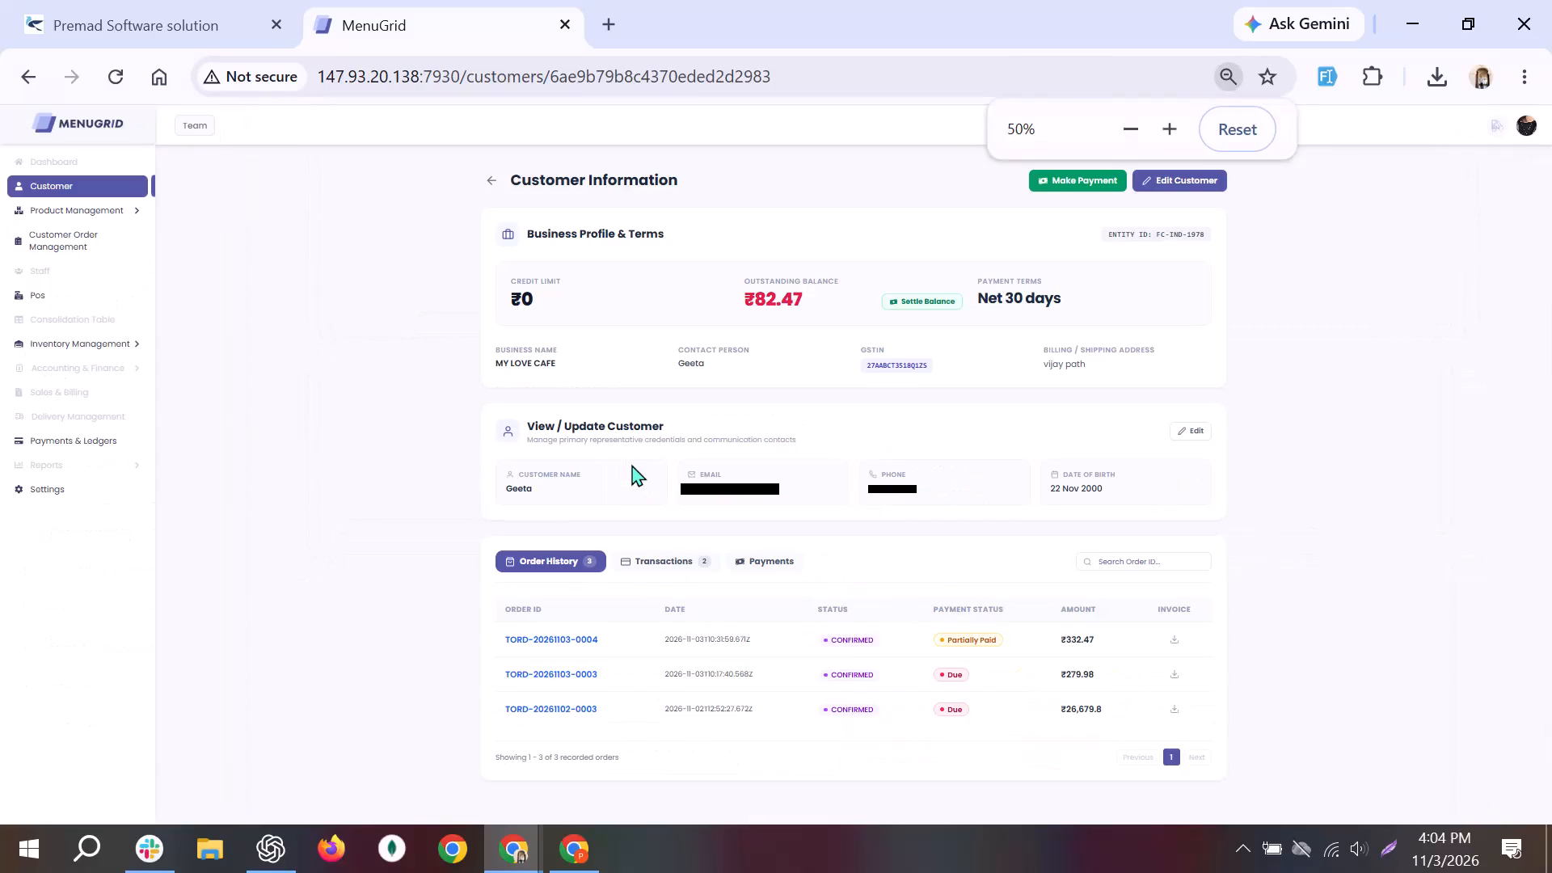
pyautogui.scroll(-1, 631, 464)
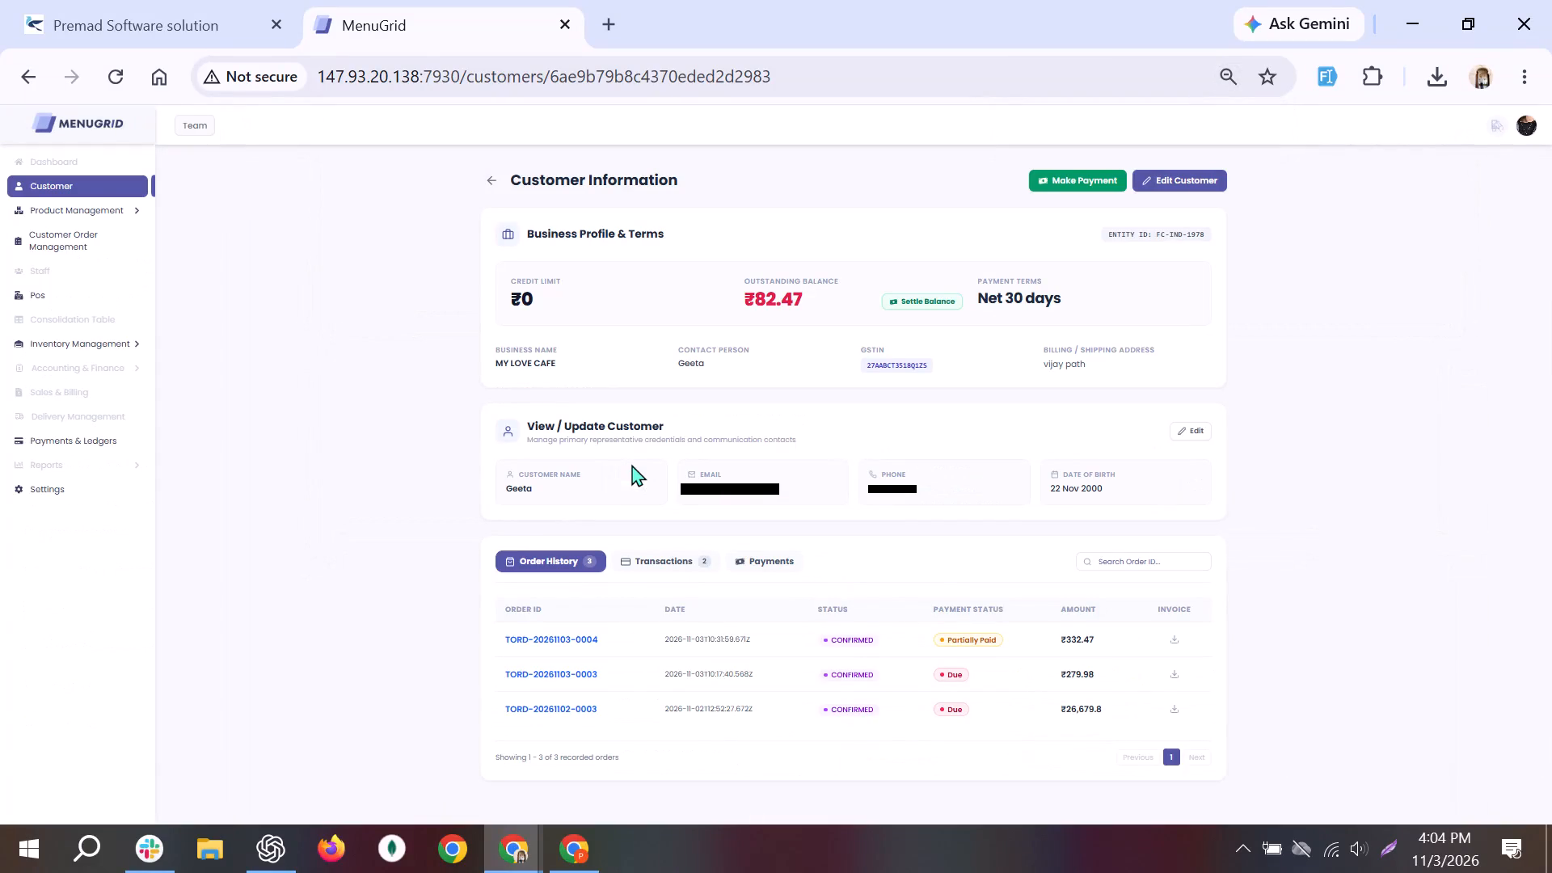
pyautogui.press('`')
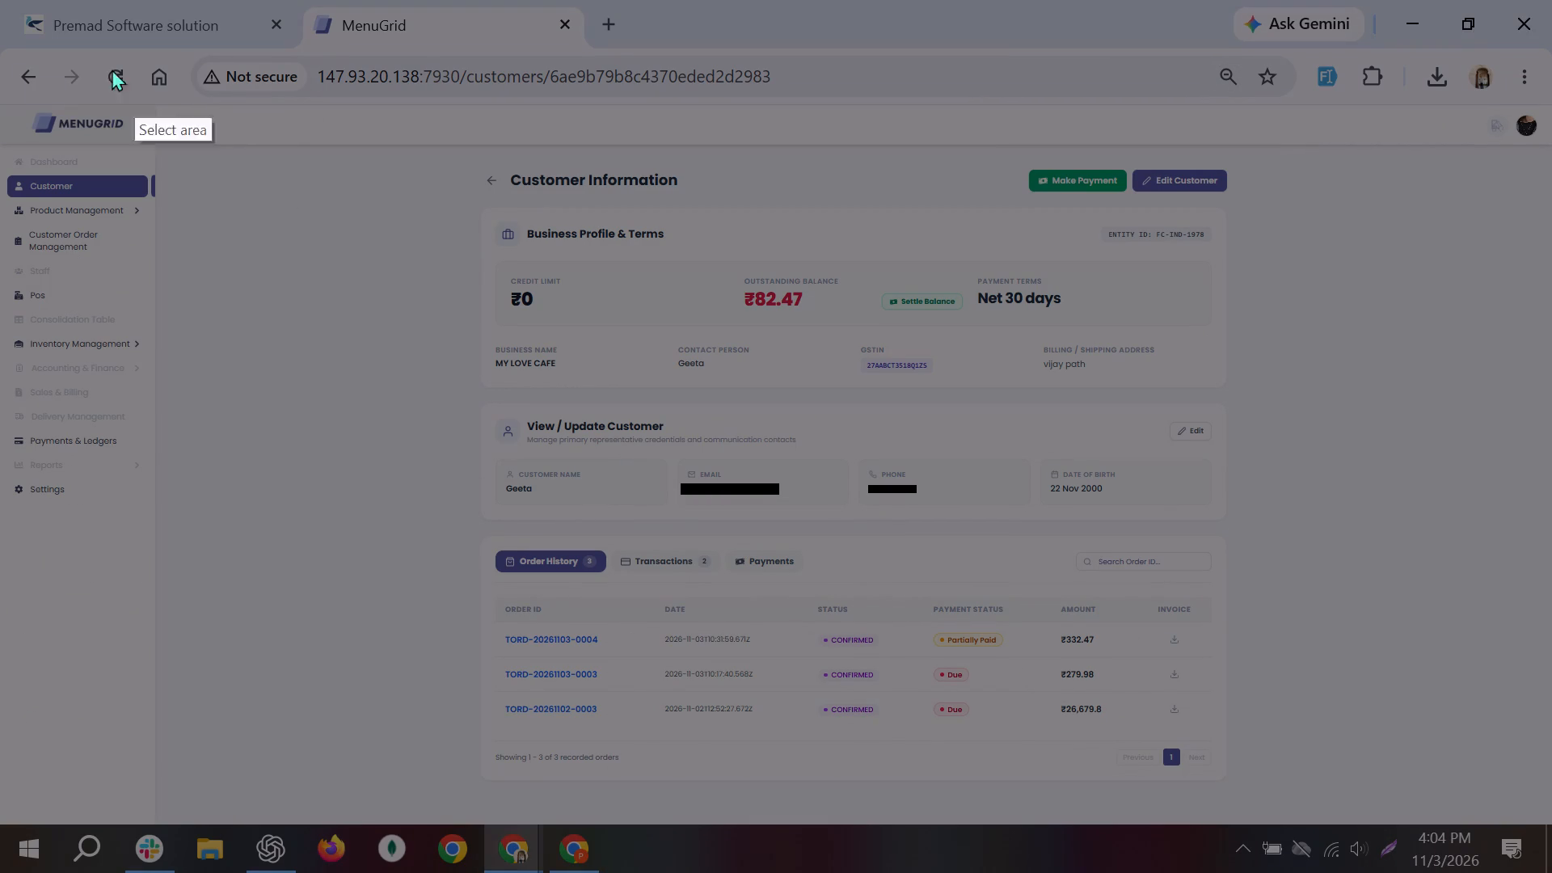
pyautogui.moveTo(0, 40); pyautogui.dragTo(1542, 838)
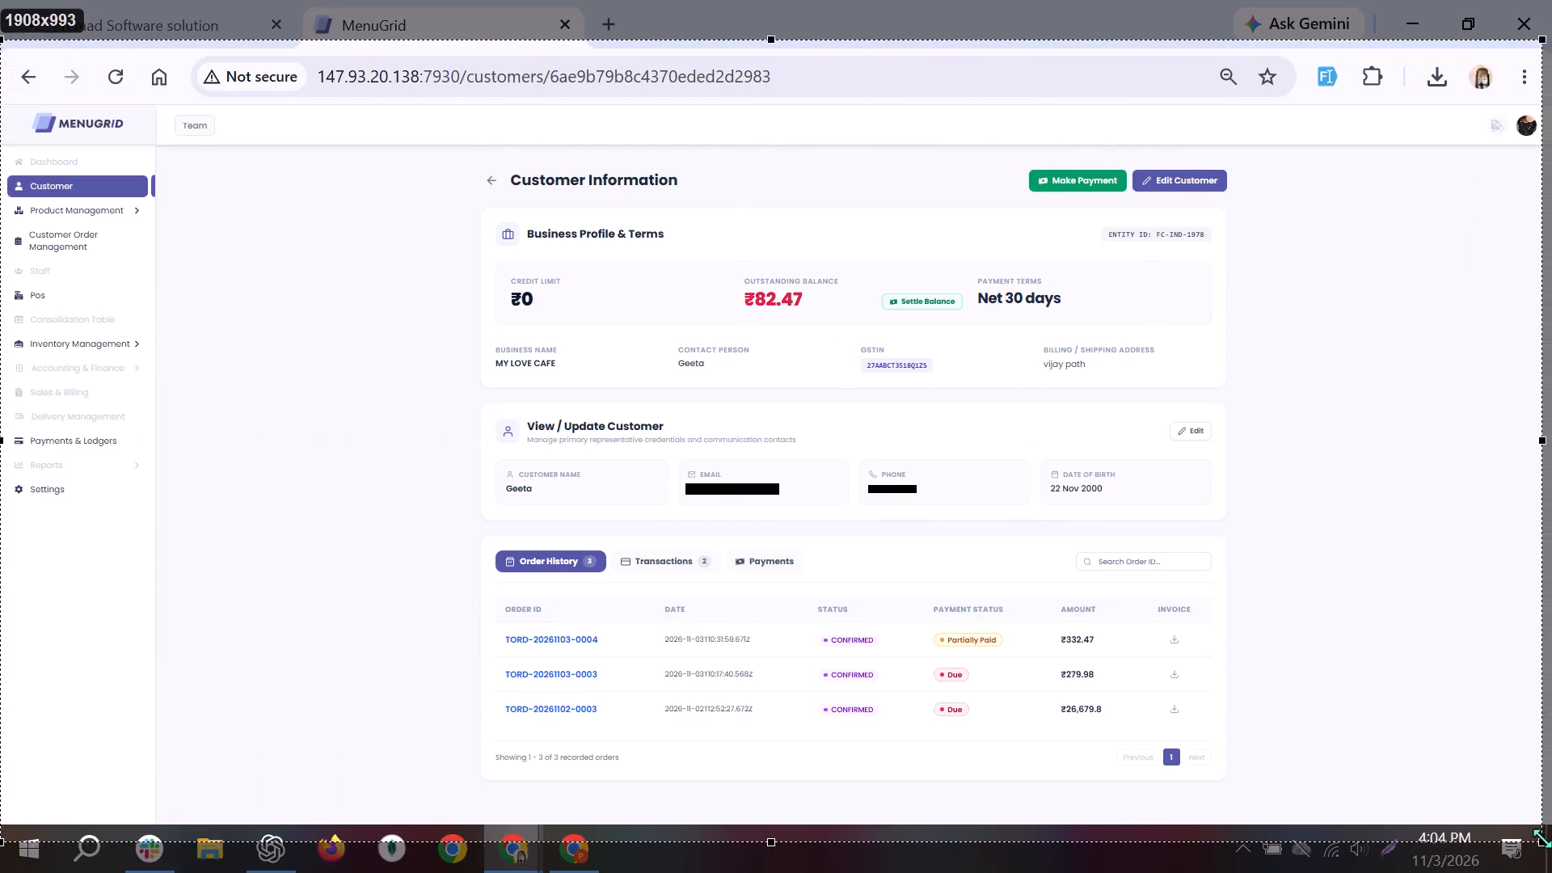
pyautogui.moveTo(1542, 838); pyautogui.dragTo(1542, 822)
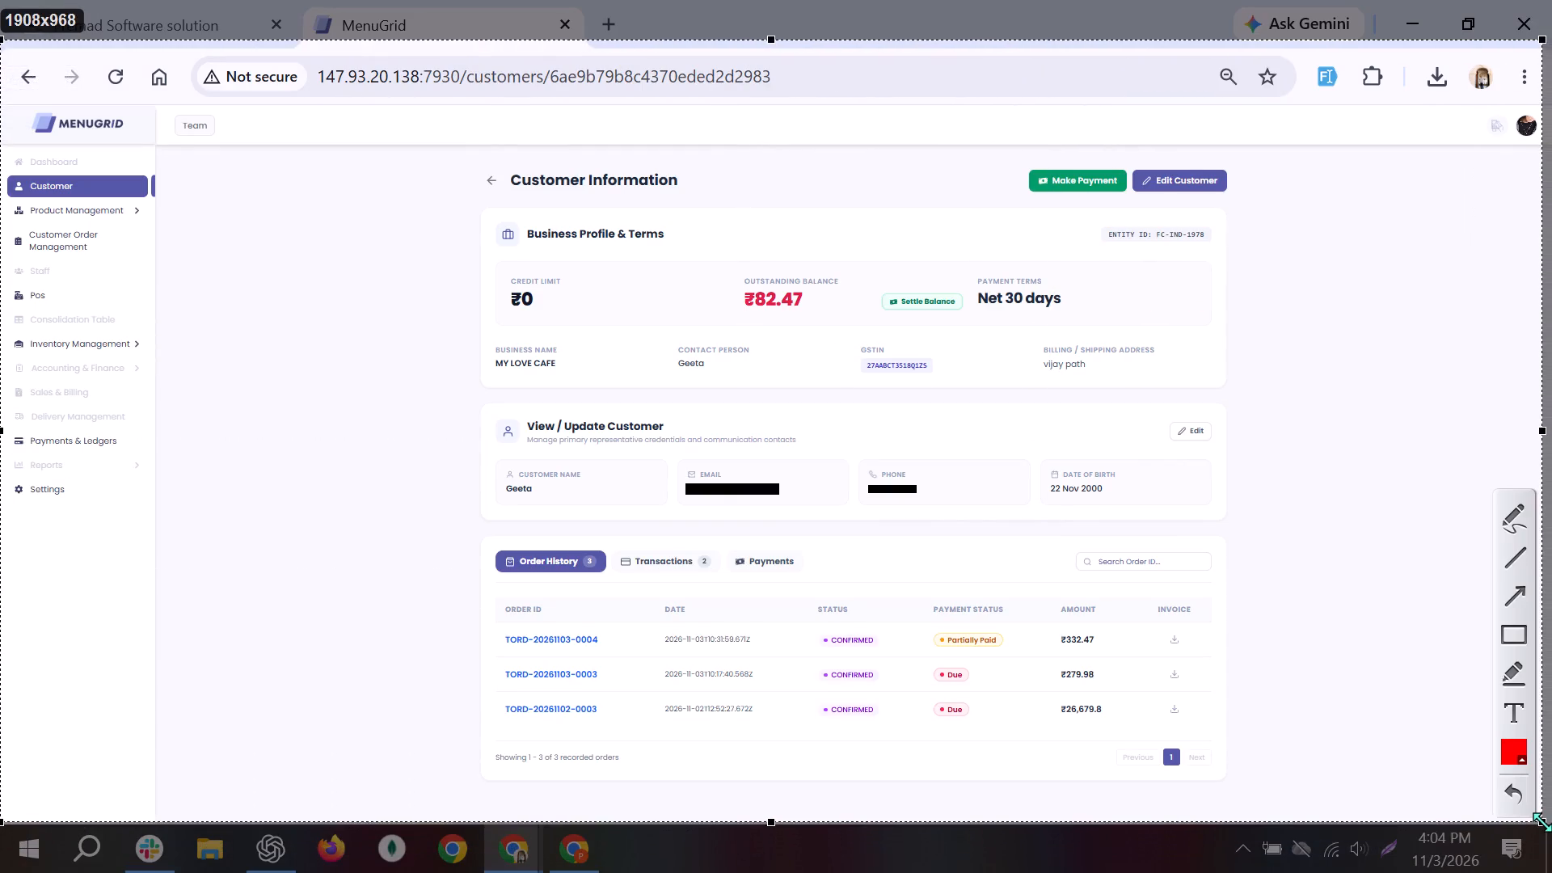
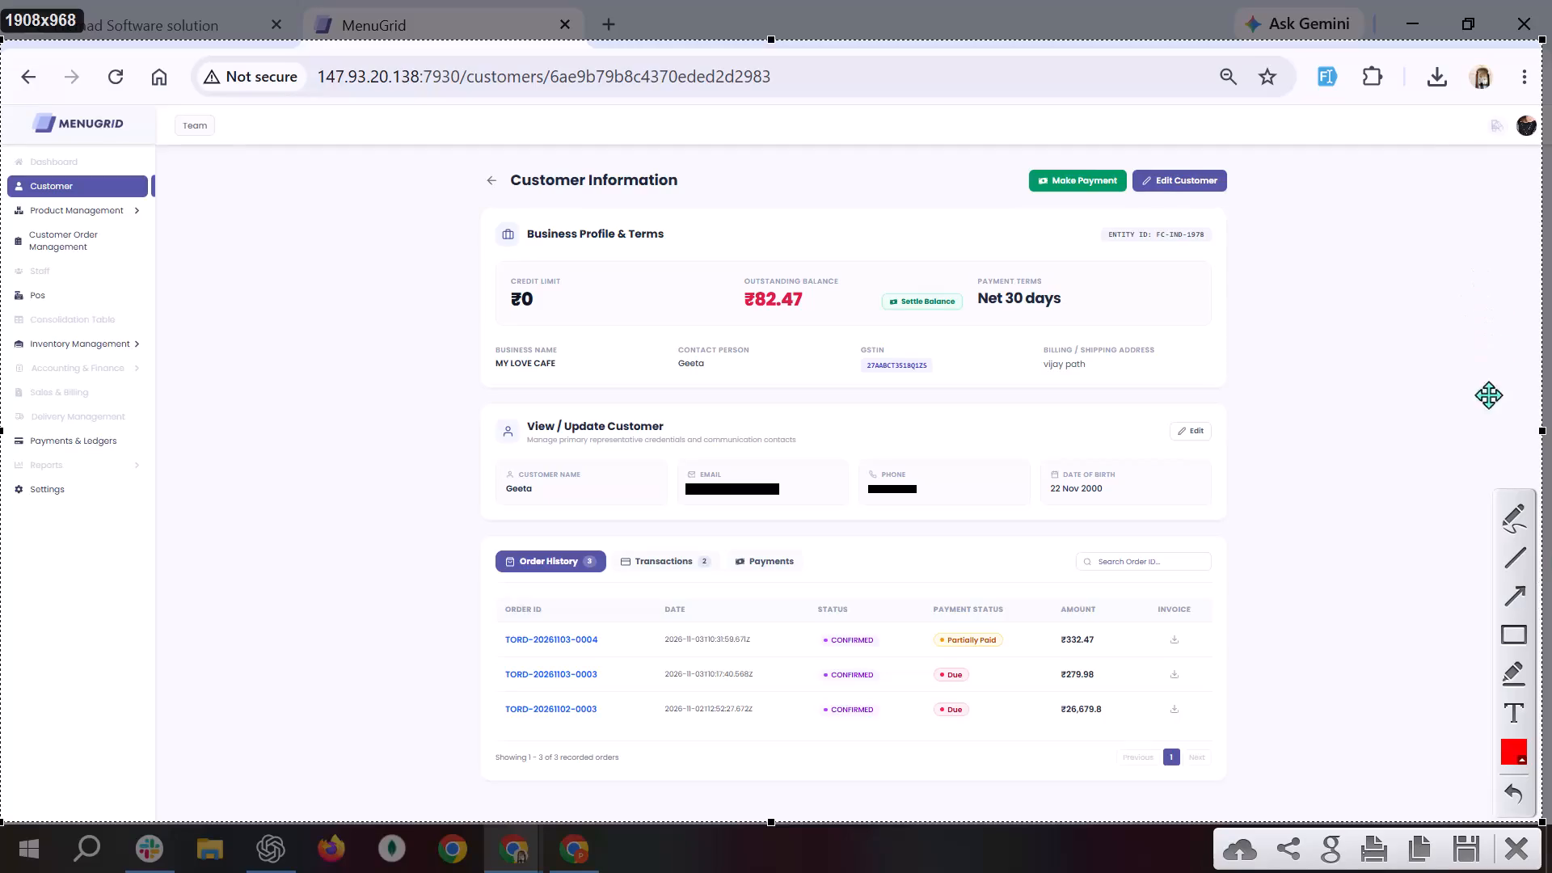
# Mark the customer's Phone field in the View / Update Customer section with a red rectangle outline on the screenshot.
pyautogui.click(1513, 640)
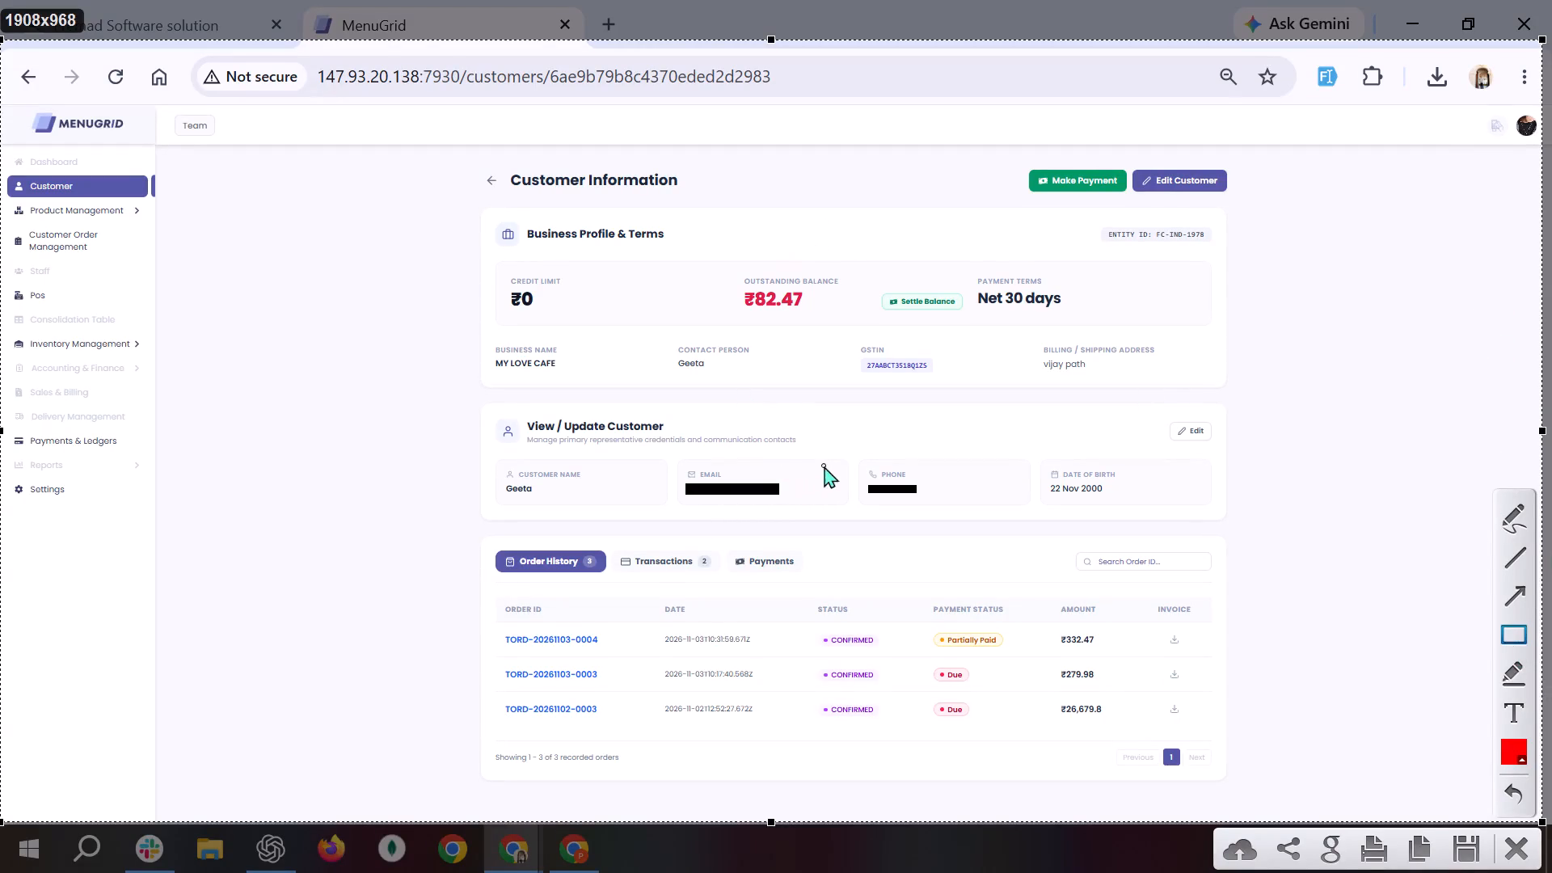
pyautogui.moveTo(864, 452); pyautogui.dragTo(1010, 502)
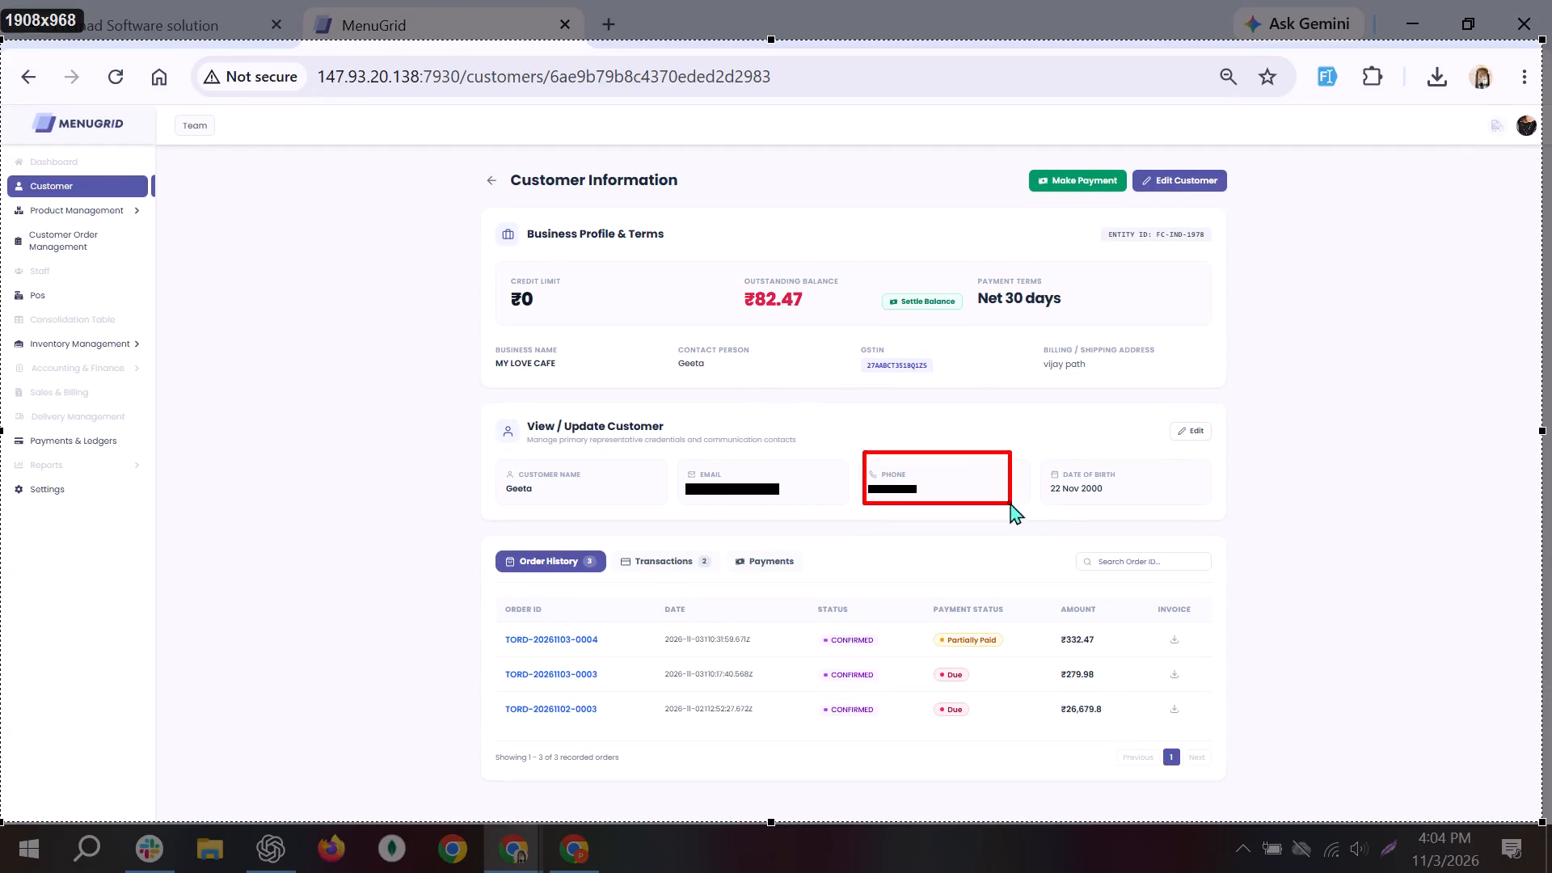
pyautogui.moveTo(1010, 502); pyautogui.dragTo(1010, 500)
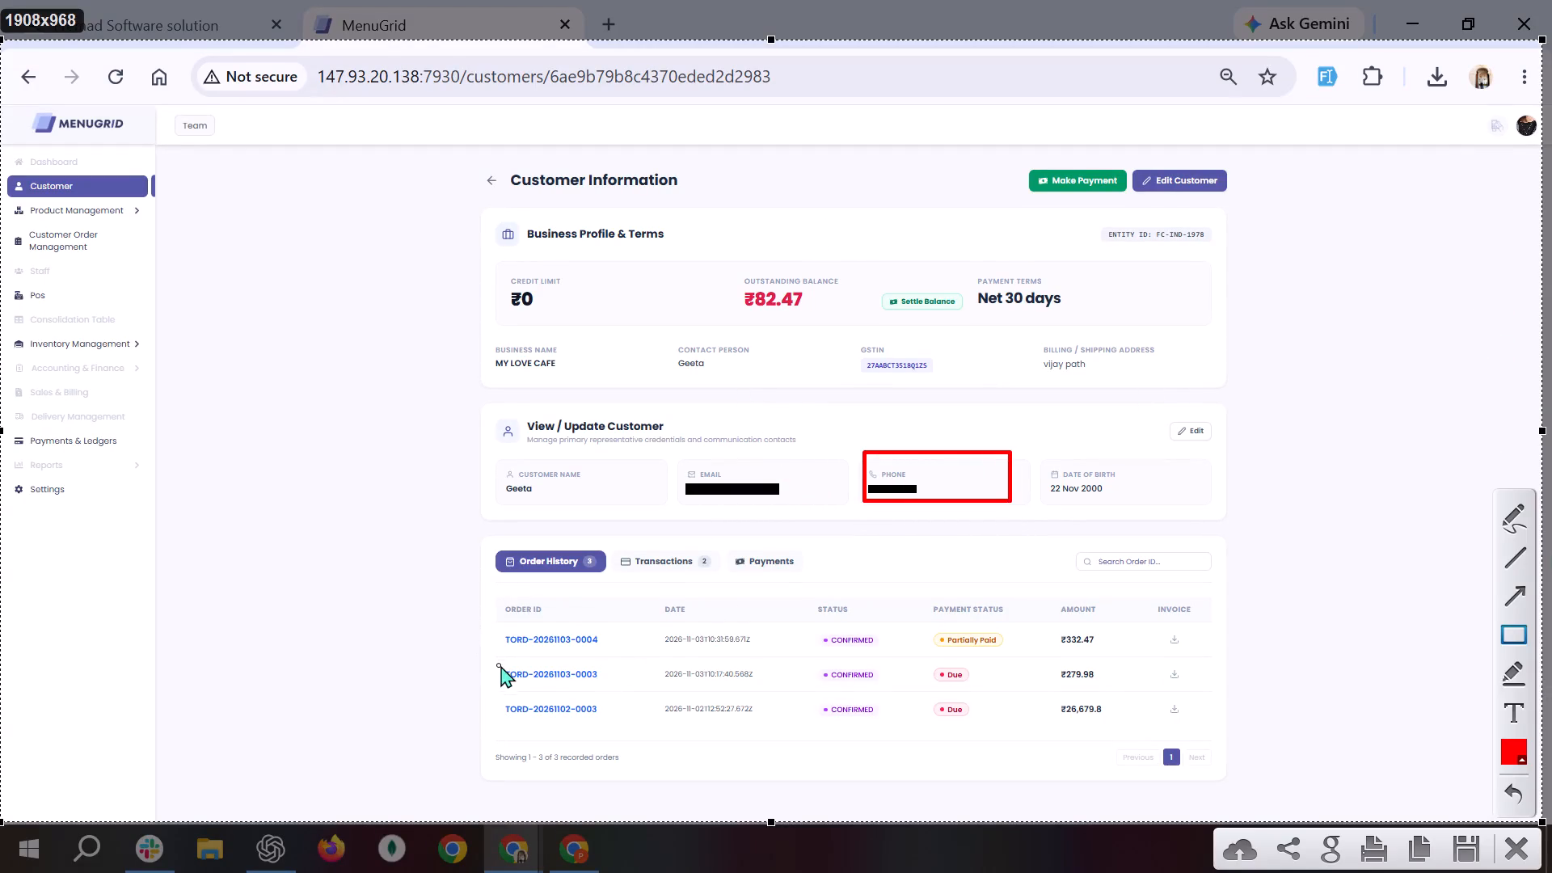
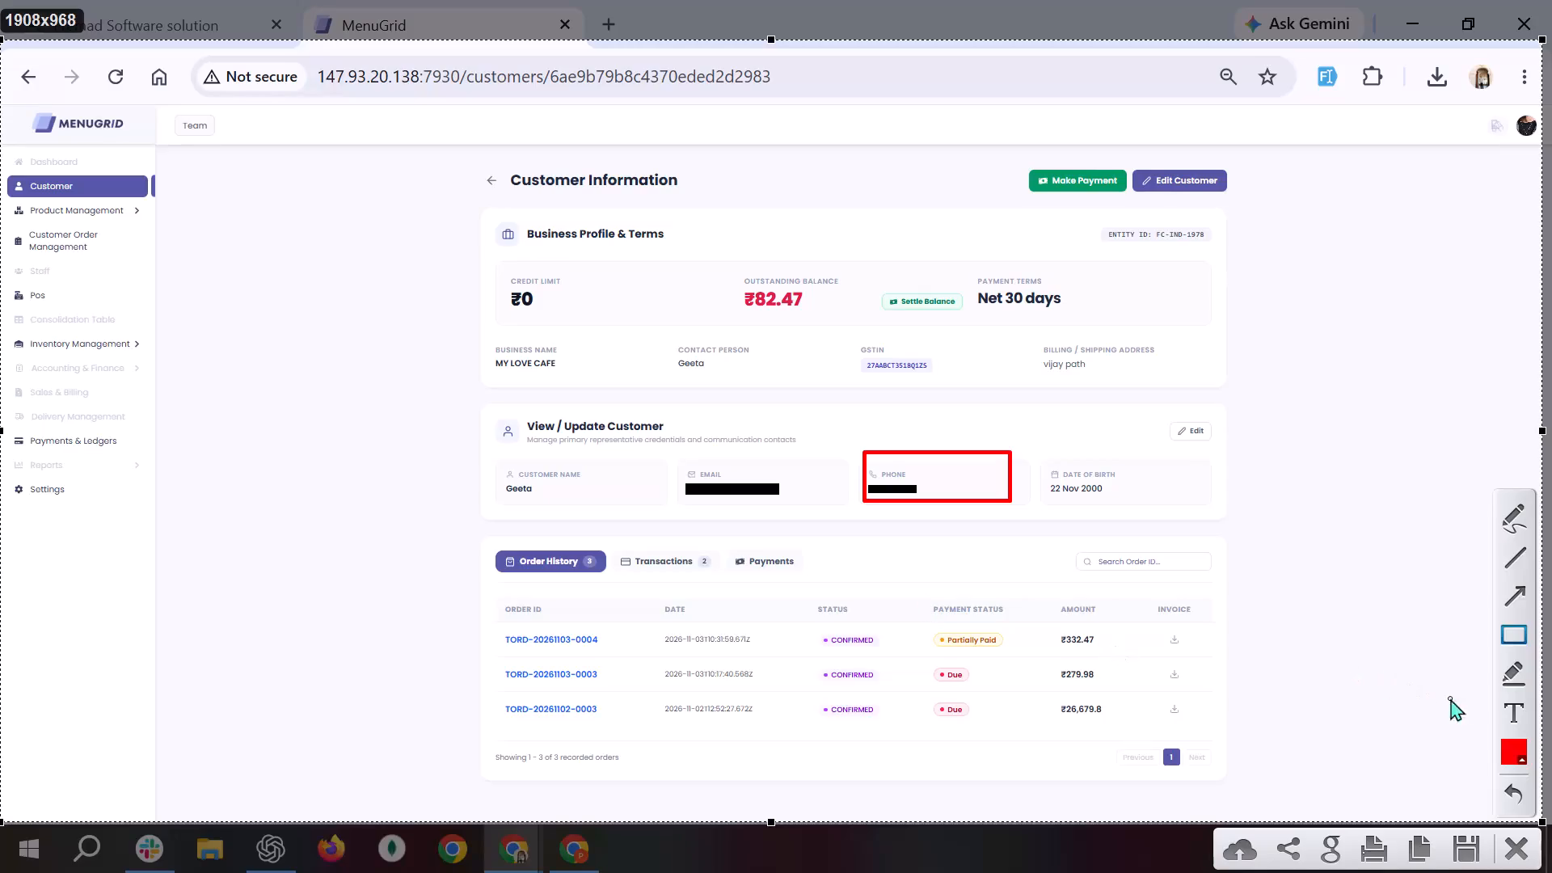
# Start a red text note in the blank area beside Customer Information, with first line "agar koi customer dlt ho gya and mai".
pyautogui.click(1510, 712)
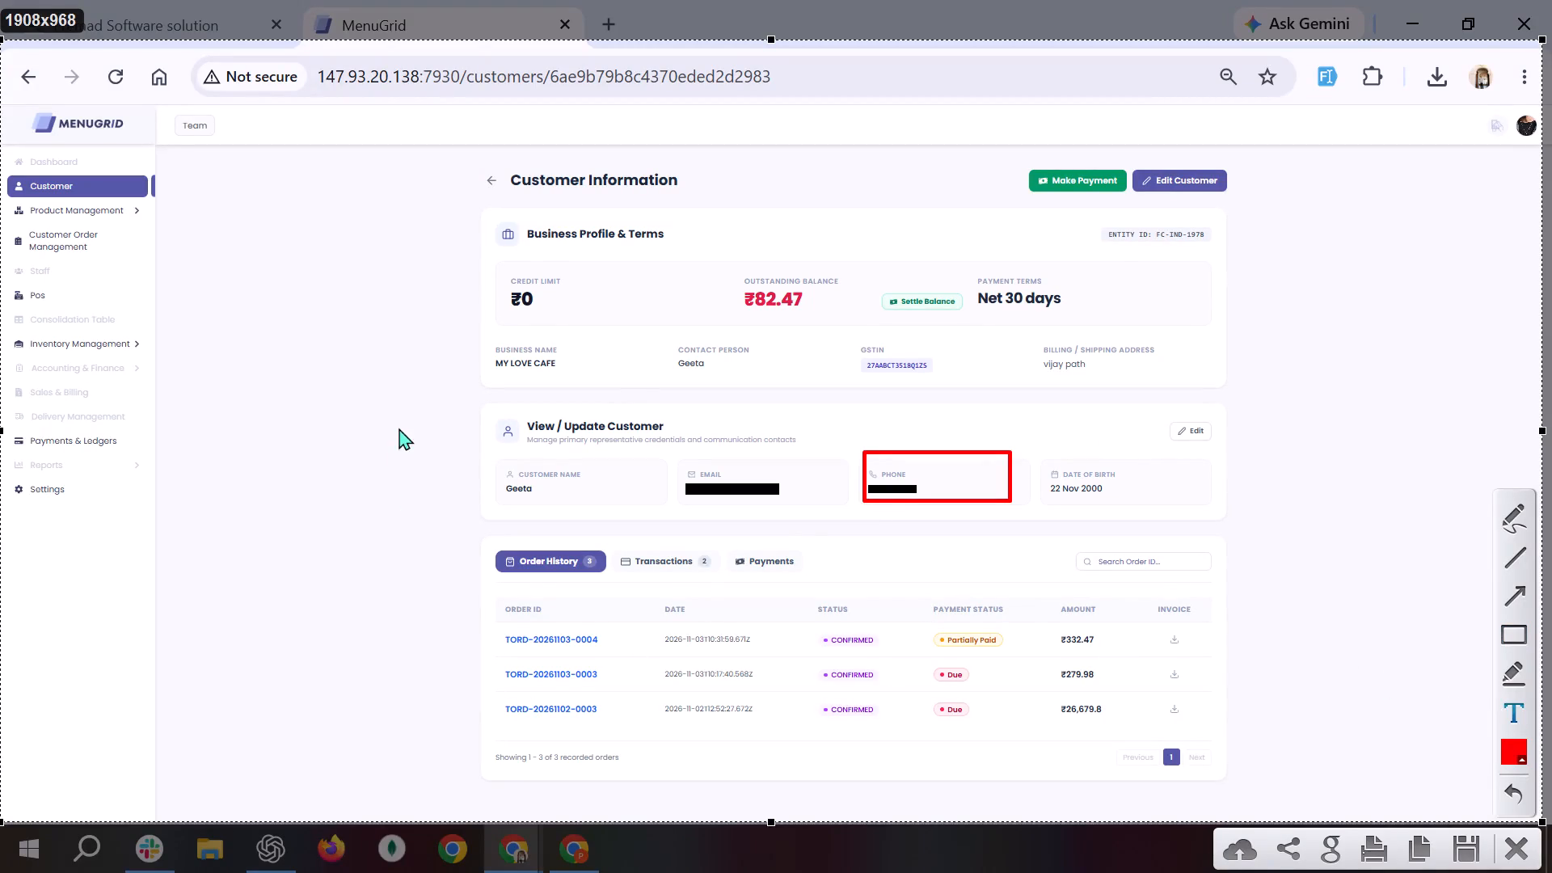
pyautogui.click(196, 166)
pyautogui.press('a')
pyautogui.press('BackSpace')
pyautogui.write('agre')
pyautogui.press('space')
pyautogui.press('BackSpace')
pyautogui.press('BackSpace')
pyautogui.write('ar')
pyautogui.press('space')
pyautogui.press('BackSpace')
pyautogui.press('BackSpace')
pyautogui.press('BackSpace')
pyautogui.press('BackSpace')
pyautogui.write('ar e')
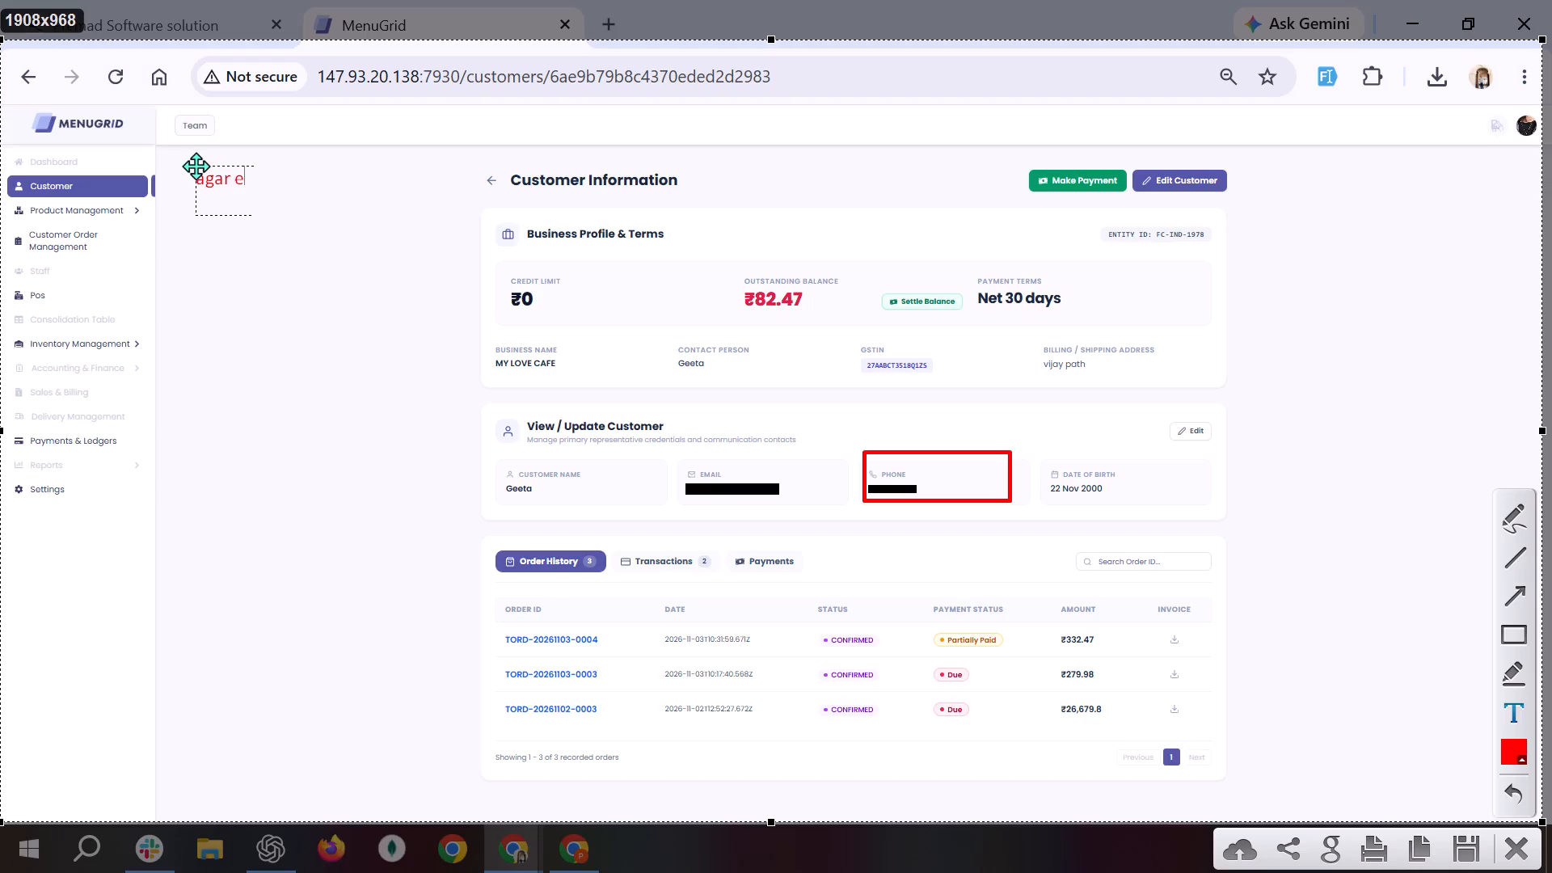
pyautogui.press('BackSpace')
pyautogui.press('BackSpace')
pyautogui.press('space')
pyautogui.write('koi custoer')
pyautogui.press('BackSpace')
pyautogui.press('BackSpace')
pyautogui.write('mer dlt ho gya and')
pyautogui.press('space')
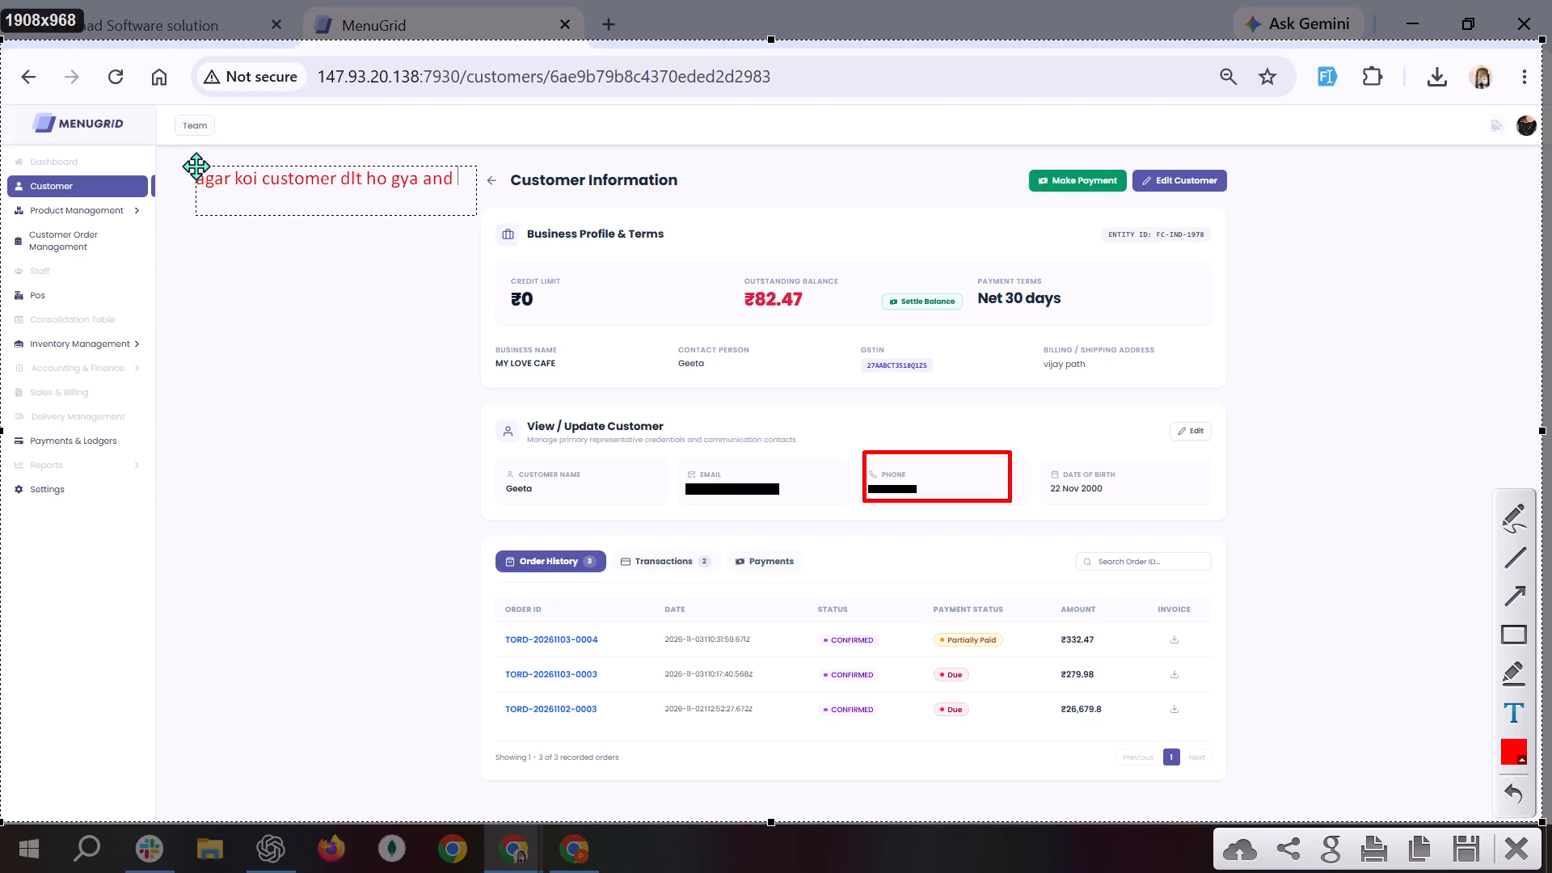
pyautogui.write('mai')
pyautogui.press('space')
# Add the note's second line reading "same number fir se use krta hu toh uske".
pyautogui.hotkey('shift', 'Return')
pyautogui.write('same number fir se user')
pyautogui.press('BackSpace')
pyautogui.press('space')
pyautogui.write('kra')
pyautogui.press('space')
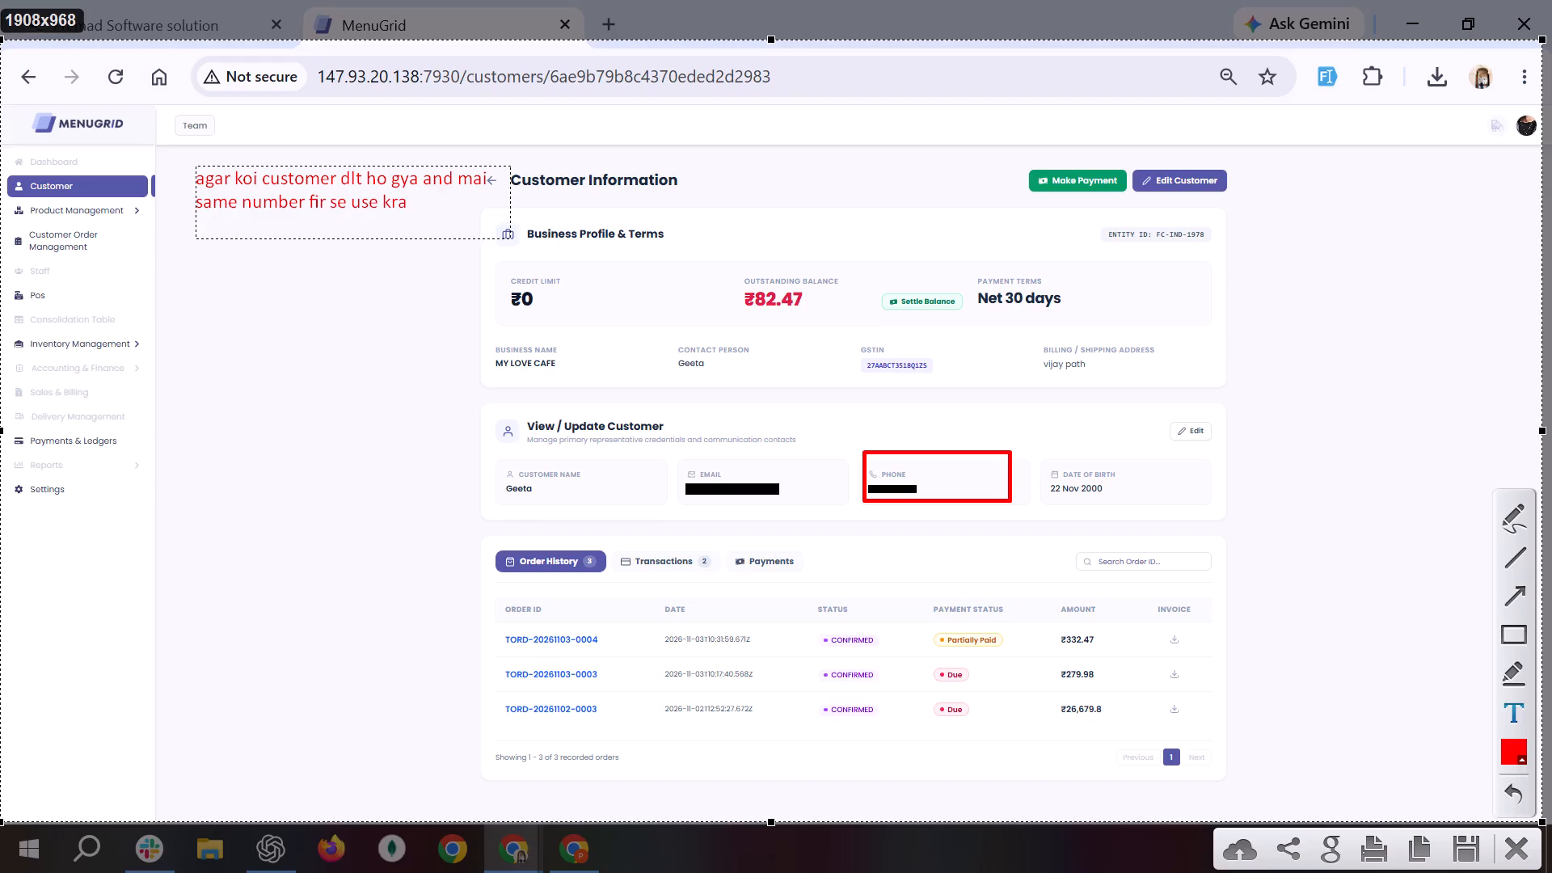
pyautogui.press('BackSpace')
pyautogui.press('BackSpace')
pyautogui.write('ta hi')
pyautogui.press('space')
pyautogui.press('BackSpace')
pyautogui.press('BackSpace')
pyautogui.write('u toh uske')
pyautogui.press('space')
# Finish the note with the lines "order show ho jate hai new user ko bas" and "number same hai .".
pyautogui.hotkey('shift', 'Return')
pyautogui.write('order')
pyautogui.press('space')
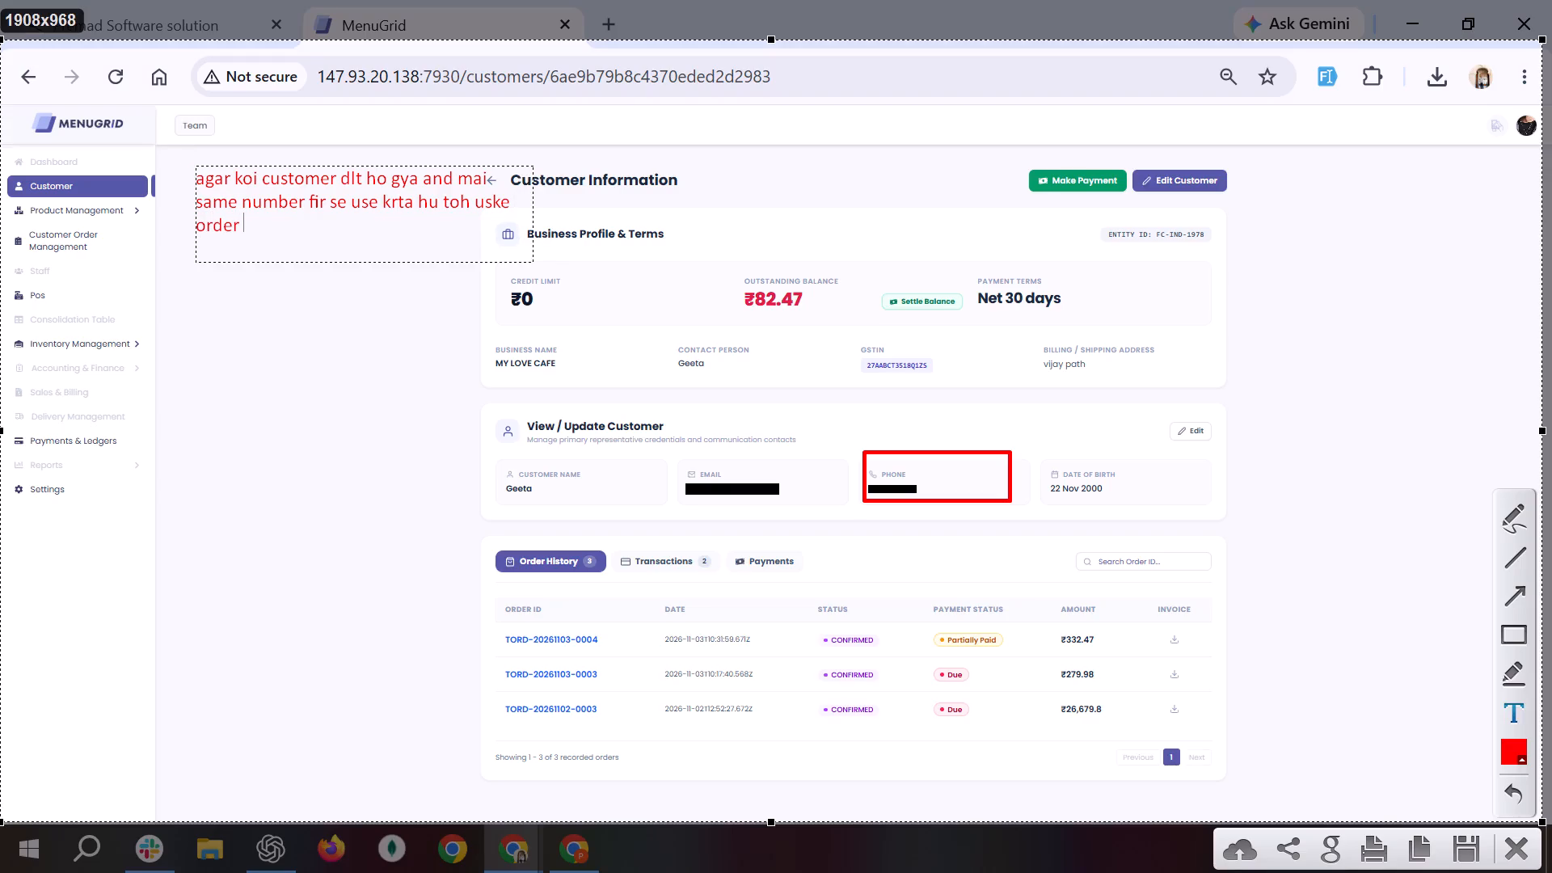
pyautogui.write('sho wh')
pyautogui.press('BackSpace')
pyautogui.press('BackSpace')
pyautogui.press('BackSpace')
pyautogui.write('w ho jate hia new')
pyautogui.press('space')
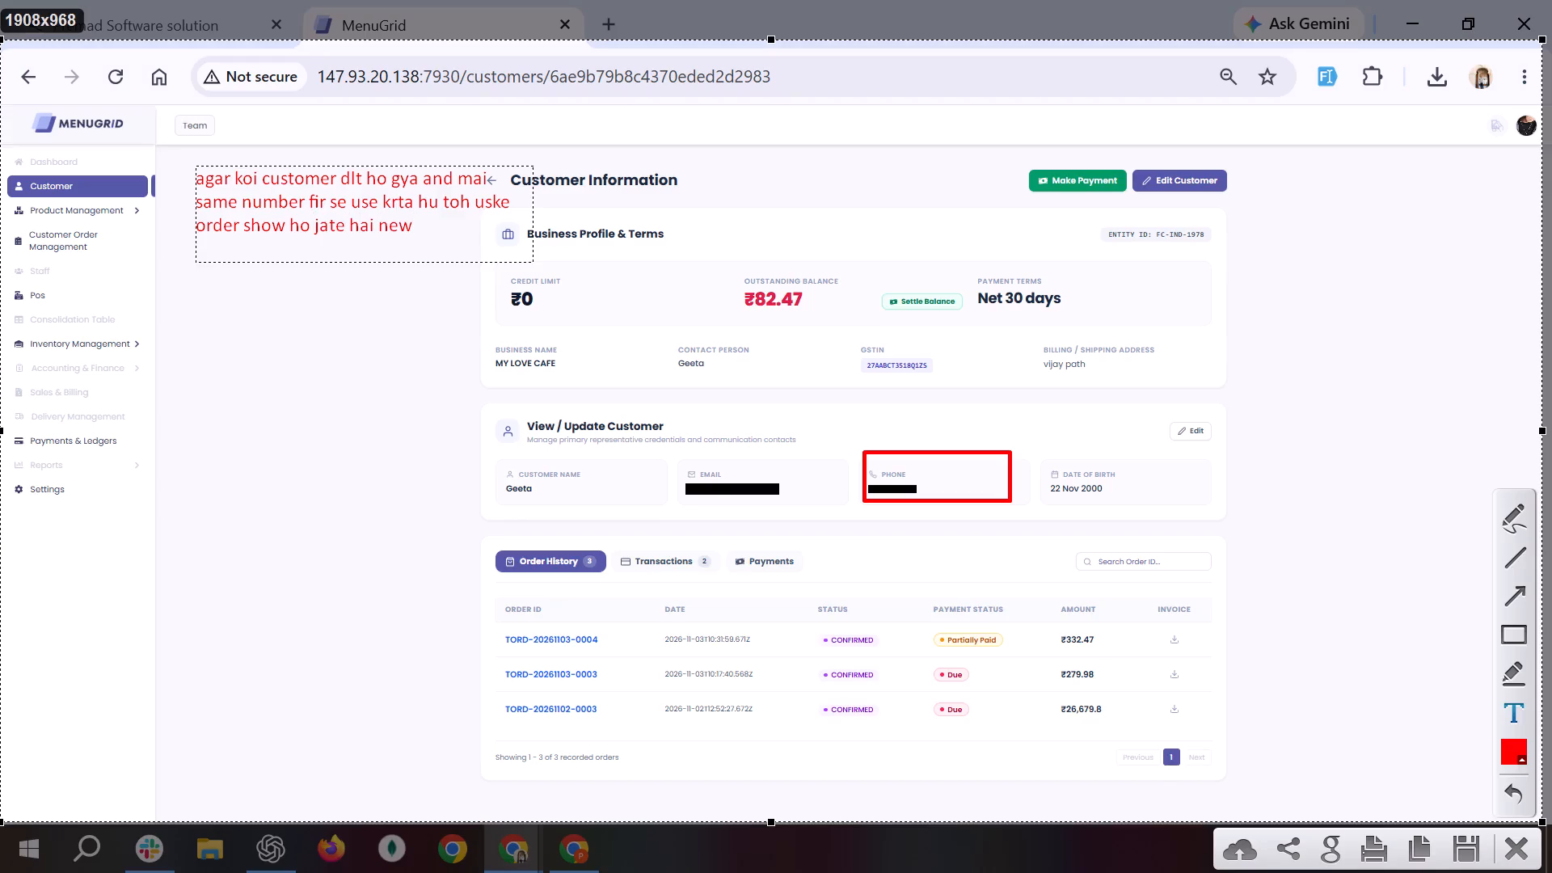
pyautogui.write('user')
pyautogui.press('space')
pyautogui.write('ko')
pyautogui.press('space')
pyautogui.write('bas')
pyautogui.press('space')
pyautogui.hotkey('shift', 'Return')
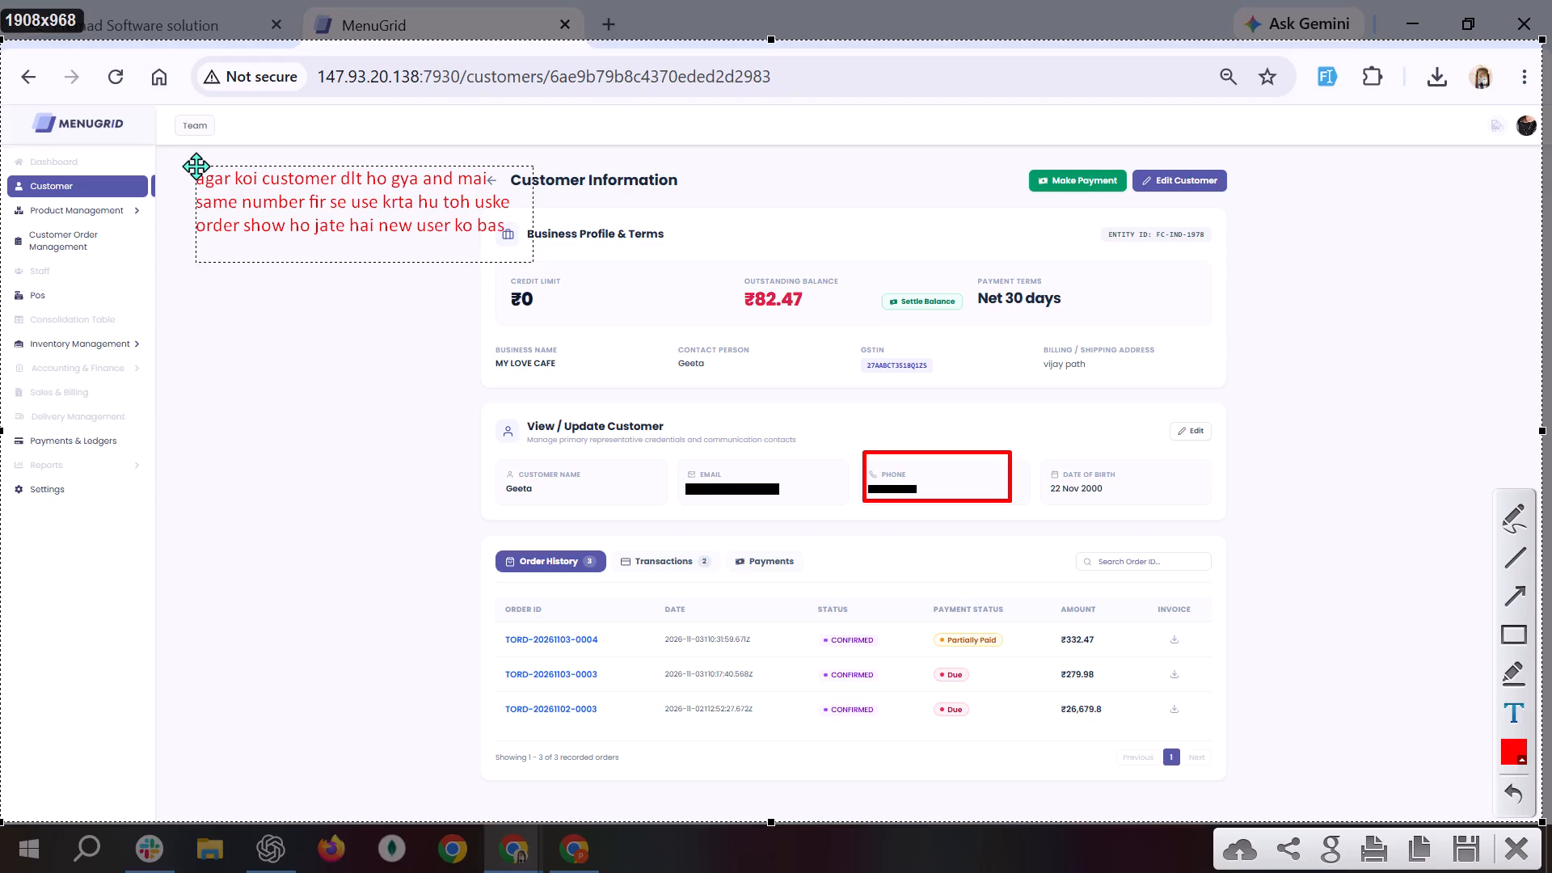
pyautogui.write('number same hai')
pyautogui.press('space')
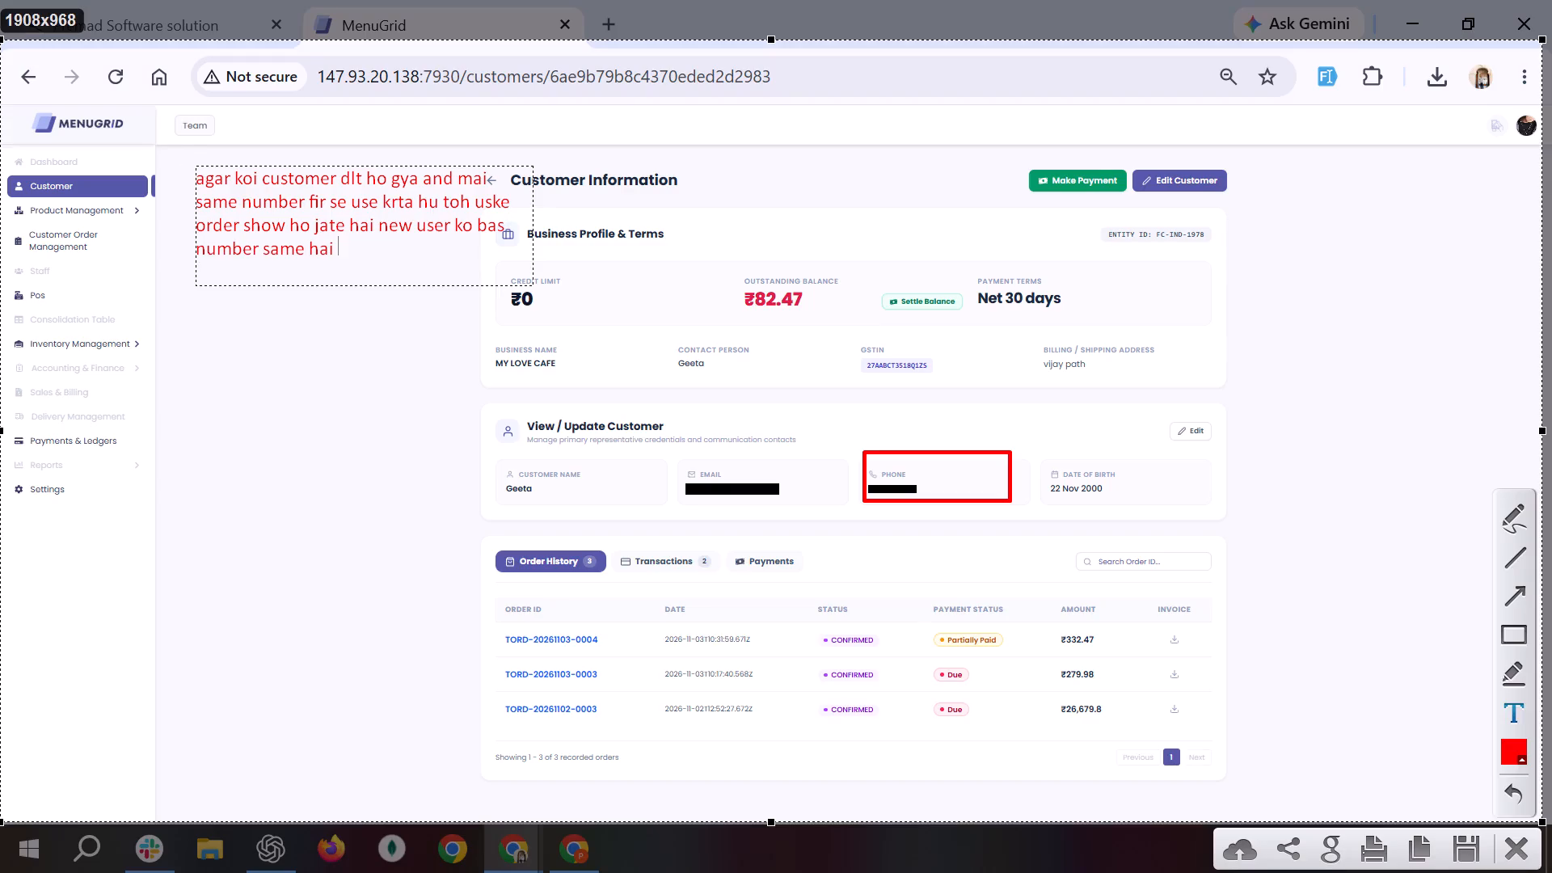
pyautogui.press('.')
# Copy the full note text and upload the annotated screenshot to get a shareable link.
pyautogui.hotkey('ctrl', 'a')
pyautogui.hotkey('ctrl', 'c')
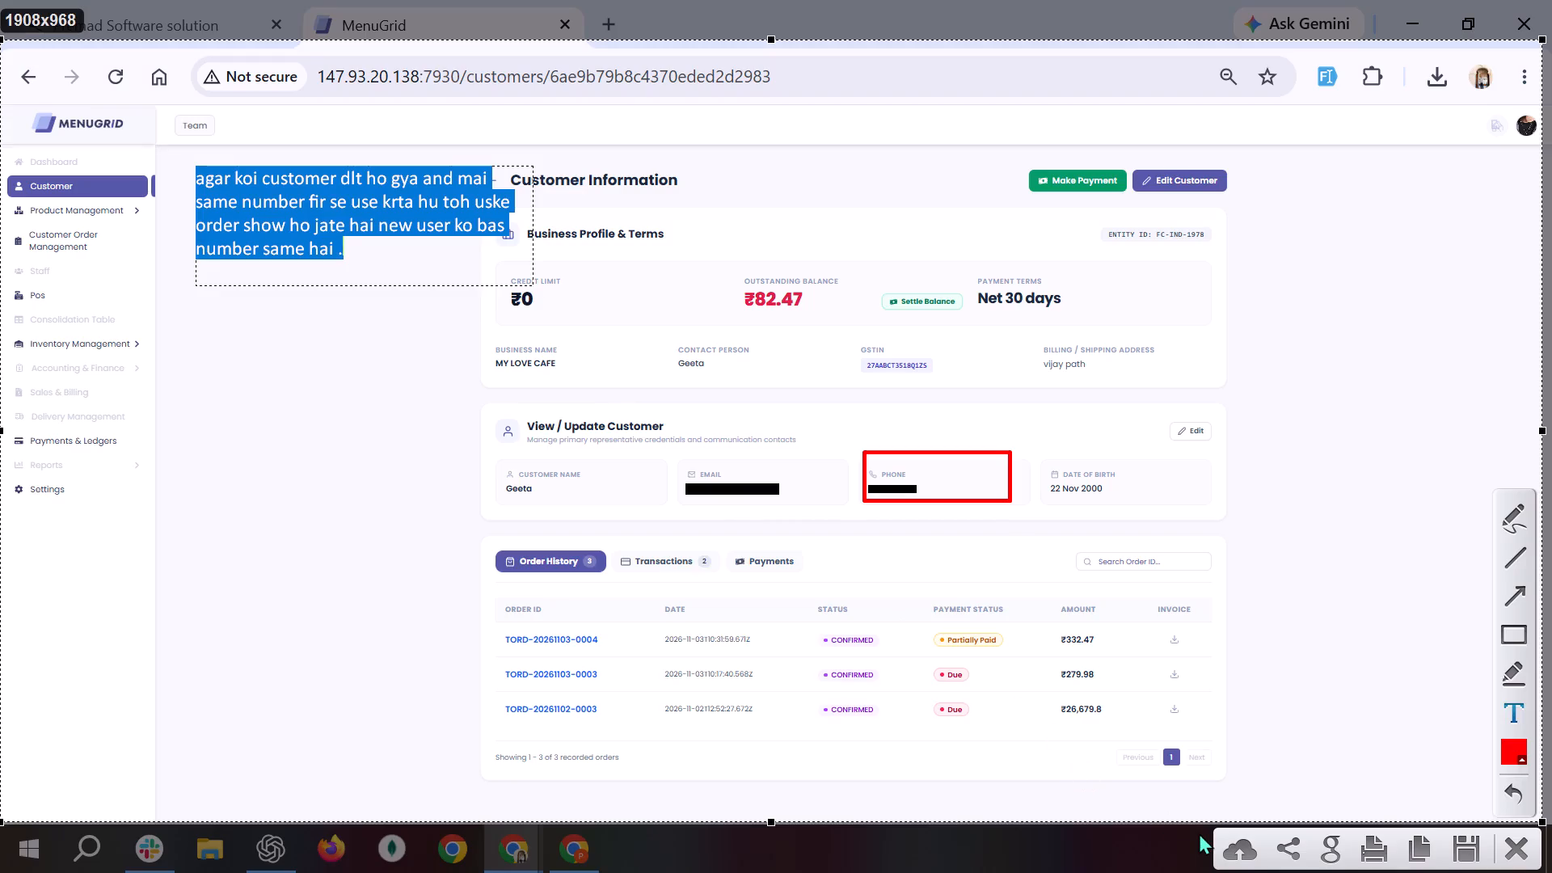
pyautogui.click(1241, 851)
# Switch to the MENU-GRID QA sheet and paste the copied note into the Issues / Feedback cell of row 15.
pyautogui.hotkey('alt', 'Tab')
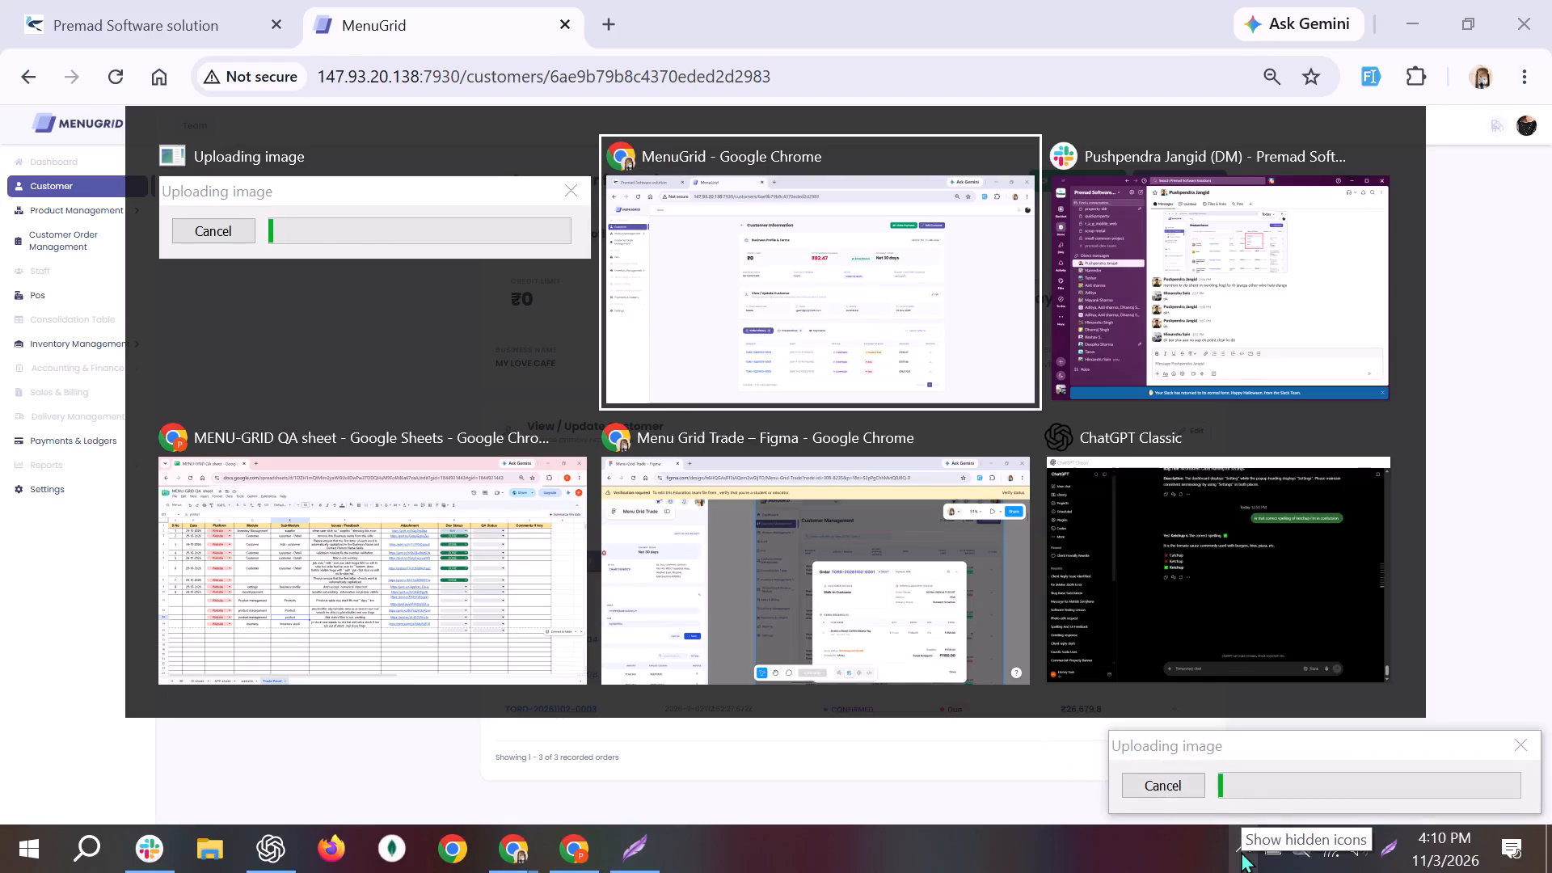
pyautogui.hotkey('alt', 'Tab')
pyautogui.hotkey('alt', 'Tab')
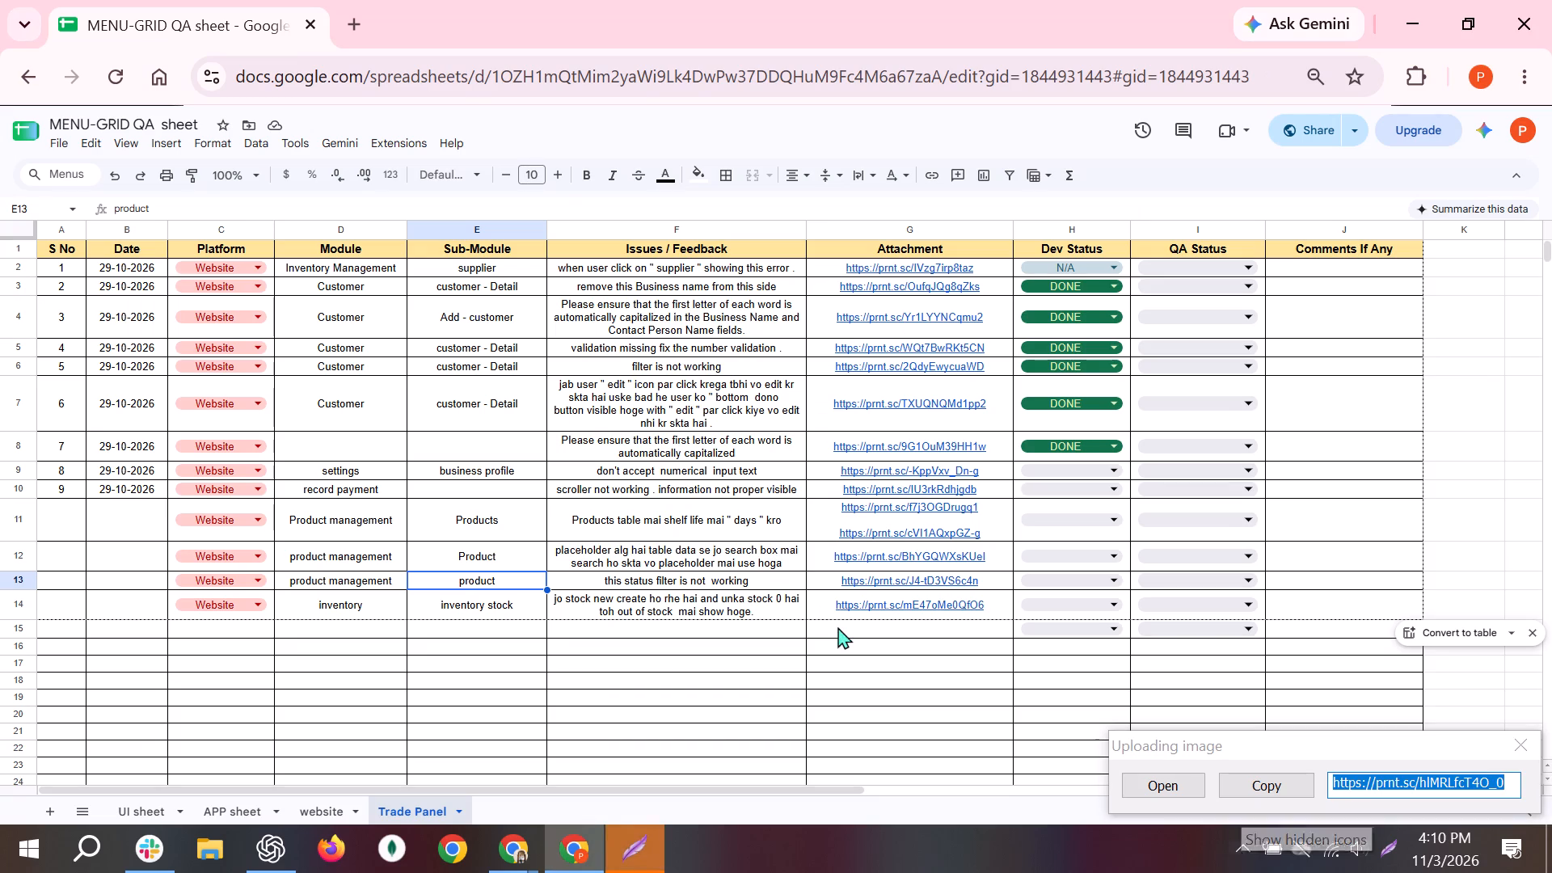
pyautogui.doubleClick(792, 630)
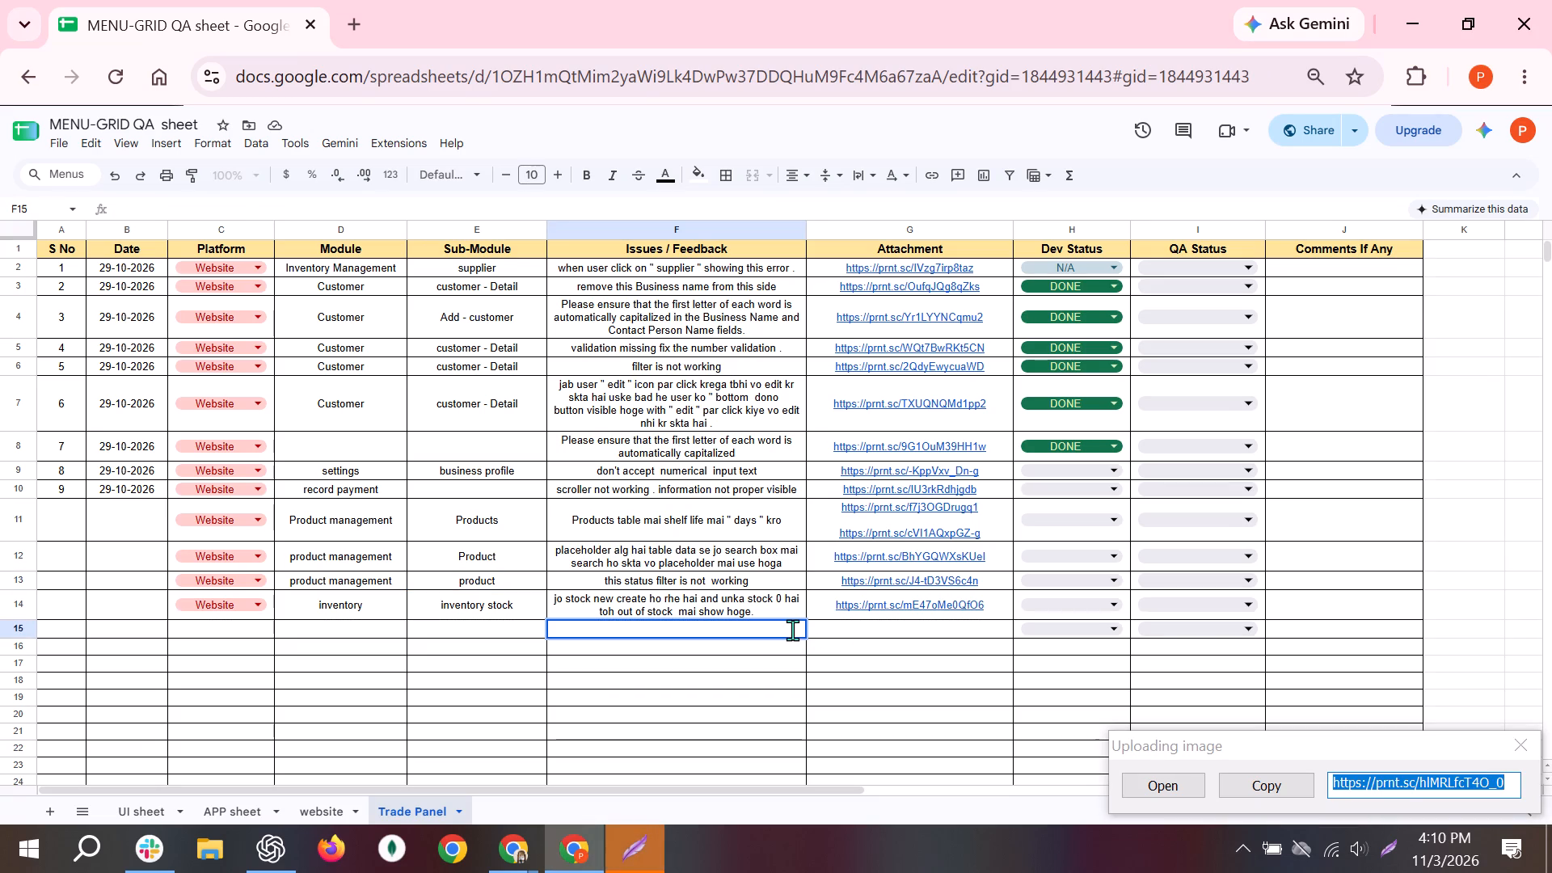
pyautogui.hotkey('ctrl', 'v')
# Copy the uploaded screenshot's link and paste it into the Attachment cell of row 15.
pyautogui.click(848, 636)
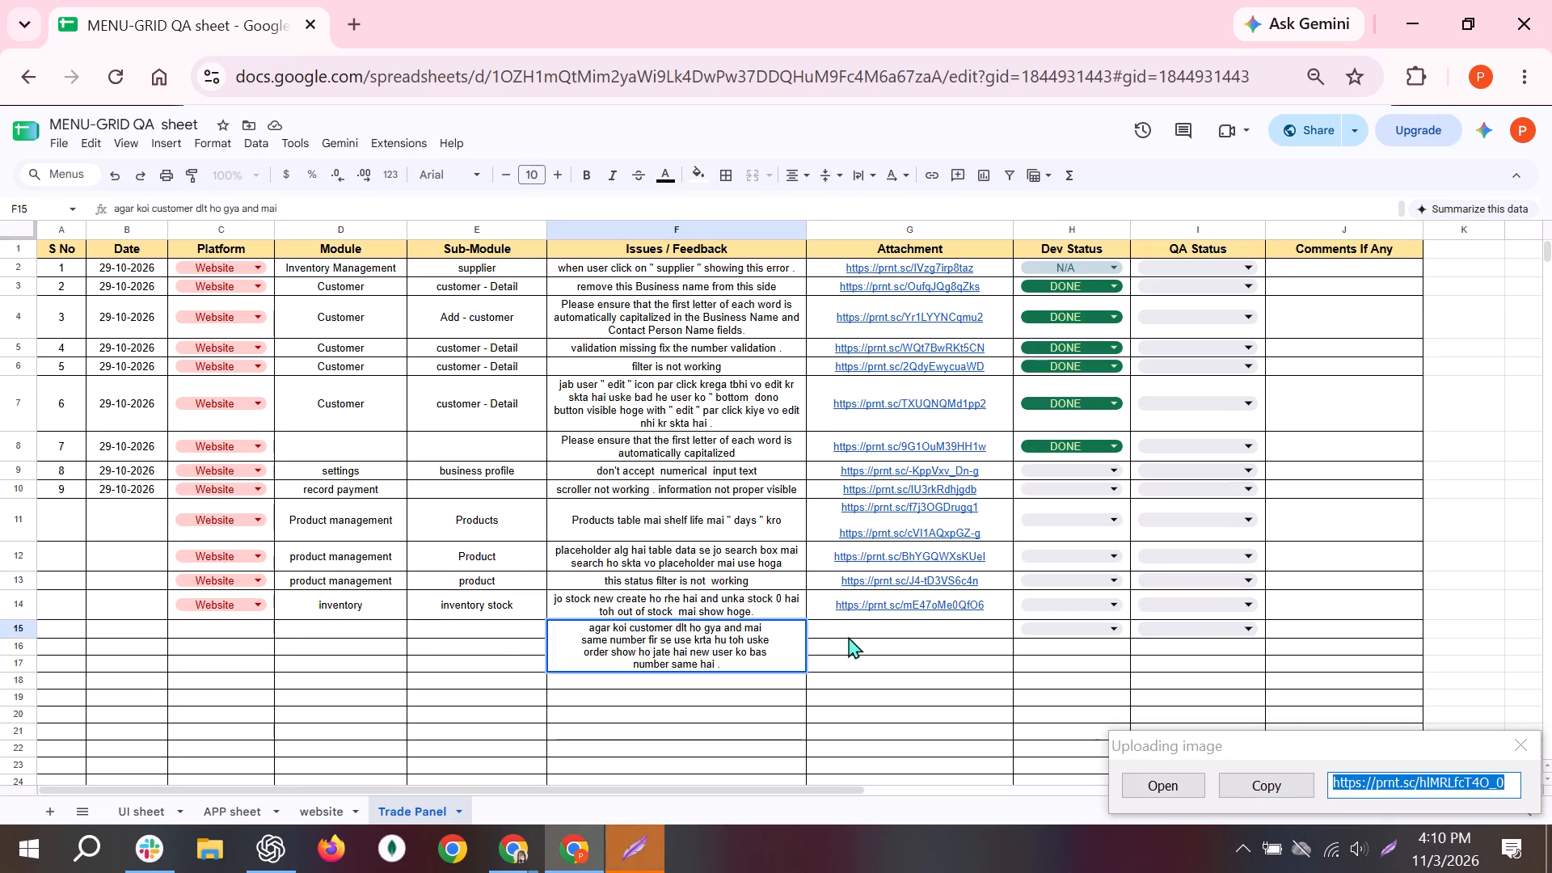
pyautogui.click(1280, 796)
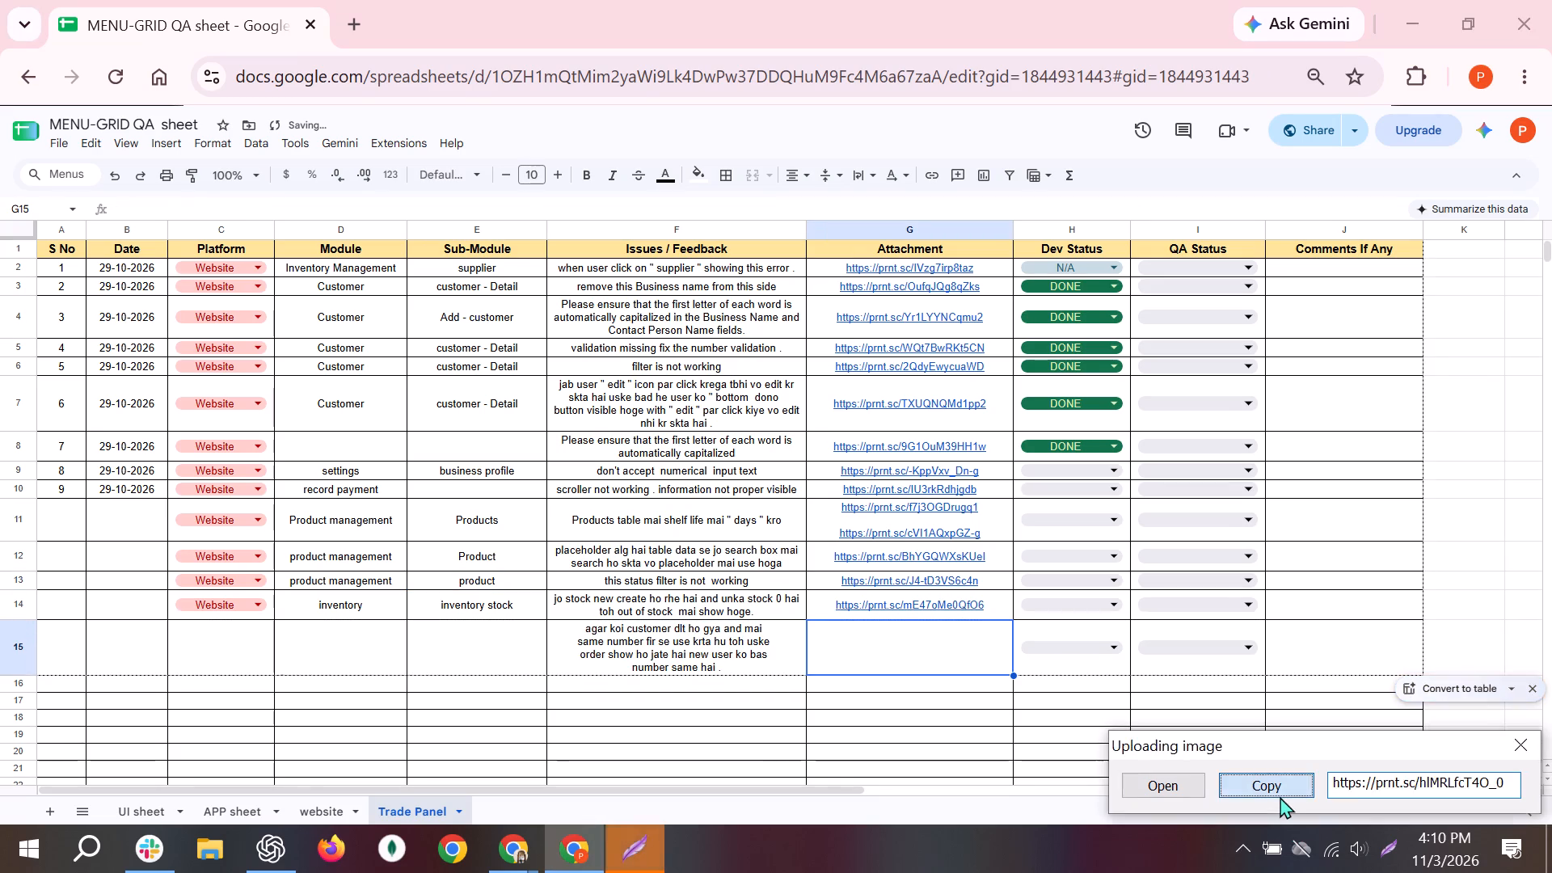
pyautogui.hotkey('ctrl', 'v')
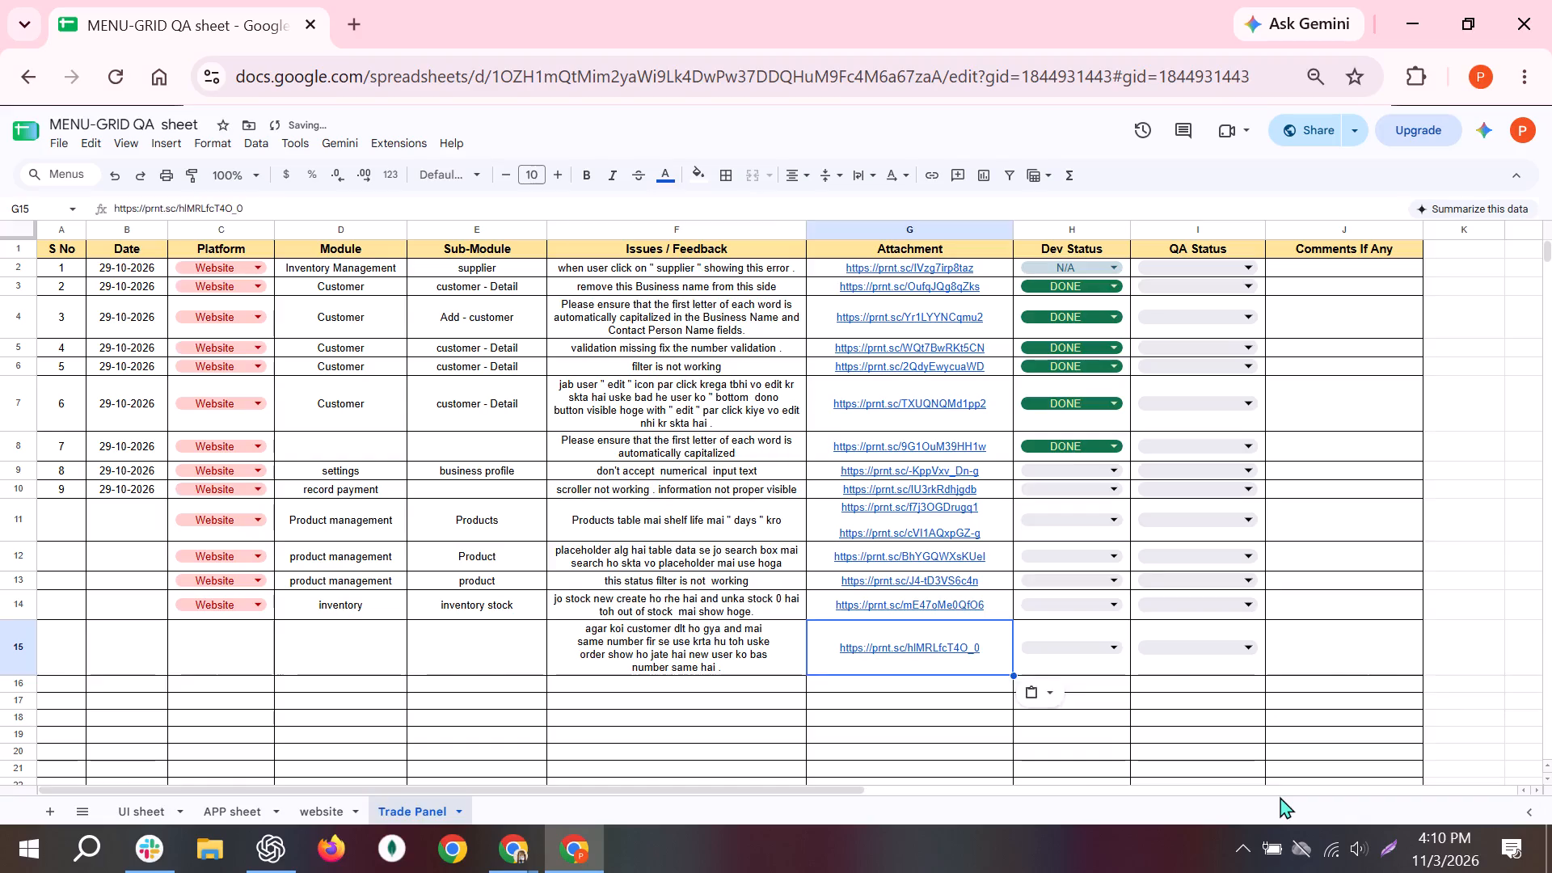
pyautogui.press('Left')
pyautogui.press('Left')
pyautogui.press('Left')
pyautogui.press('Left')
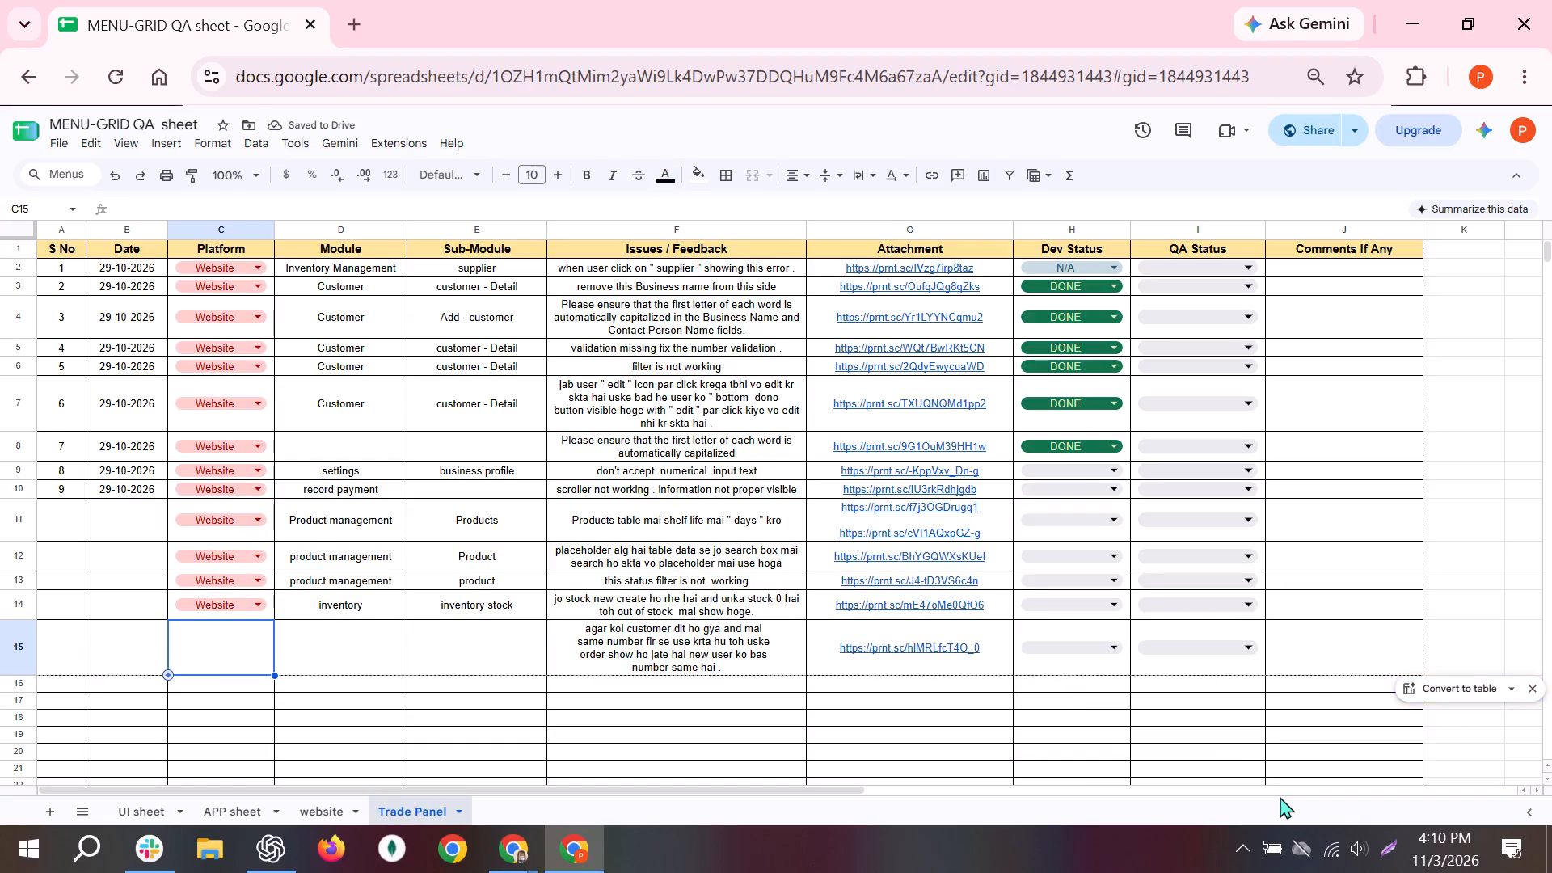
# Switch back to MenuGrid, return to the customer list and open the Add Customer form.
pyautogui.hotkey('alt', 'Tab')
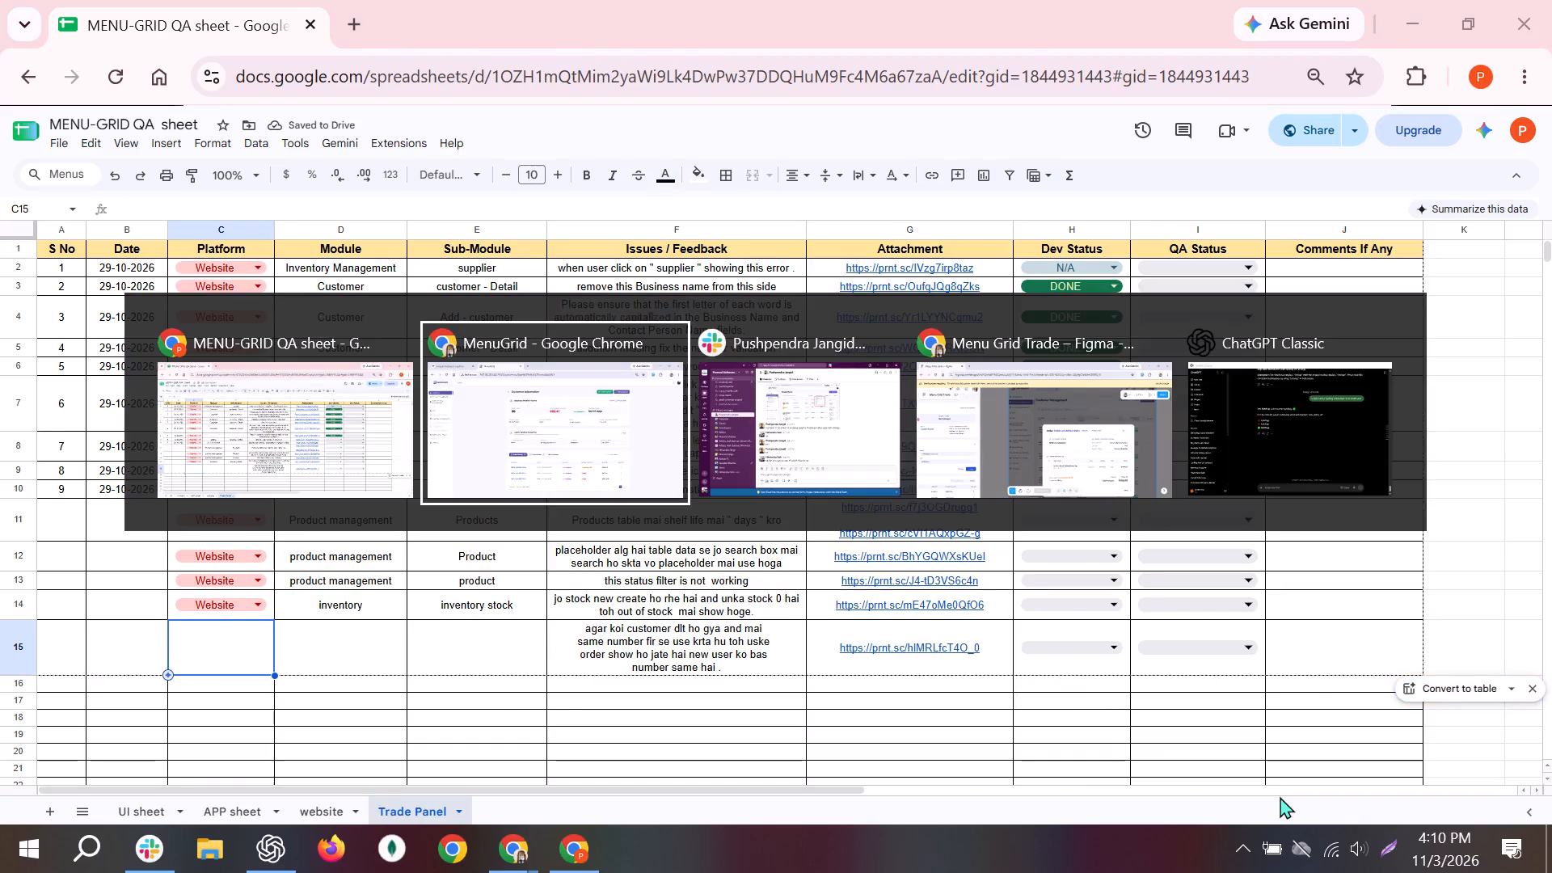
pyautogui.keyDown('ctrl'); pyautogui.scroll(4, 1414, 424); pyautogui.keyUp('ctrl')
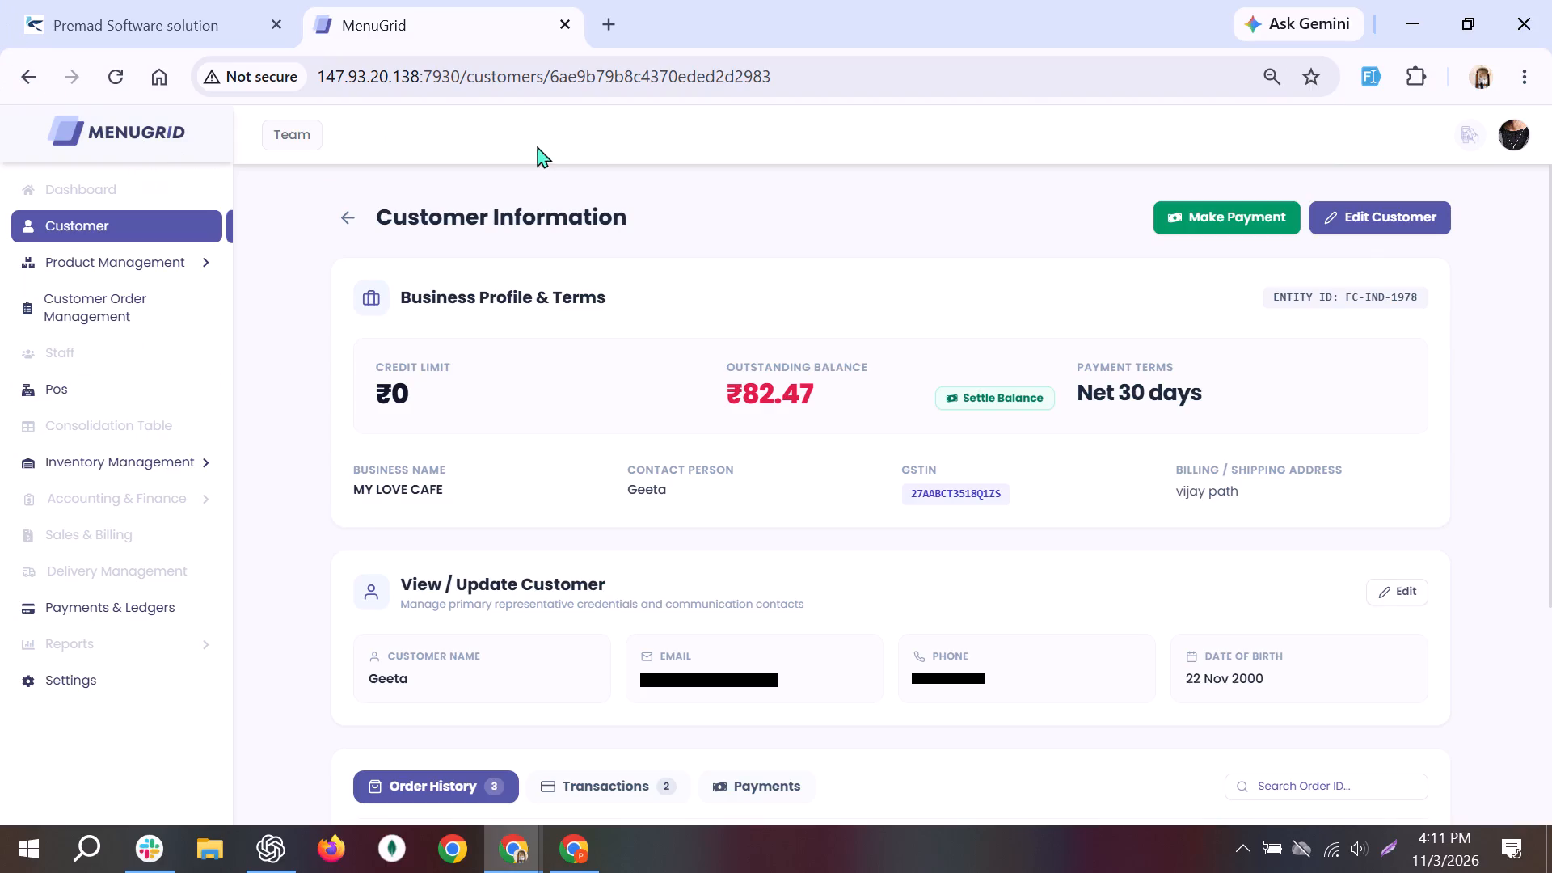
pyautogui.click(15, 84)
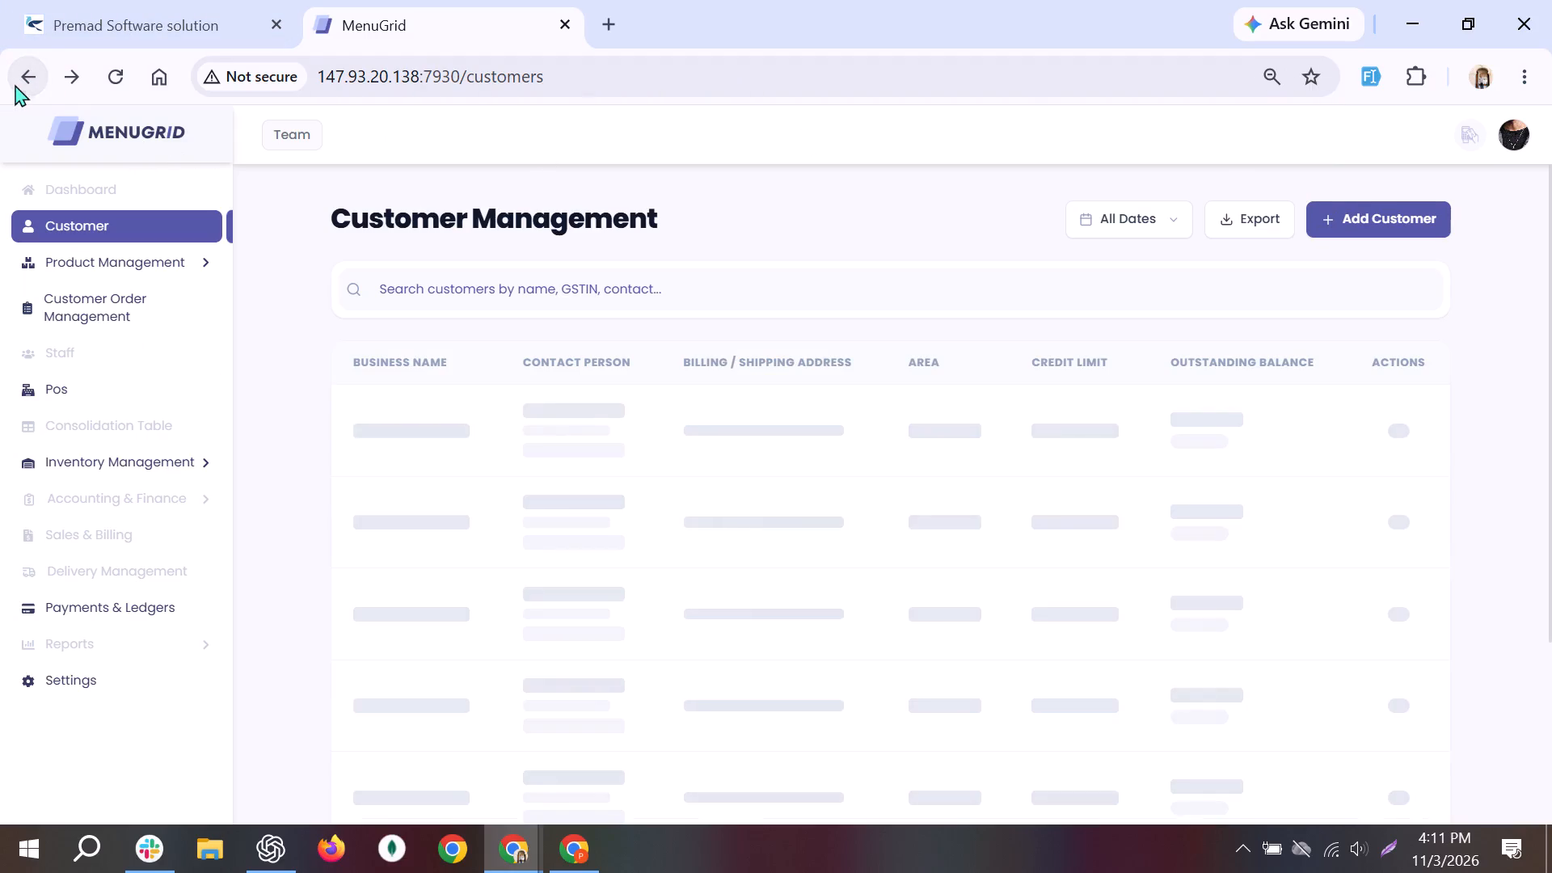
pyautogui.click(1420, 221)
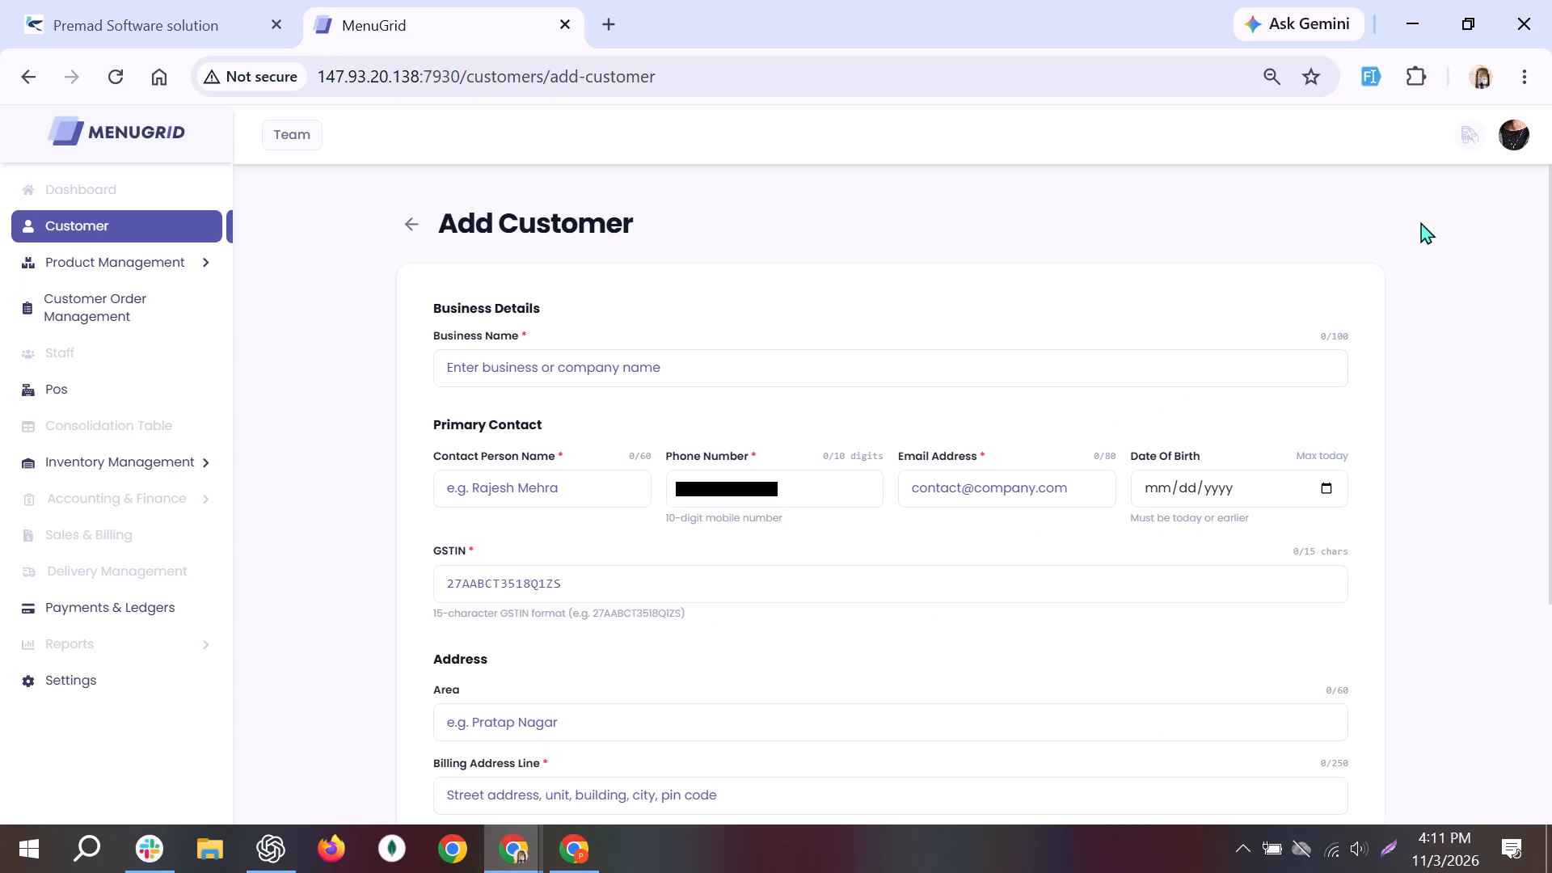
# Enter FPF as the new customer's business name and fill in the contact person's name.
pyautogui.click(867, 363)
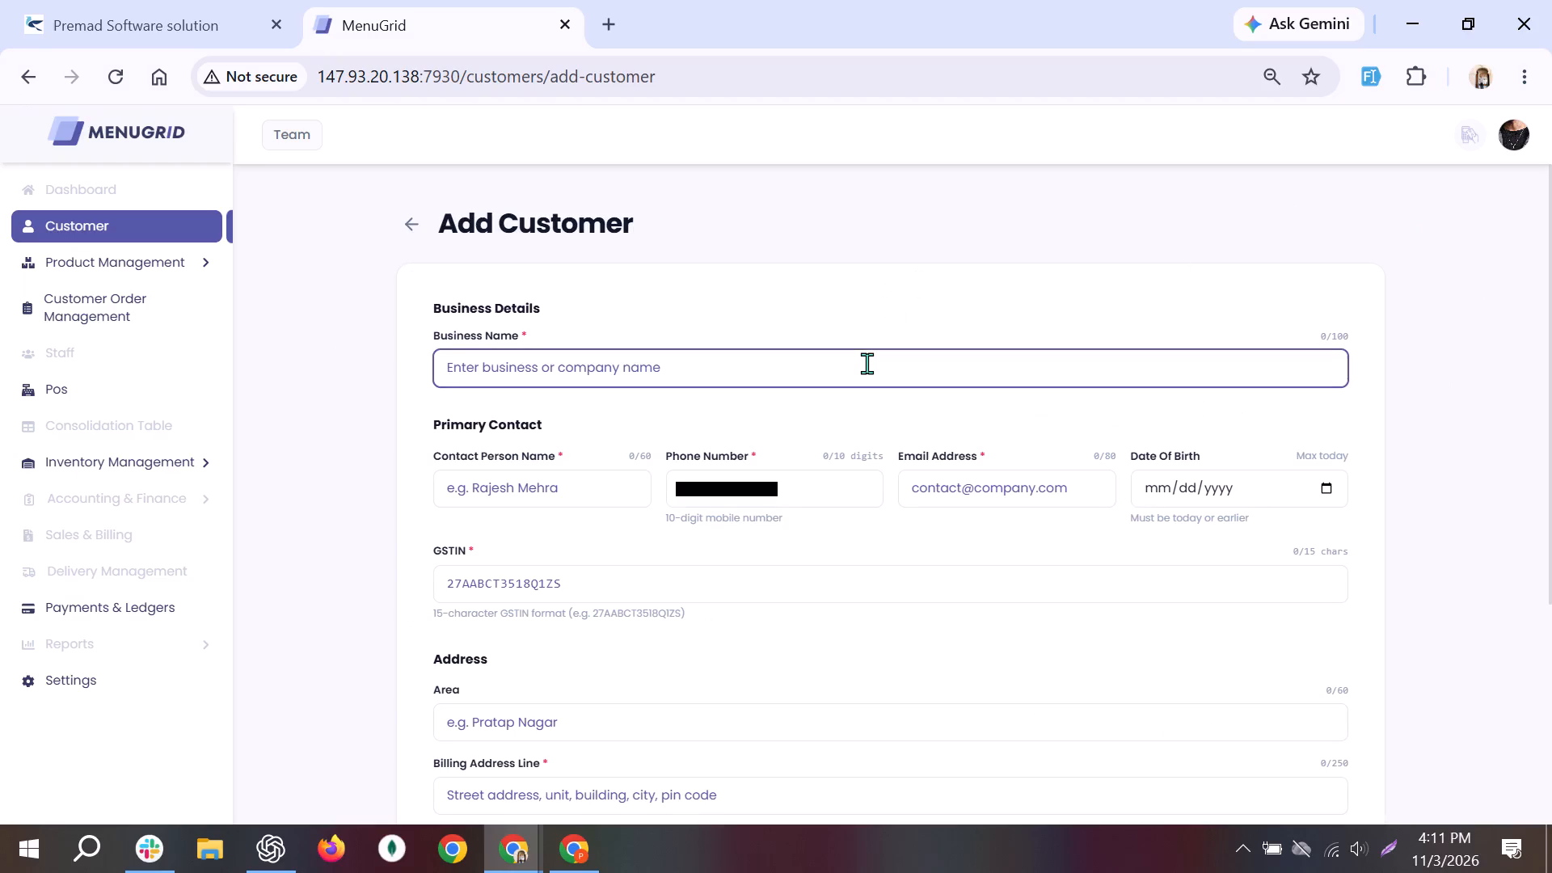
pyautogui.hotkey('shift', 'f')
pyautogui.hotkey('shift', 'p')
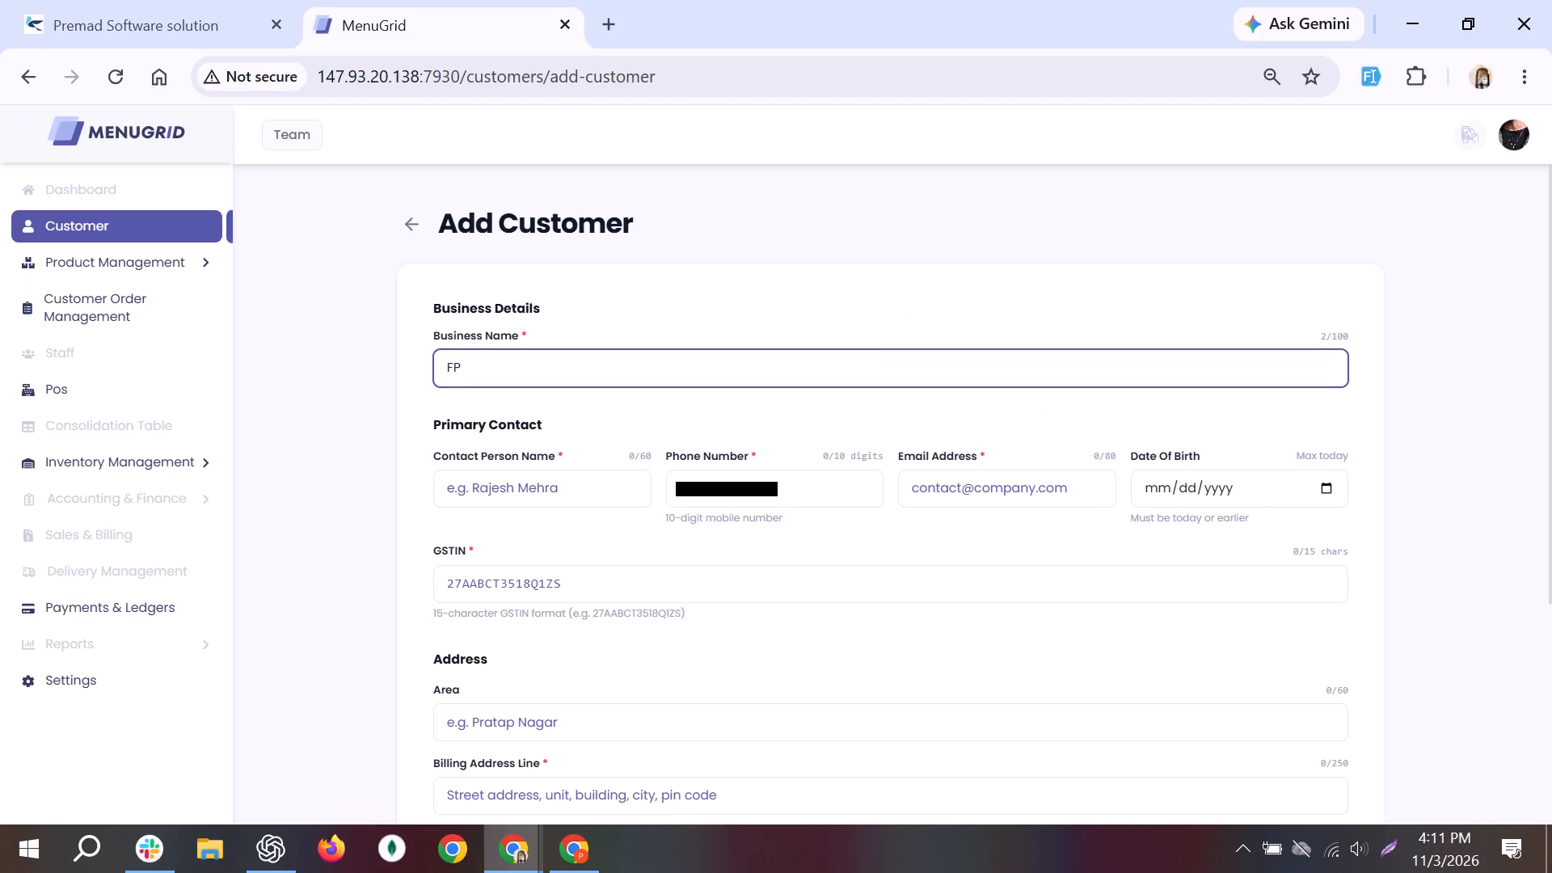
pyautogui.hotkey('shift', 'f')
pyautogui.click(494, 476)
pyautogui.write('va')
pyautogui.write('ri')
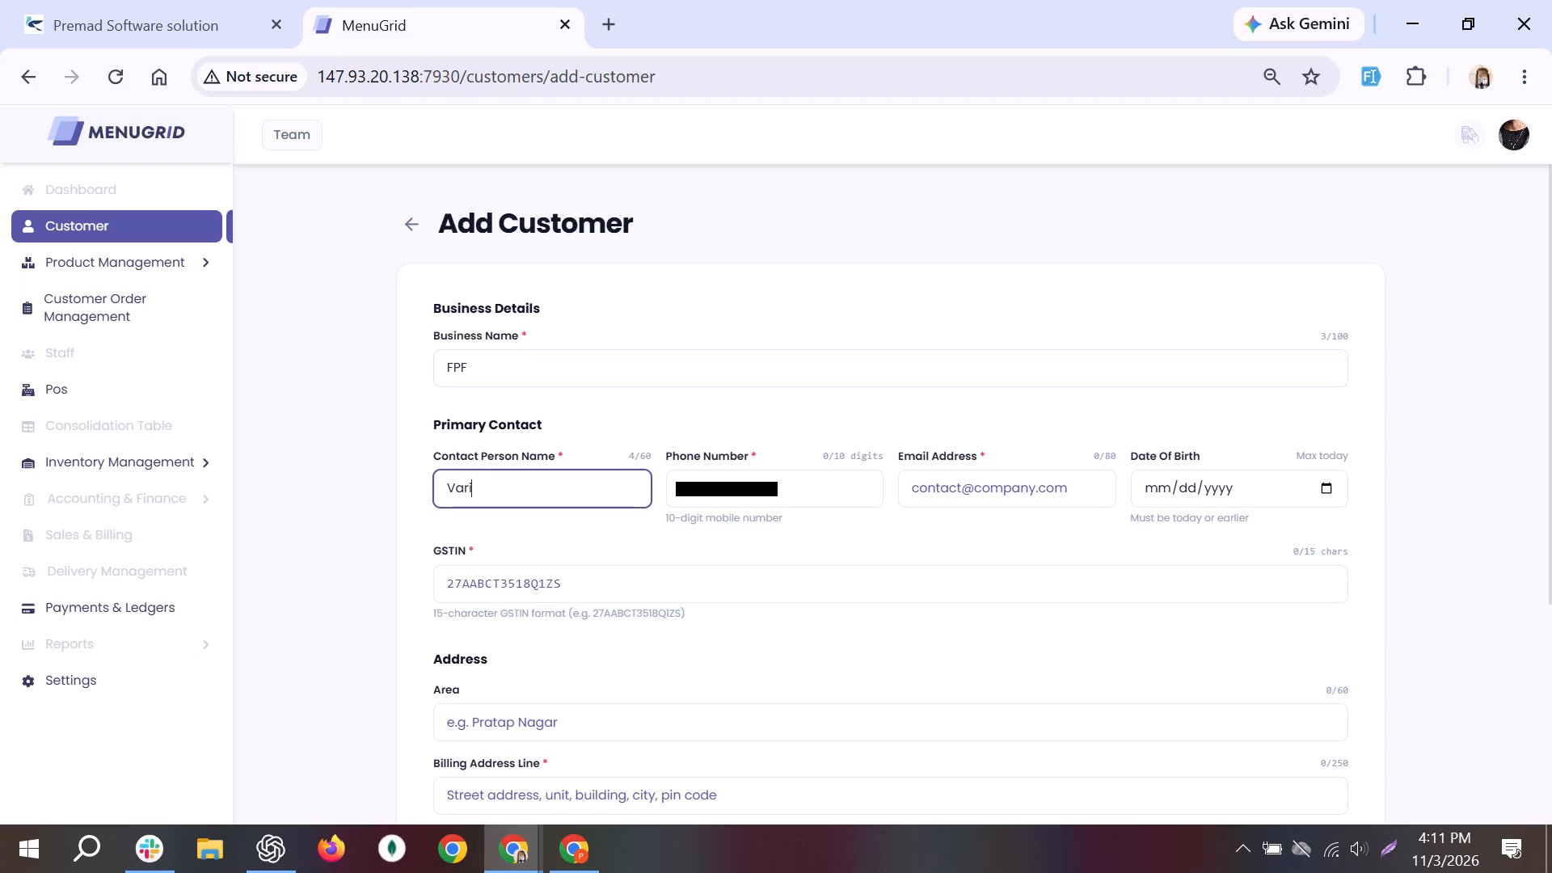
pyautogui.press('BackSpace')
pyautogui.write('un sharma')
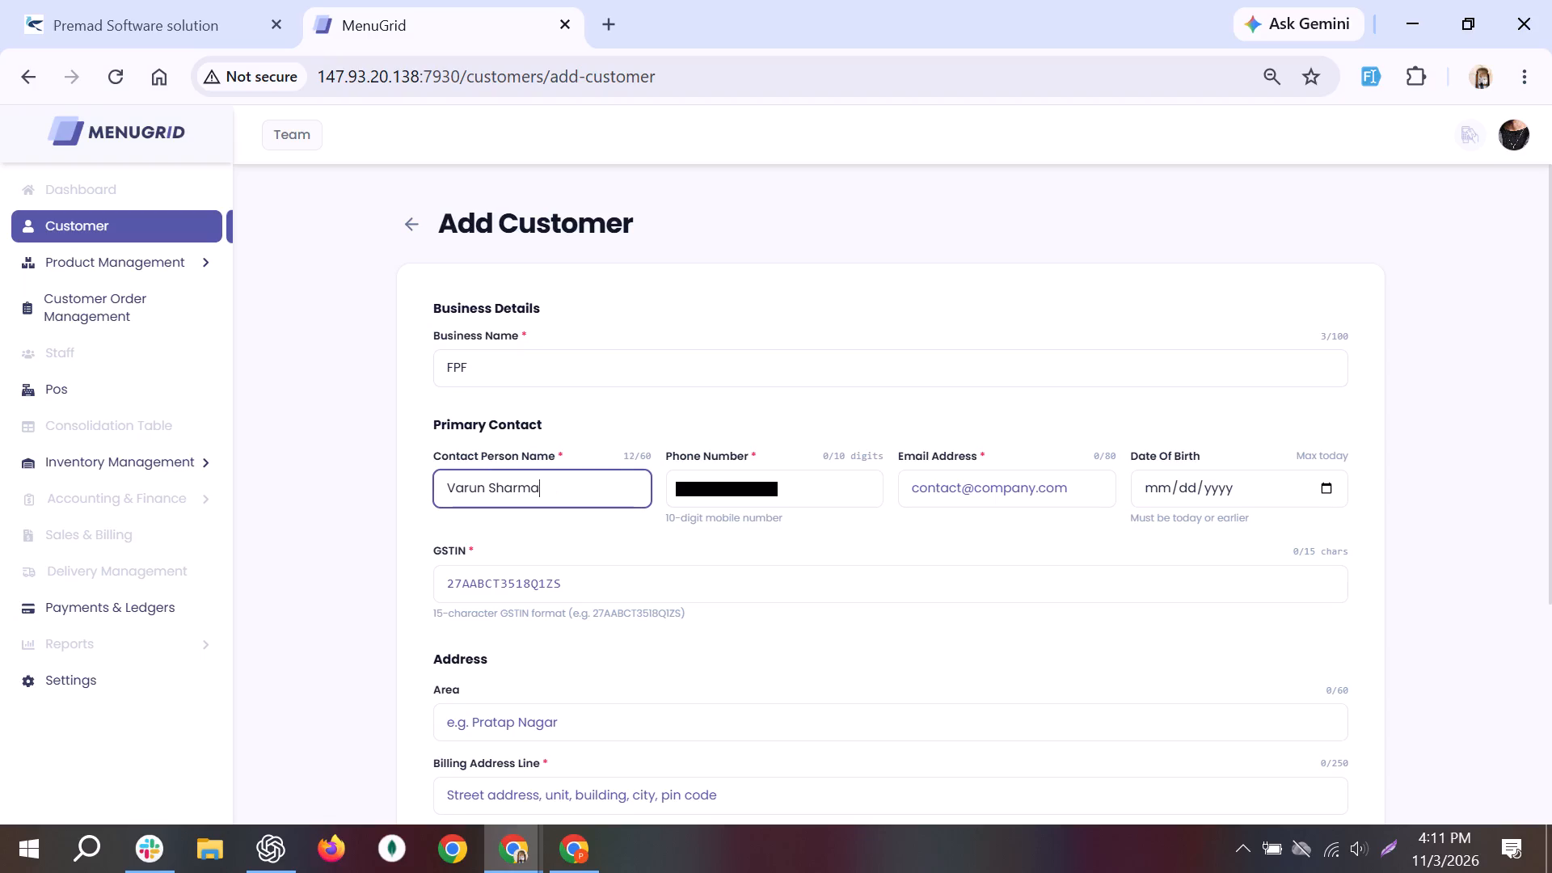
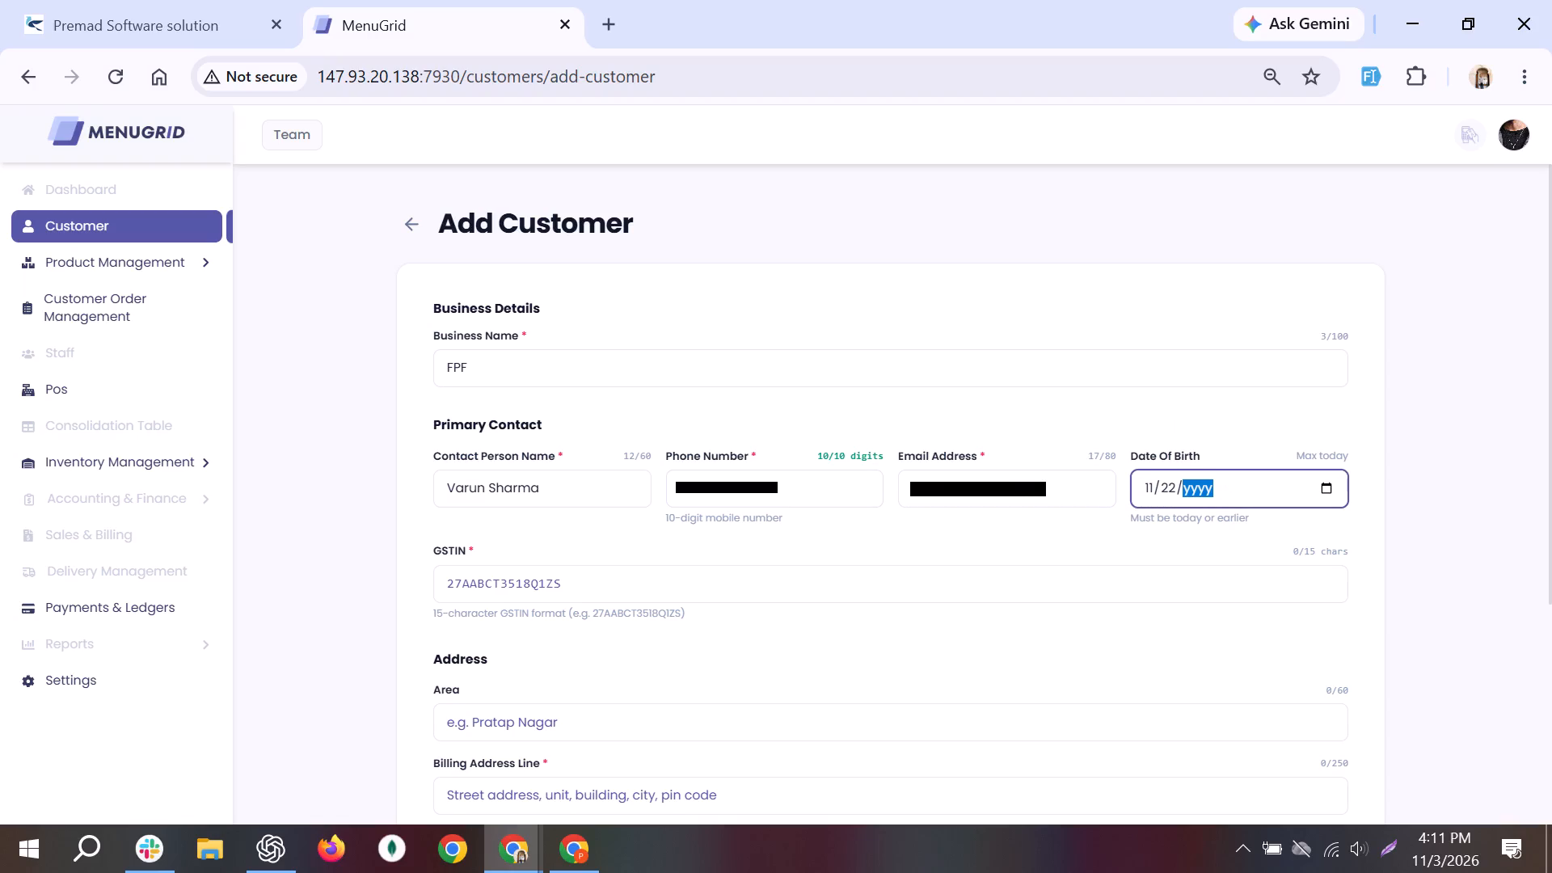
# Complete the new customer's date of birth and copy the form's example GSTIN into the GSTIN field.
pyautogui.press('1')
pyautogui.press('BackSpace')
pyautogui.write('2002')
pyautogui.doubleClick(619, 605)
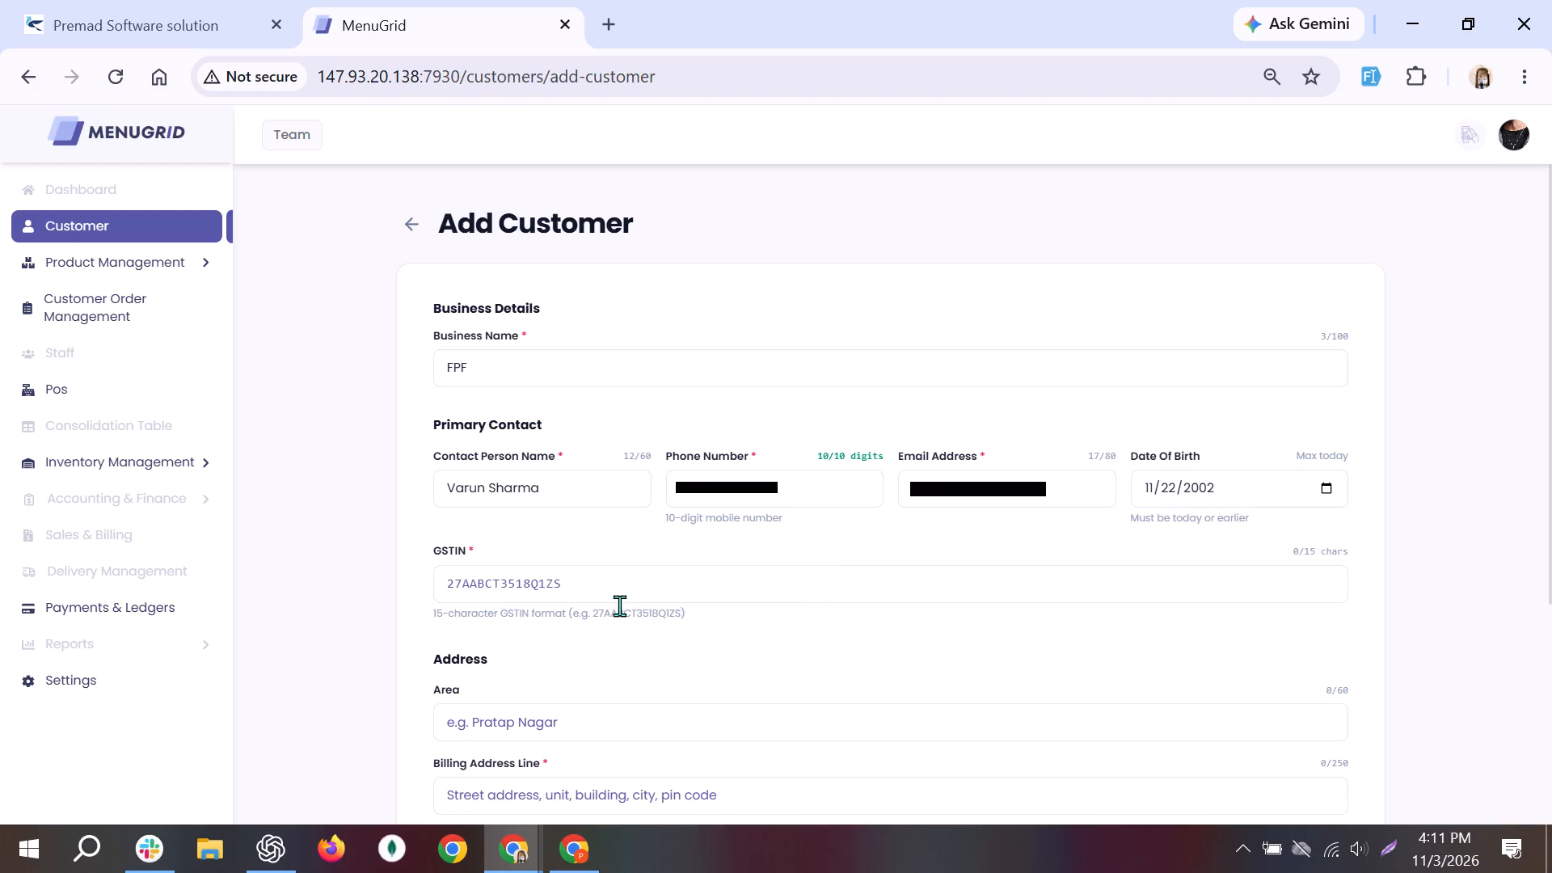
pyautogui.hotkey('ctrl', 'c')
pyautogui.click(602, 585)
pyautogui.hotkey('ctrl', 'v')
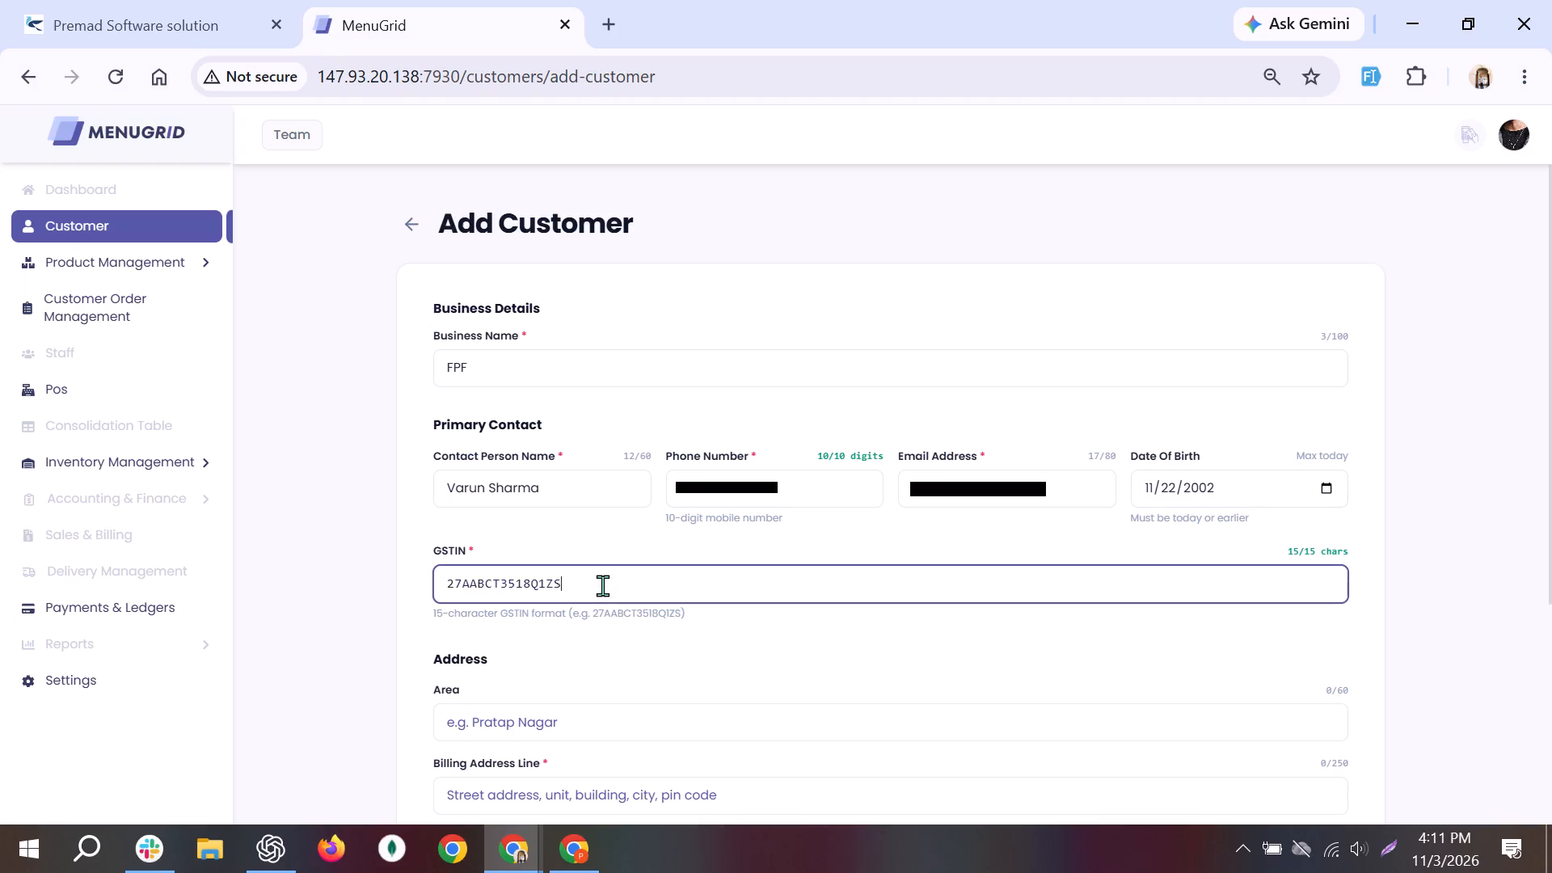
# Fill in the new customer's area with the full locality name and the billing address line with only its abbreviation.
pyautogui.scroll(-2, 738, 743)
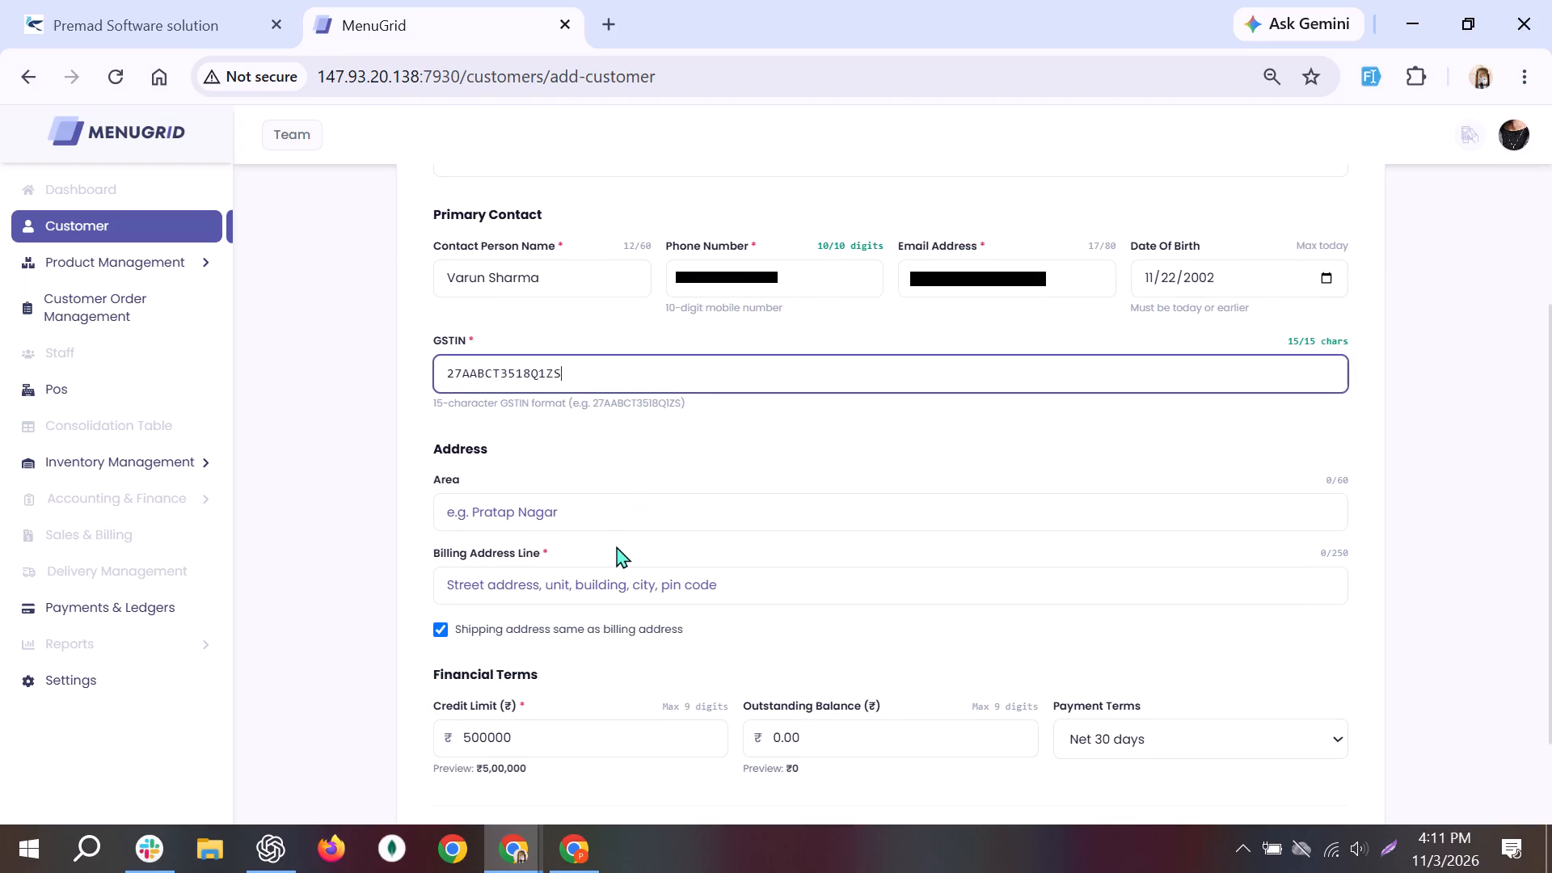
pyautogui.click(609, 518)
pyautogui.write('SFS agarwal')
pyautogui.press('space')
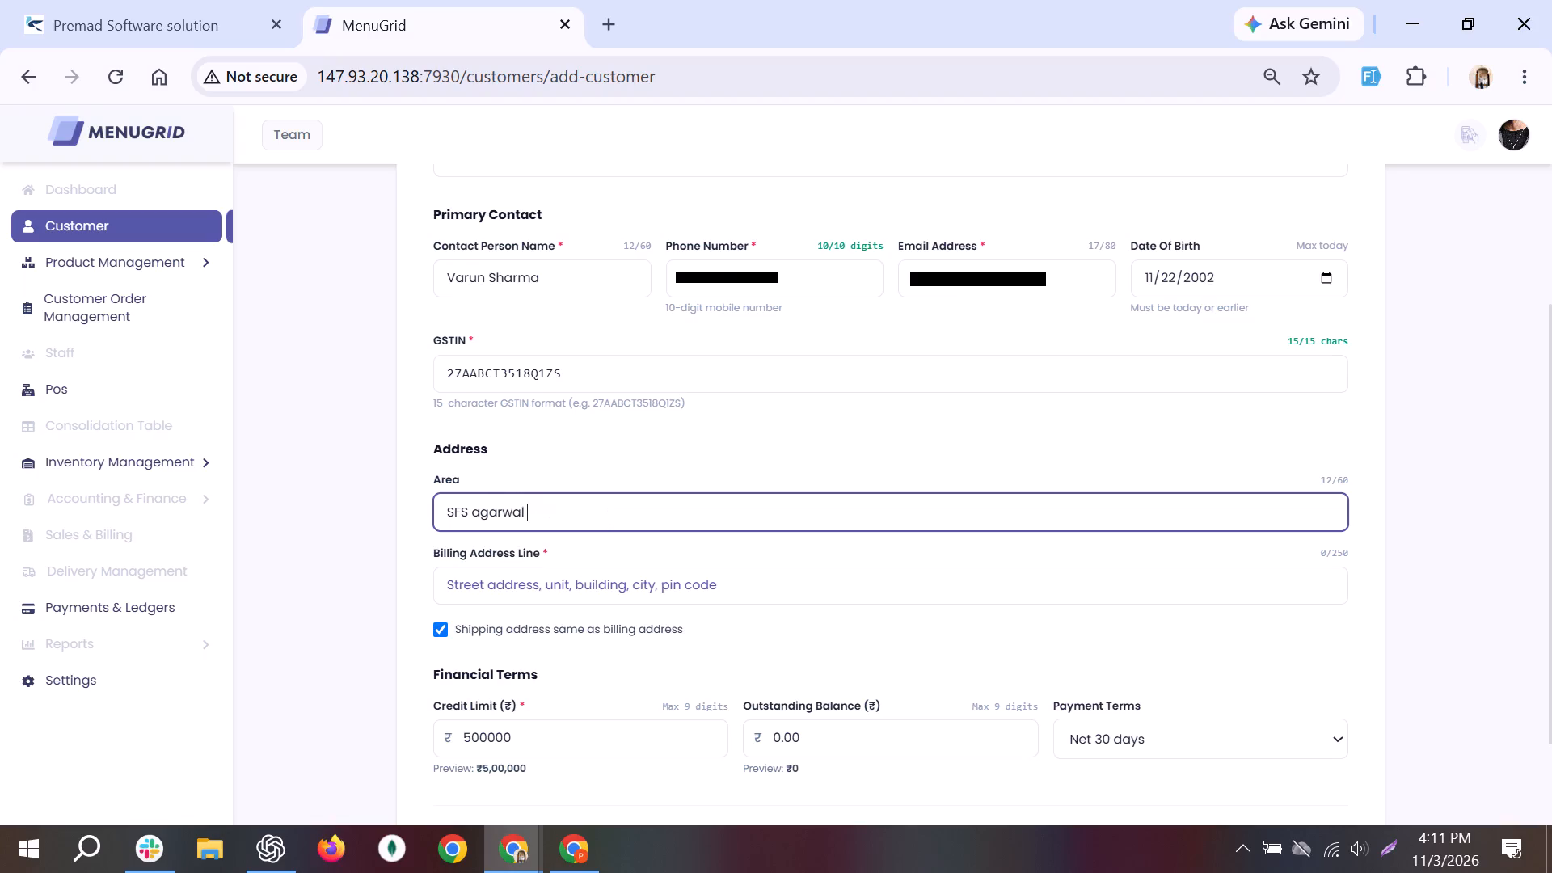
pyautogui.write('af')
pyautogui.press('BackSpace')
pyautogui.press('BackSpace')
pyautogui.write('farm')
pyautogui.click(751, 602)
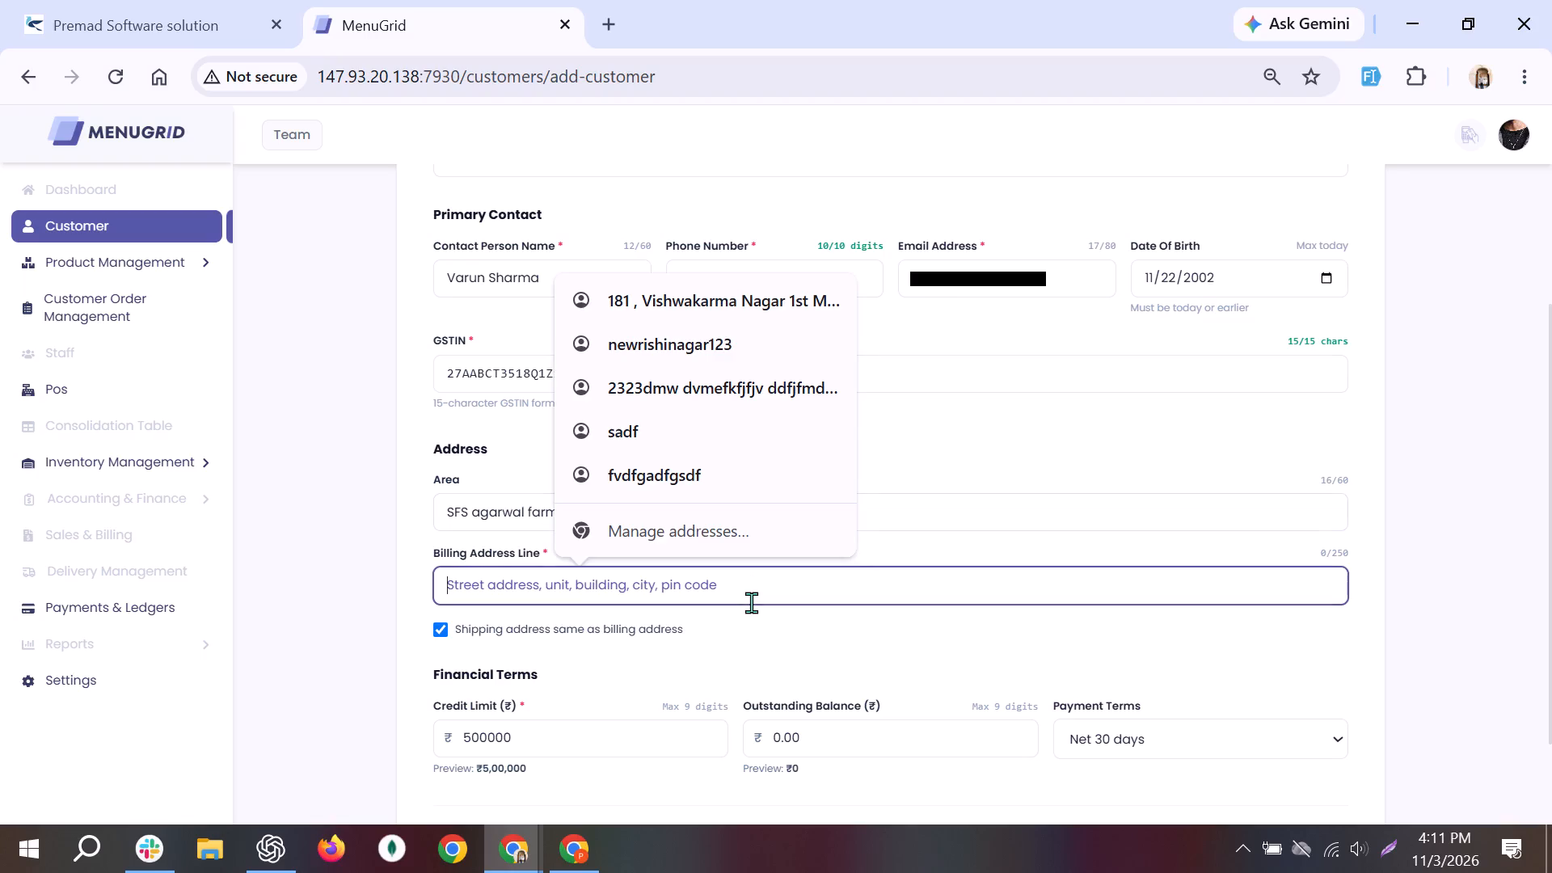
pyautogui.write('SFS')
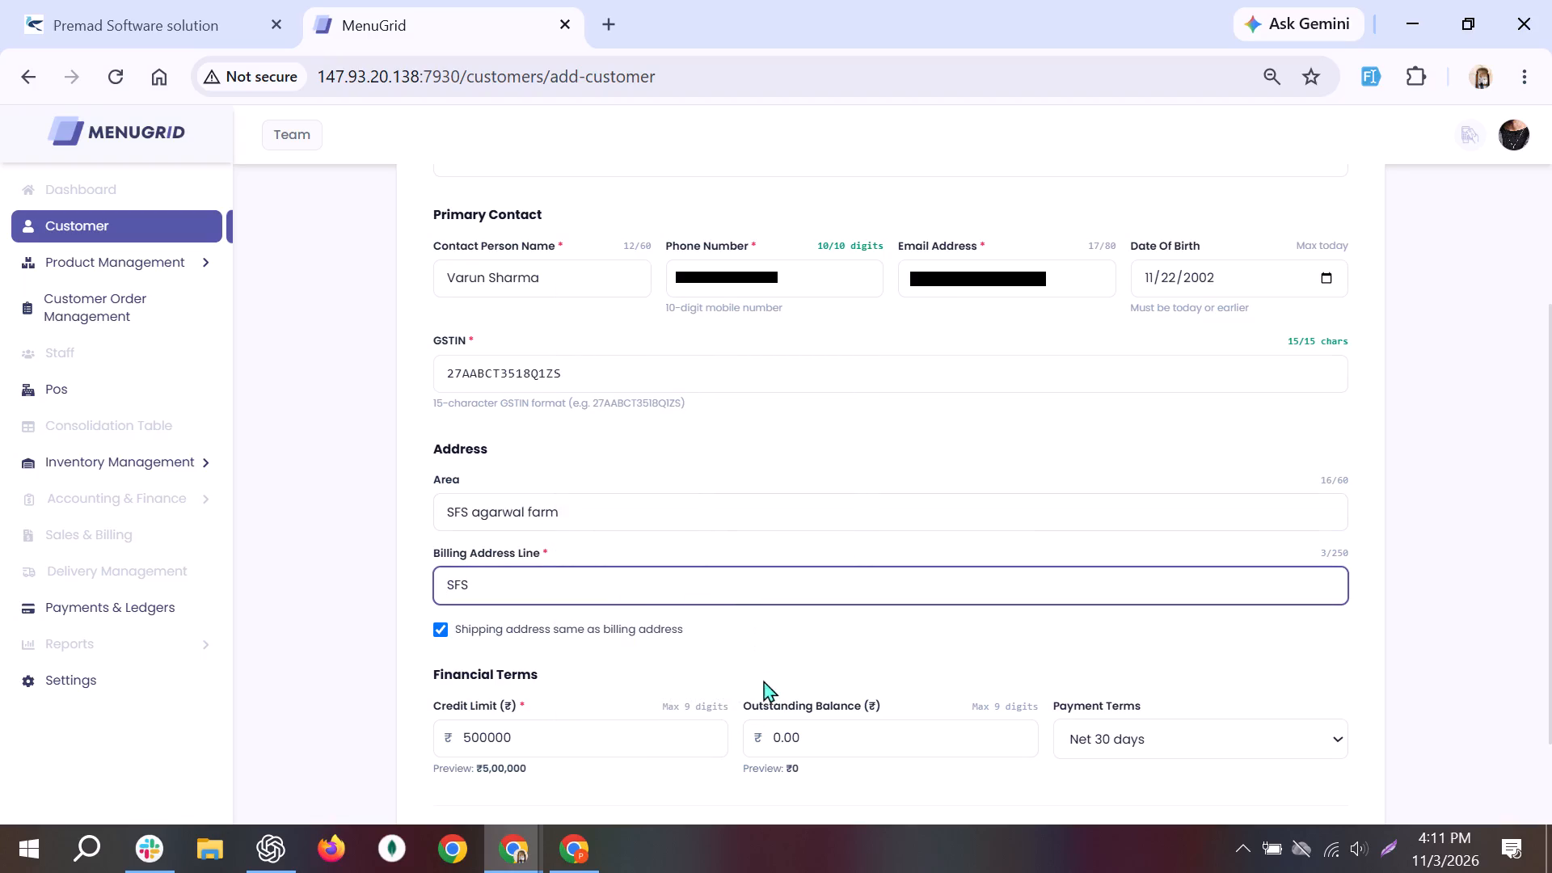
# Set the customer's credit limit to ₹50 and try to save the customer.
pyautogui.scroll(-1, 716, 709)
pyautogui.click(673, 624)
pyautogui.press('BackSpace')
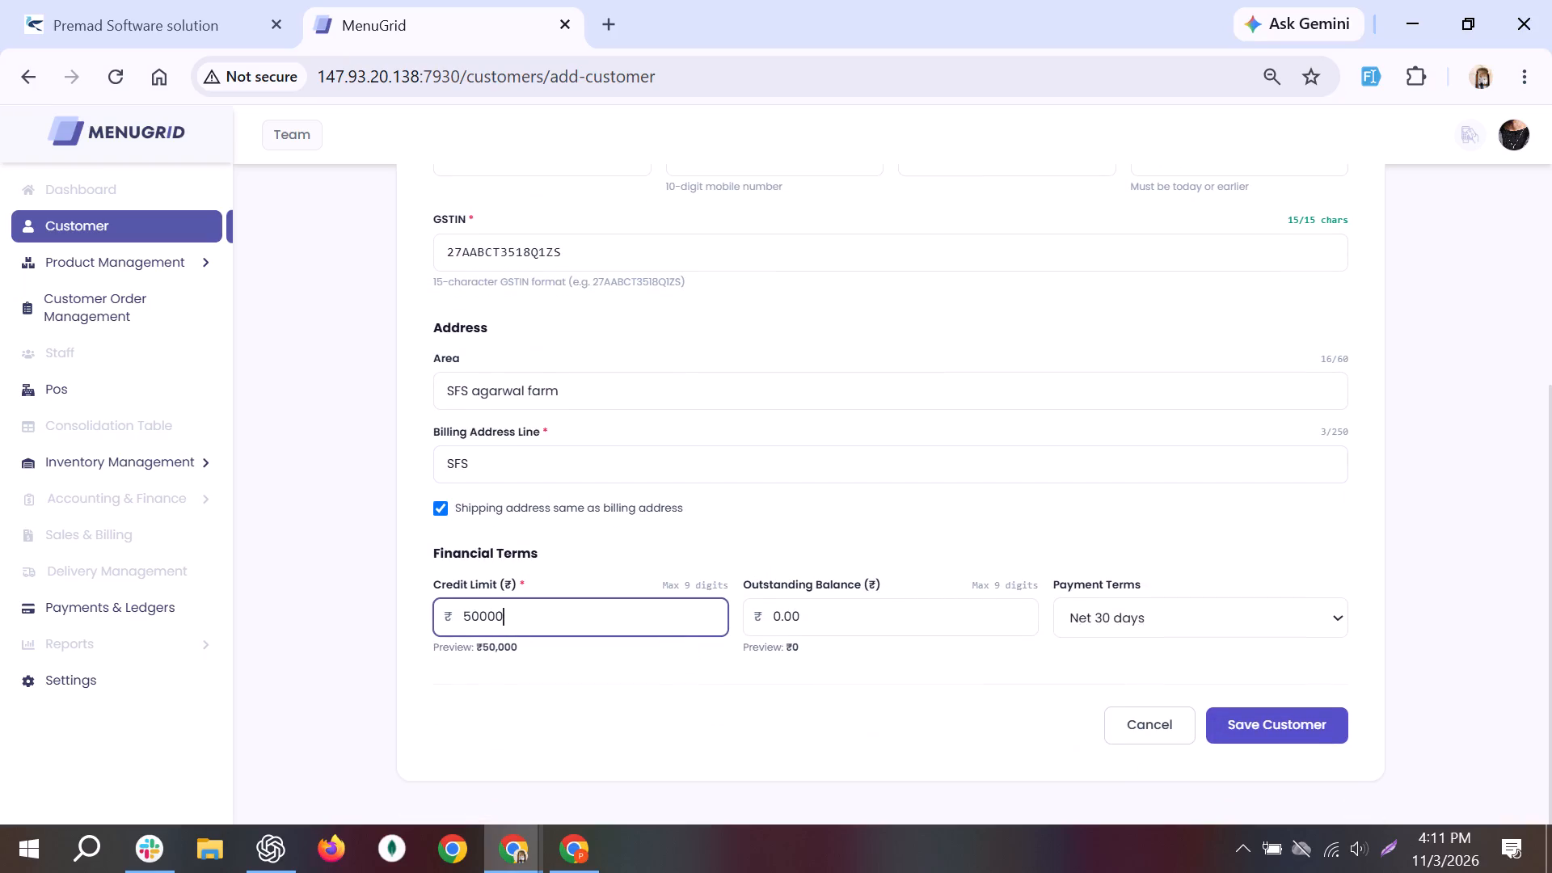
pyautogui.press('BackSpace')
pyautogui.press('BackSpace')
pyautogui.press('BackSpace')
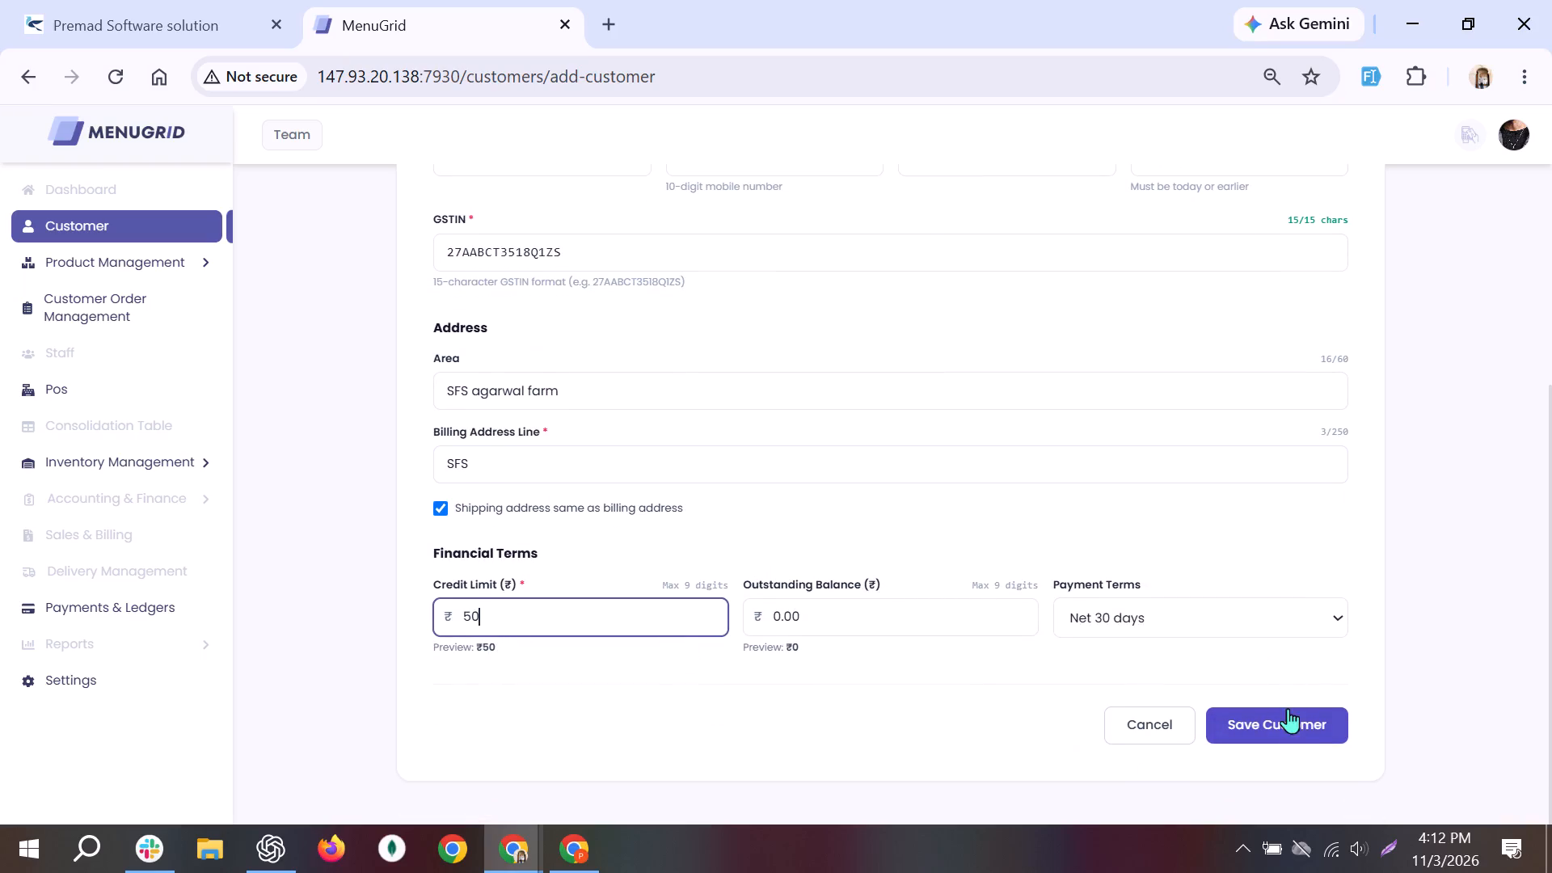
pyautogui.click(1288, 723)
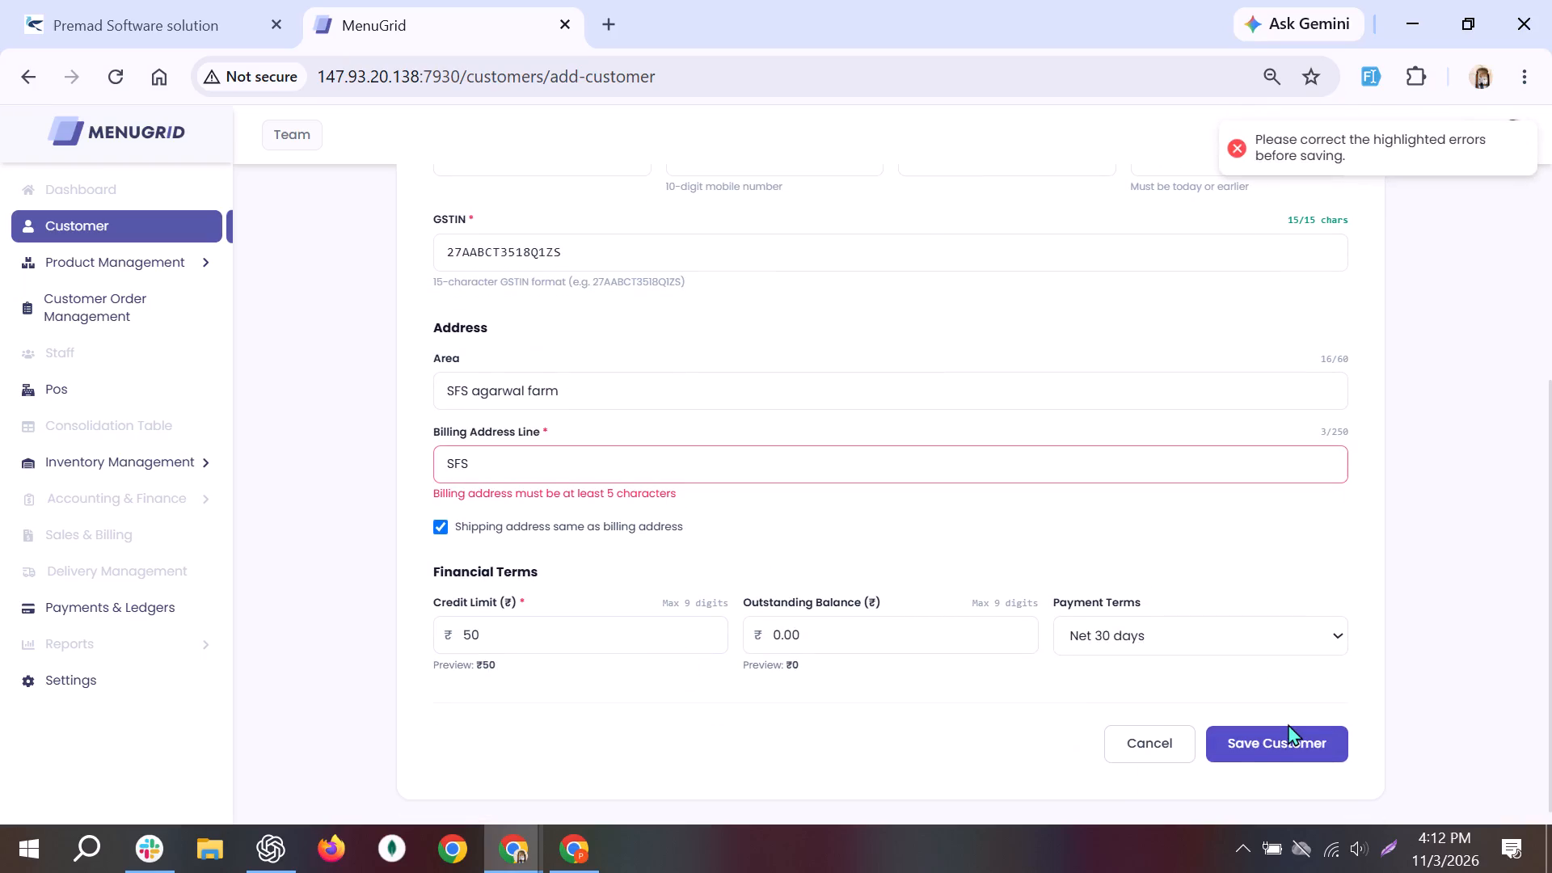
# Extend the billing address line to the full locality name used in Area and save the customer.
pyautogui.click(776, 479)
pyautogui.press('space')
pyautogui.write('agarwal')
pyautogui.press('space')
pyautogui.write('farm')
pyautogui.click(1259, 716)
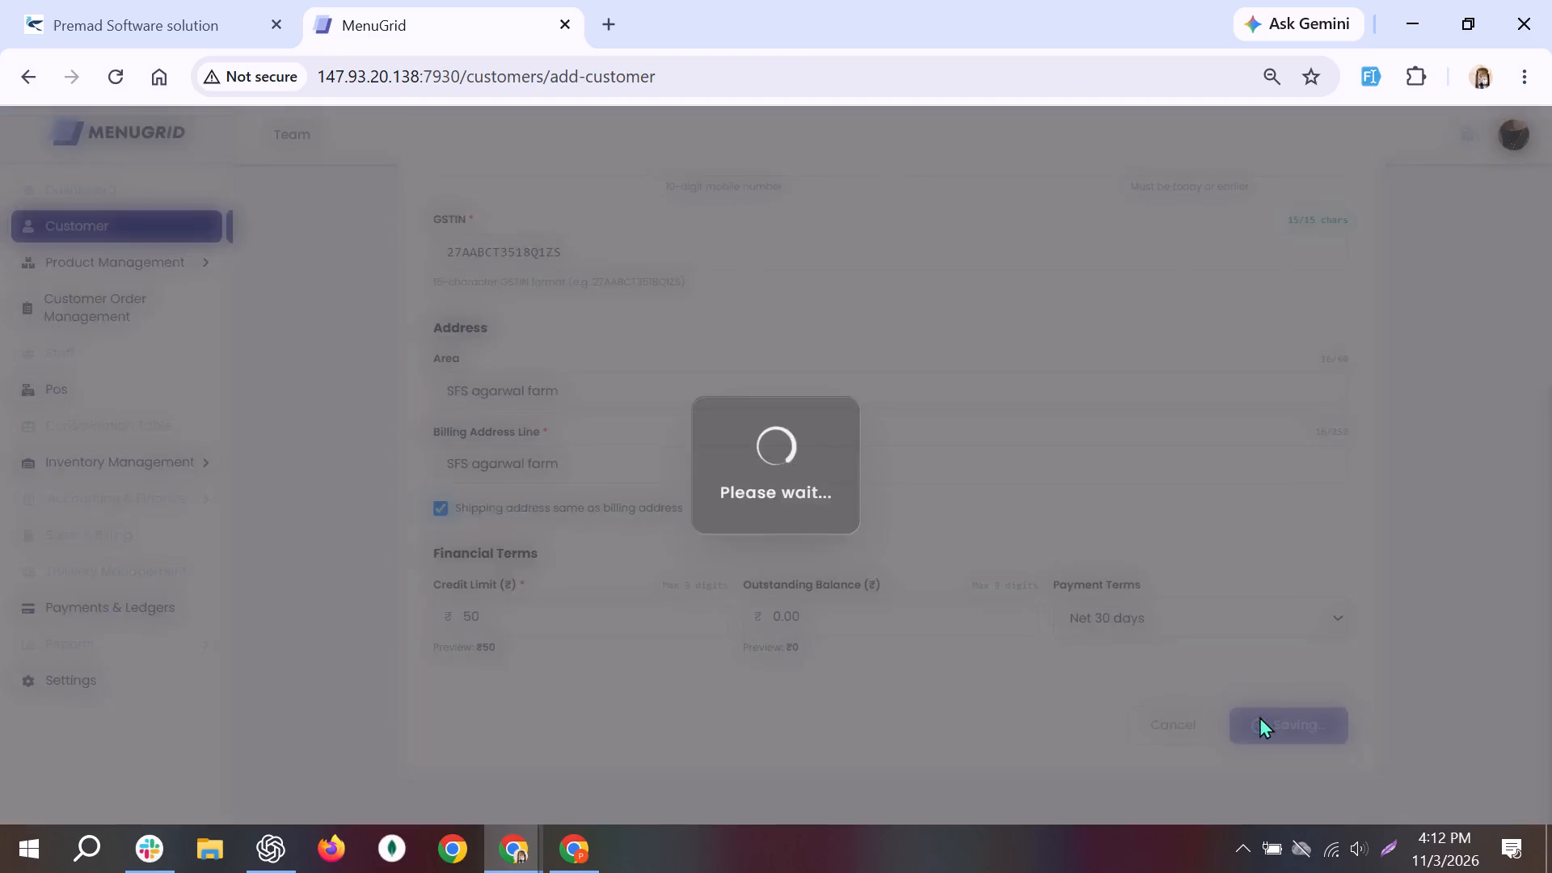
# Examine the customer list, then open the FPF customer and review its outstanding balance and order history.
pyautogui.scroll(4, 1259, 716)
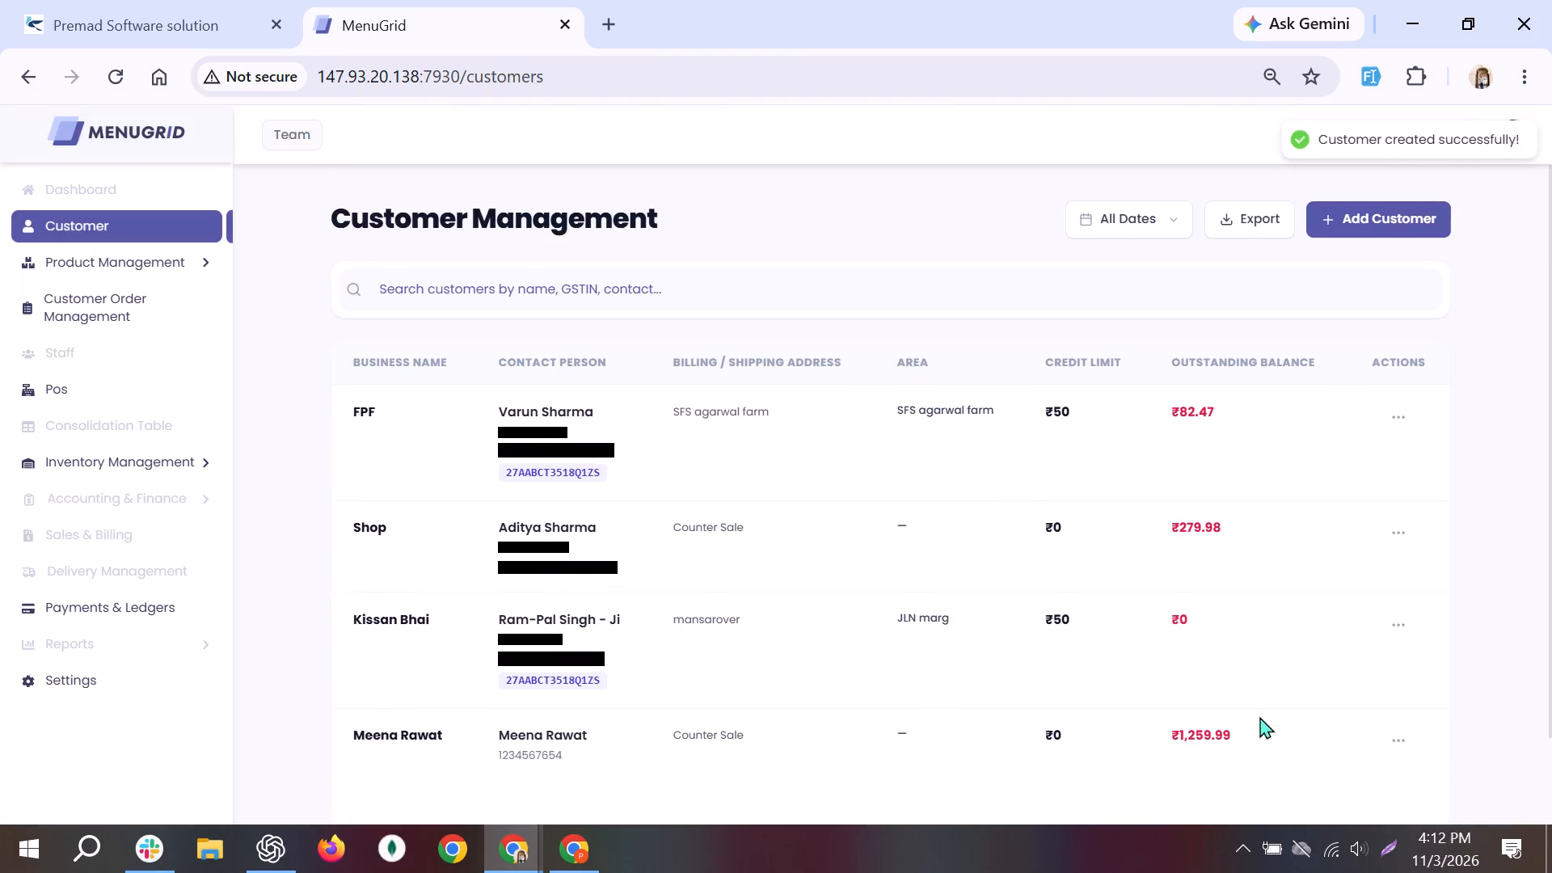
pyautogui.scroll(-2, 1259, 716)
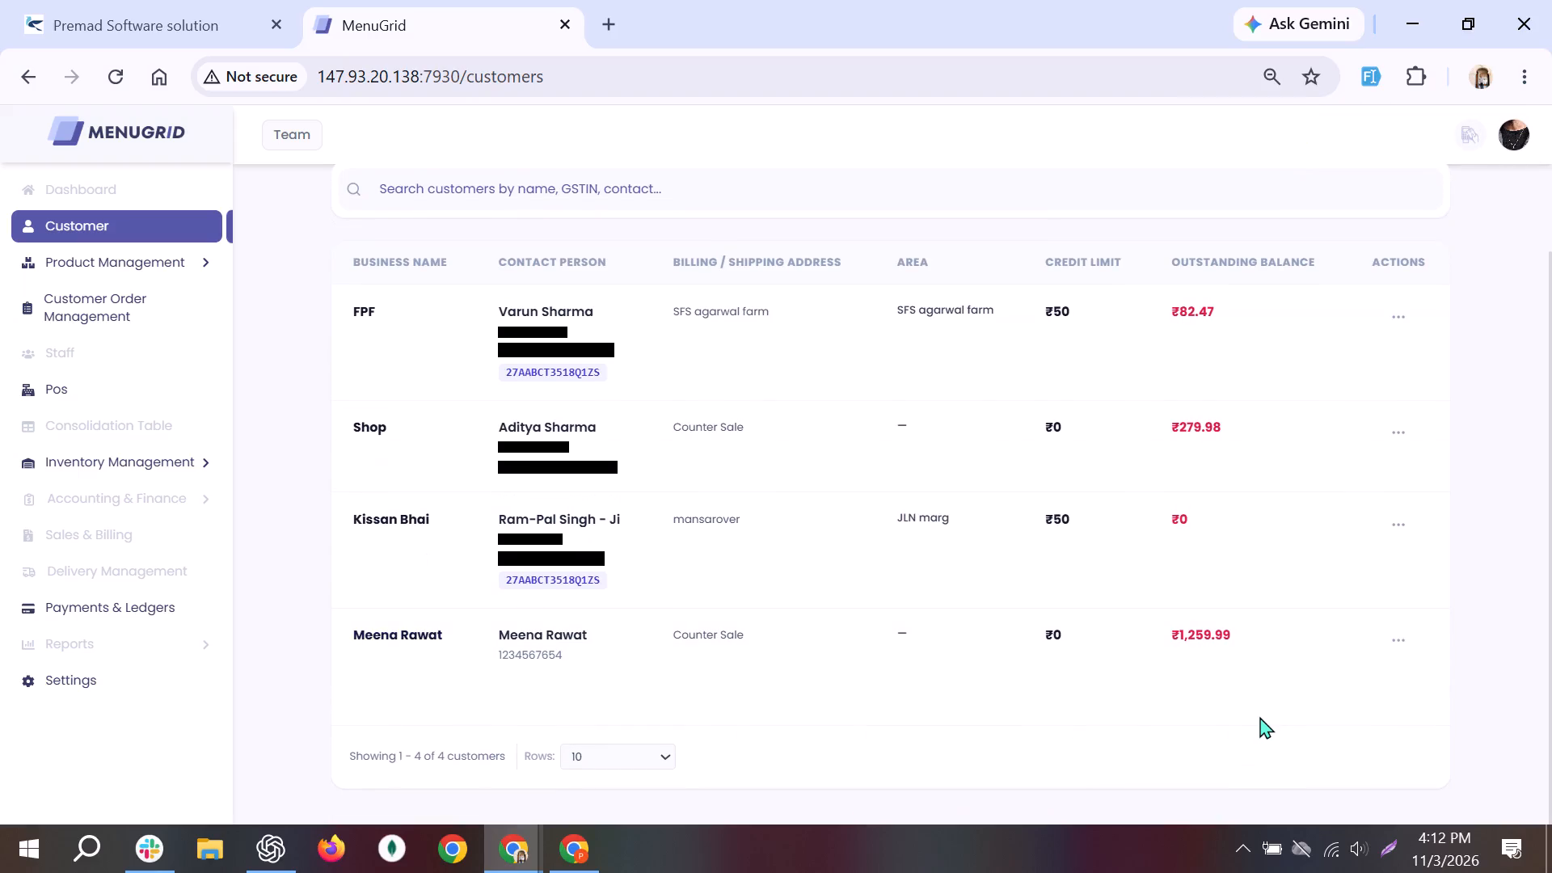
pyautogui.hscroll(-5, 1259, 716)
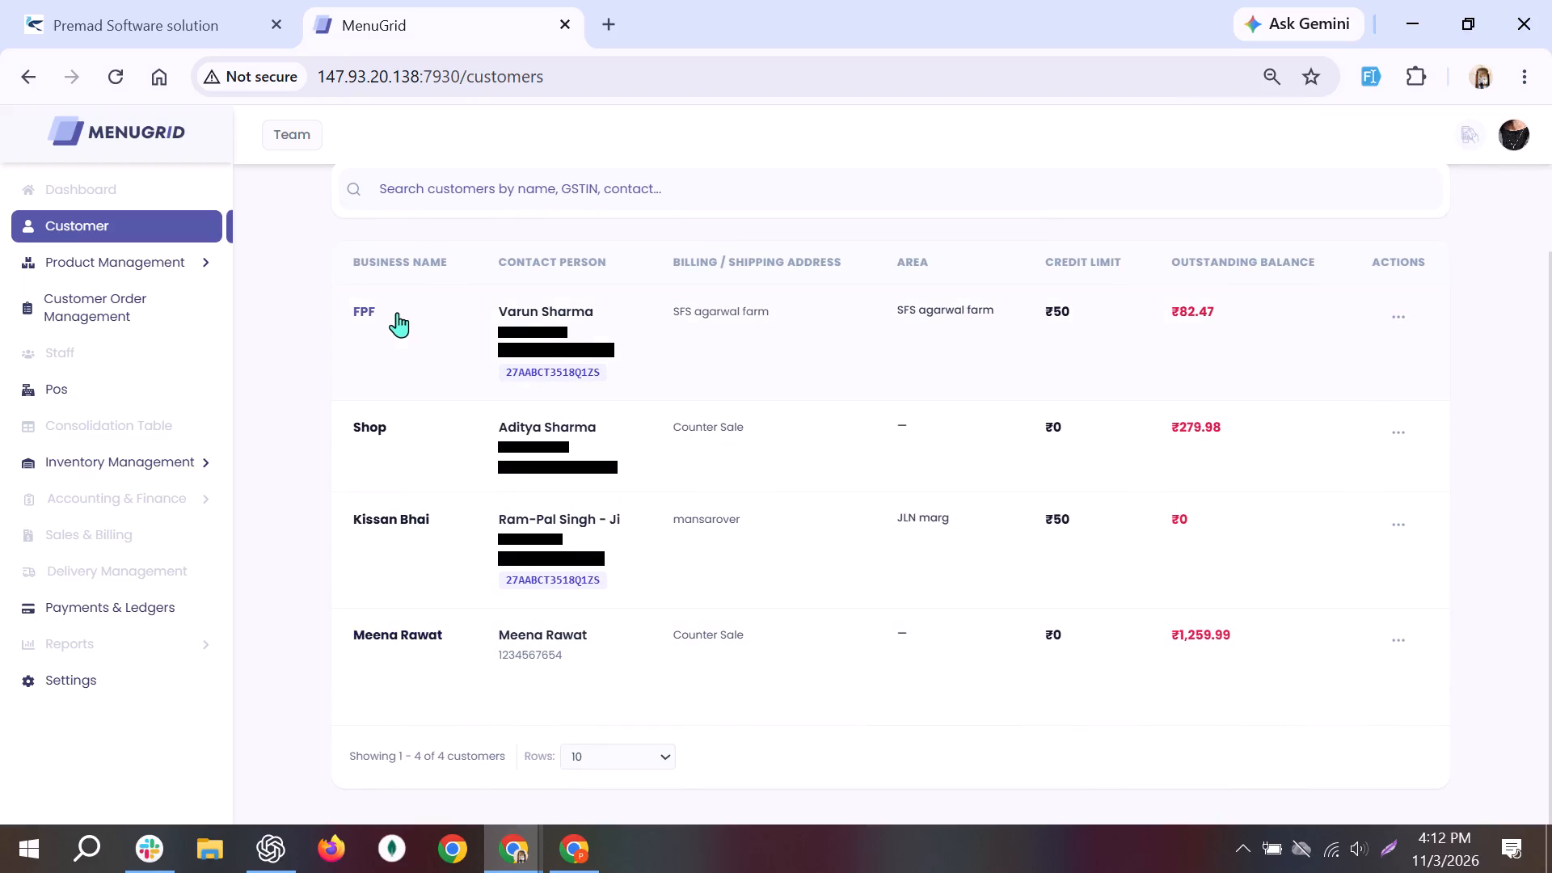
pyautogui.click(377, 313)
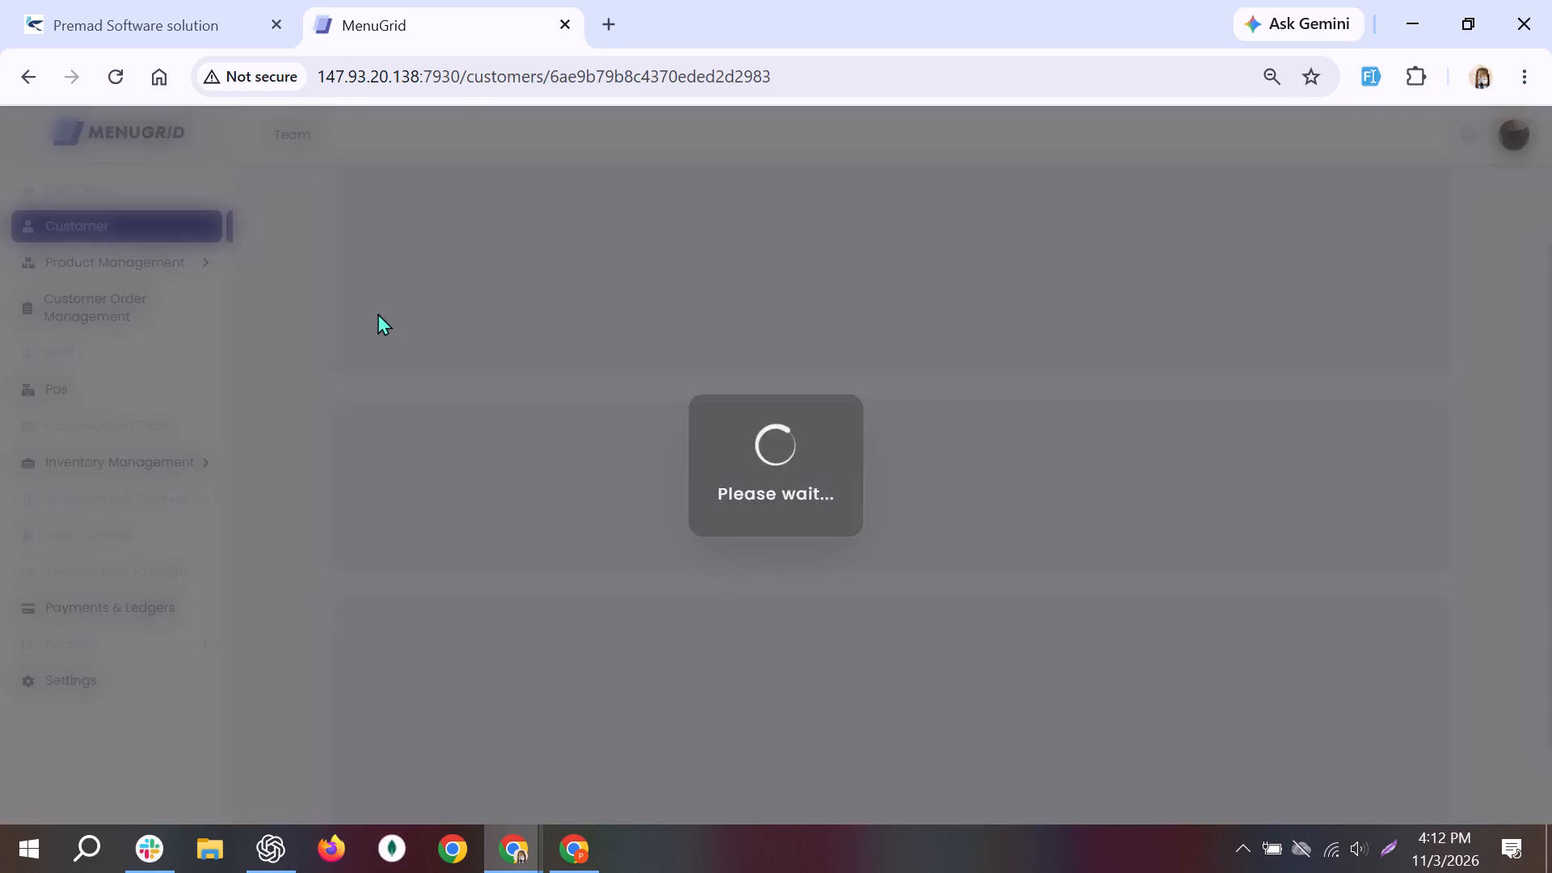
pyautogui.scroll(-3, 377, 313)
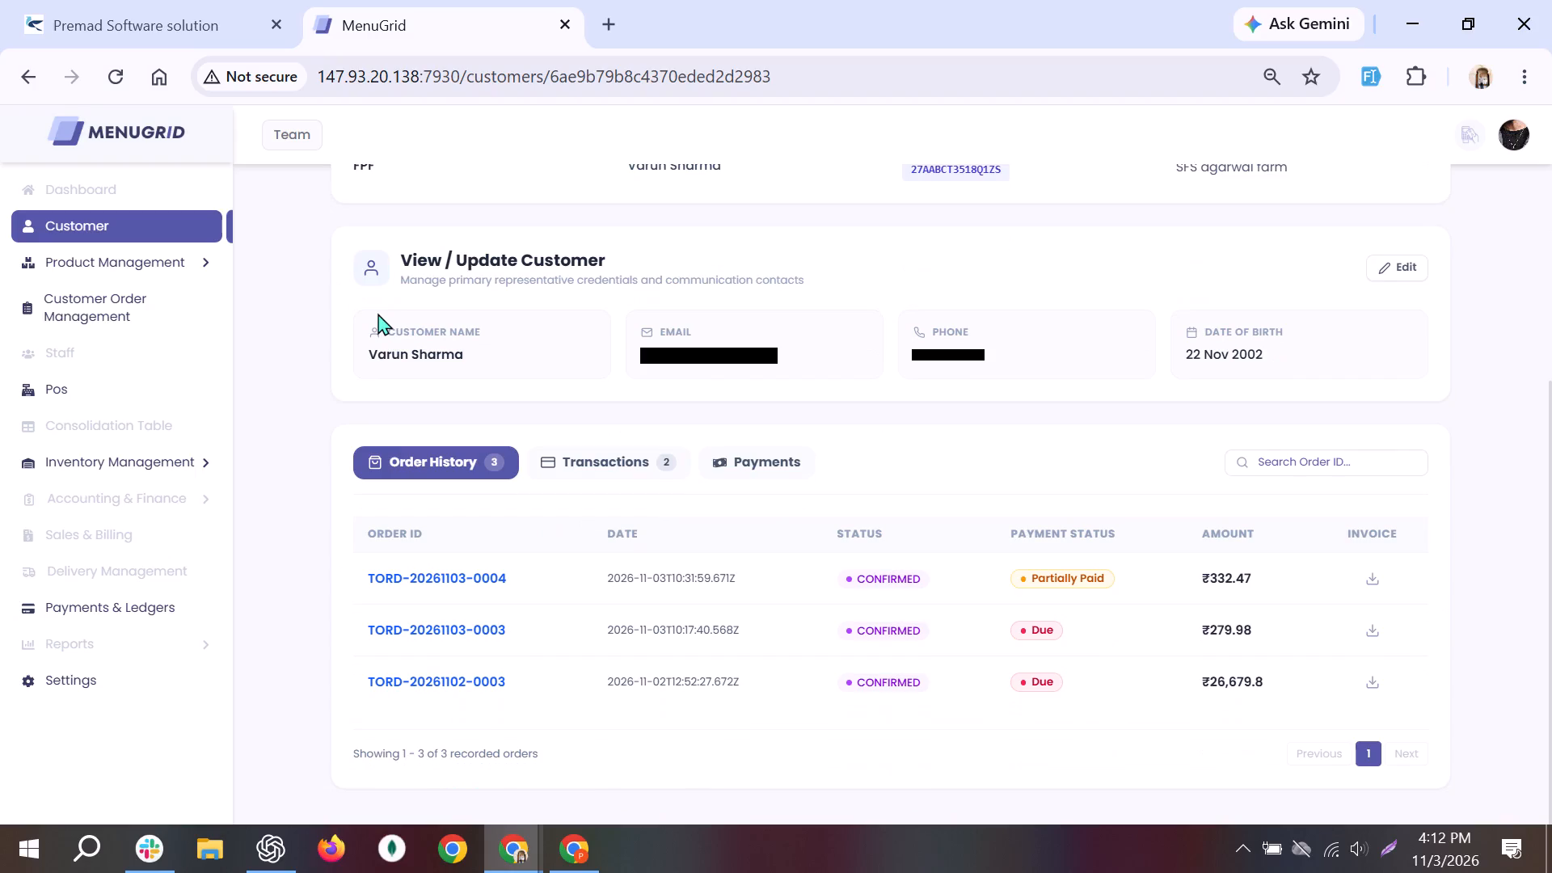
pyautogui.scroll(4, 377, 313)
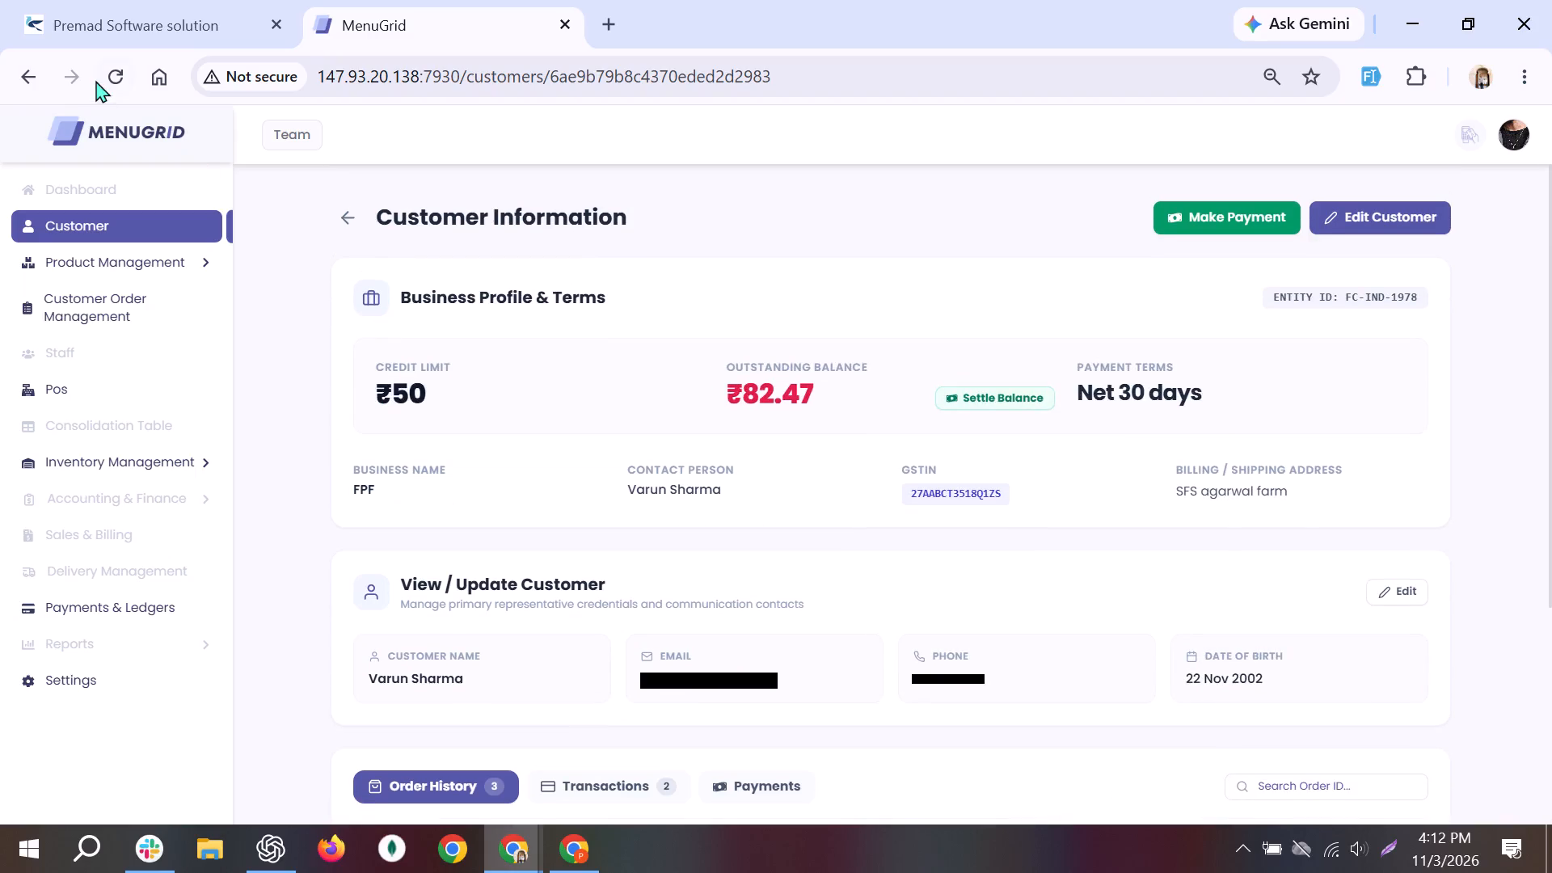
# Return to the customer list and open a blank Add Customer form.
pyautogui.click(26, 78)
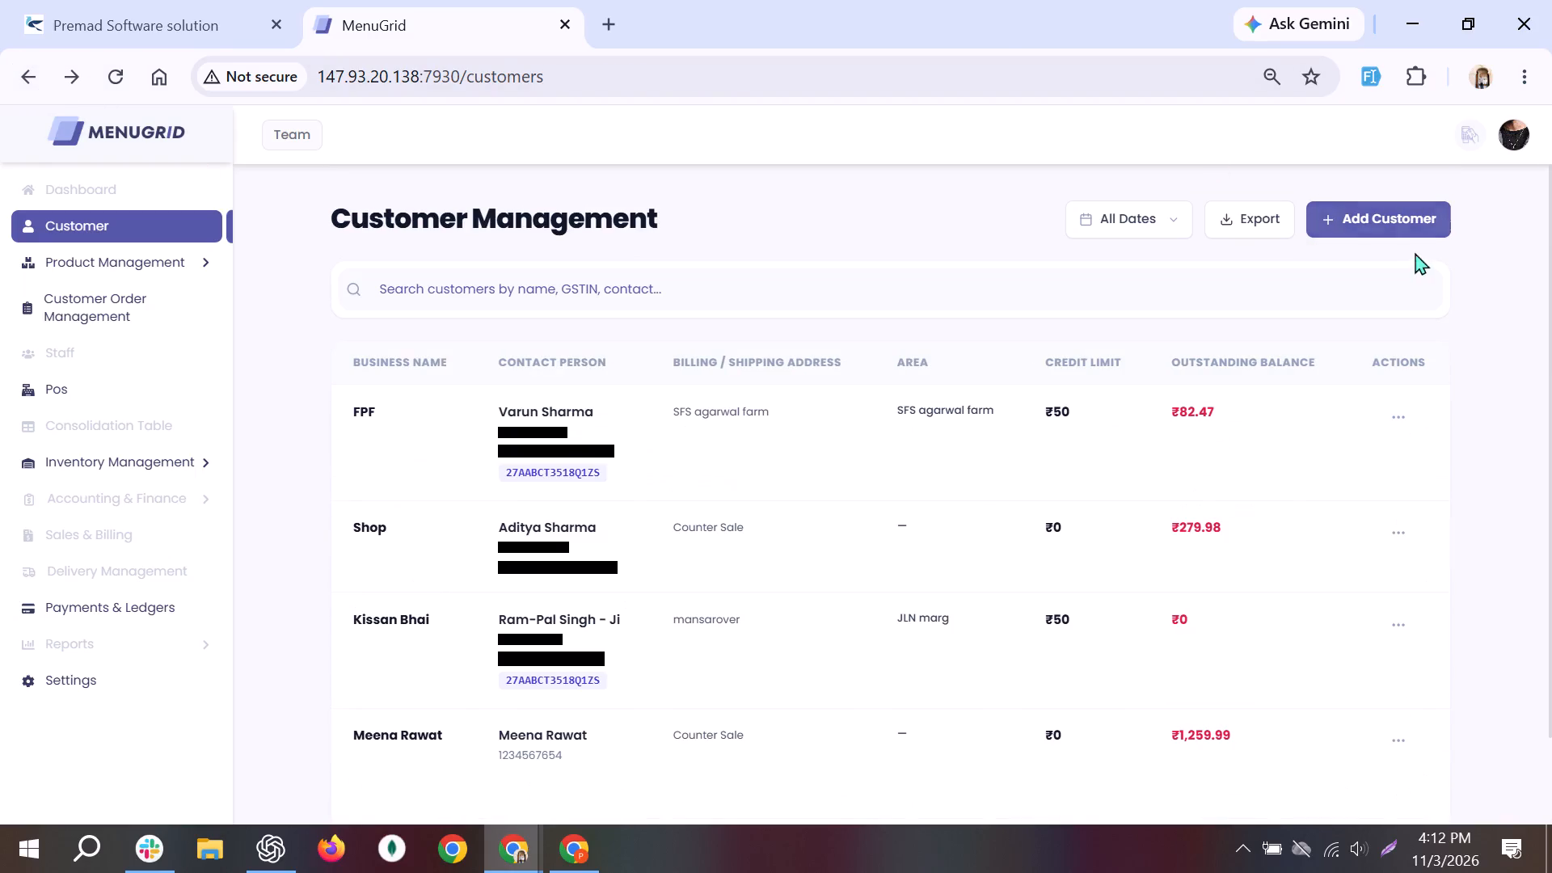
pyautogui.click(1394, 225)
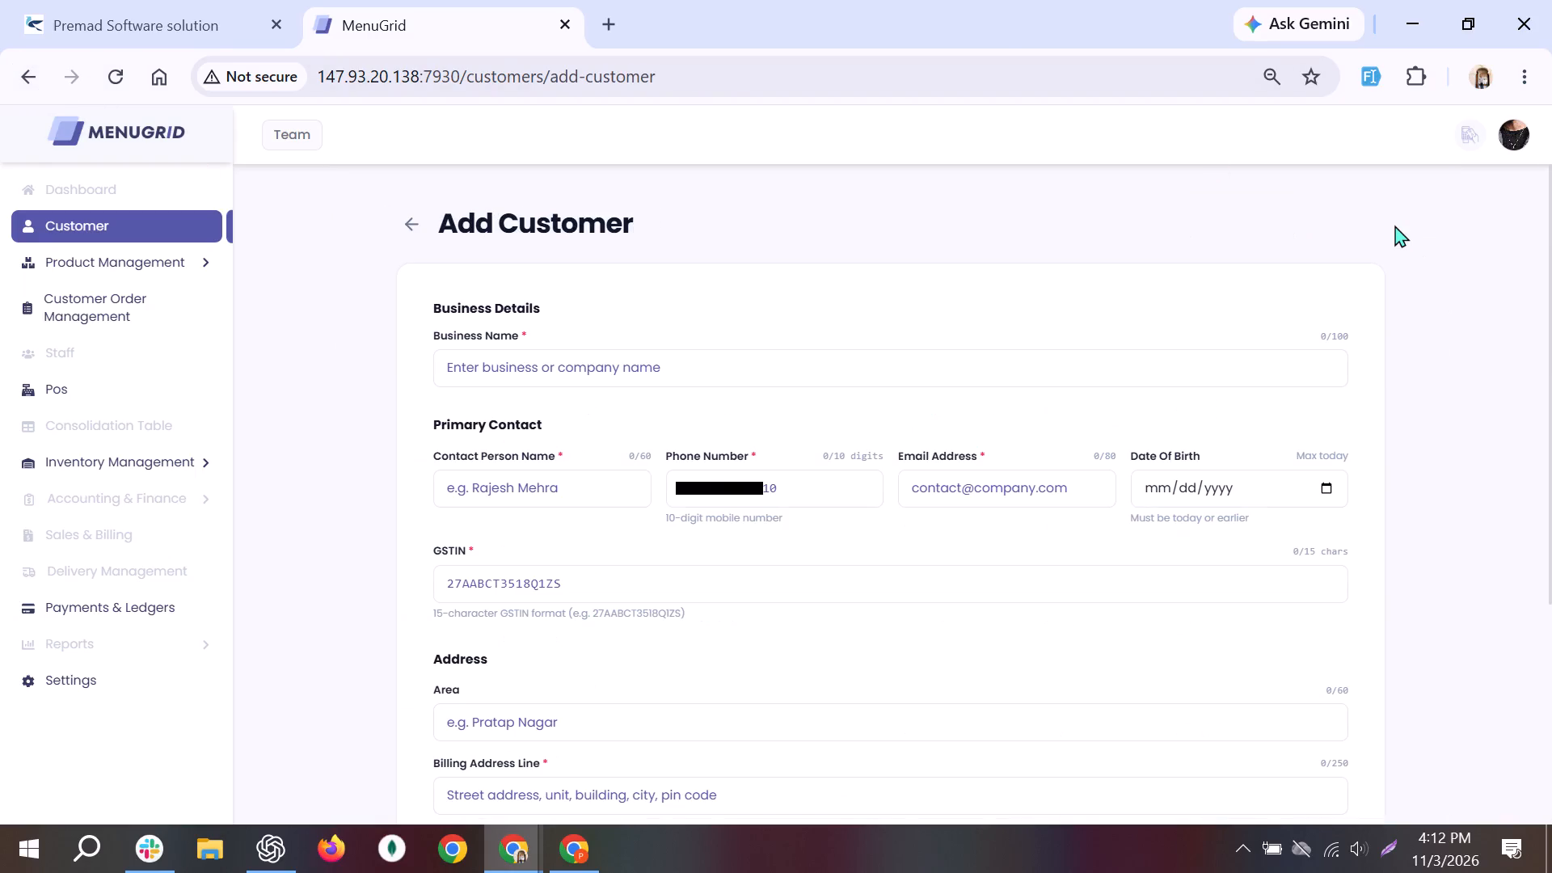
# Capture a screenshot of the browser window below the tab strip and outline the Phone Number field with a red rectangle.
pyautogui.press('`')
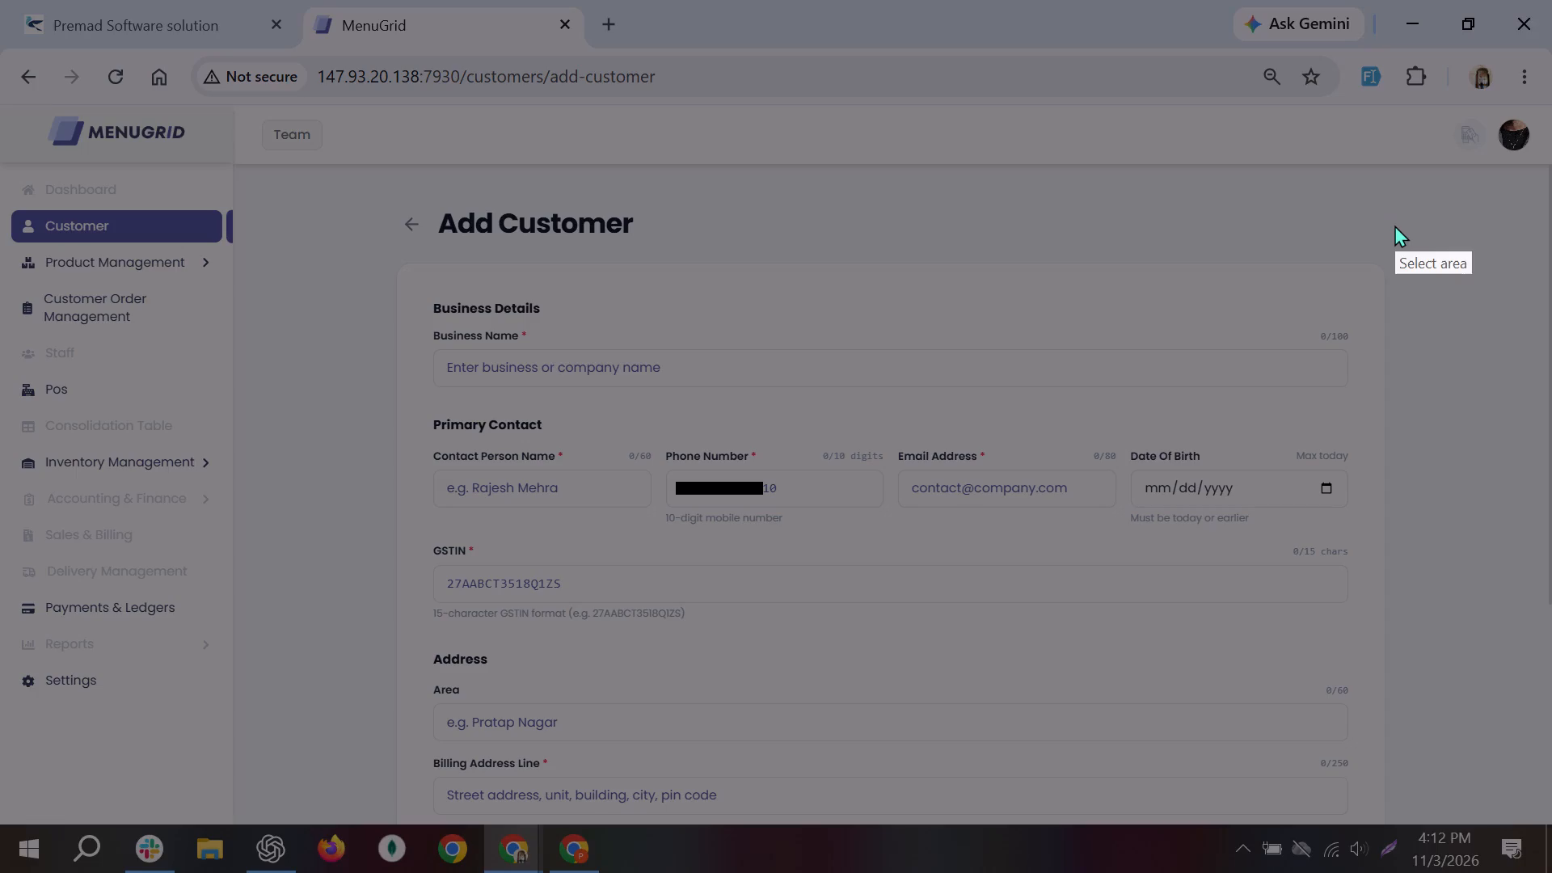
pyautogui.hotkey('ctrl', 'c')
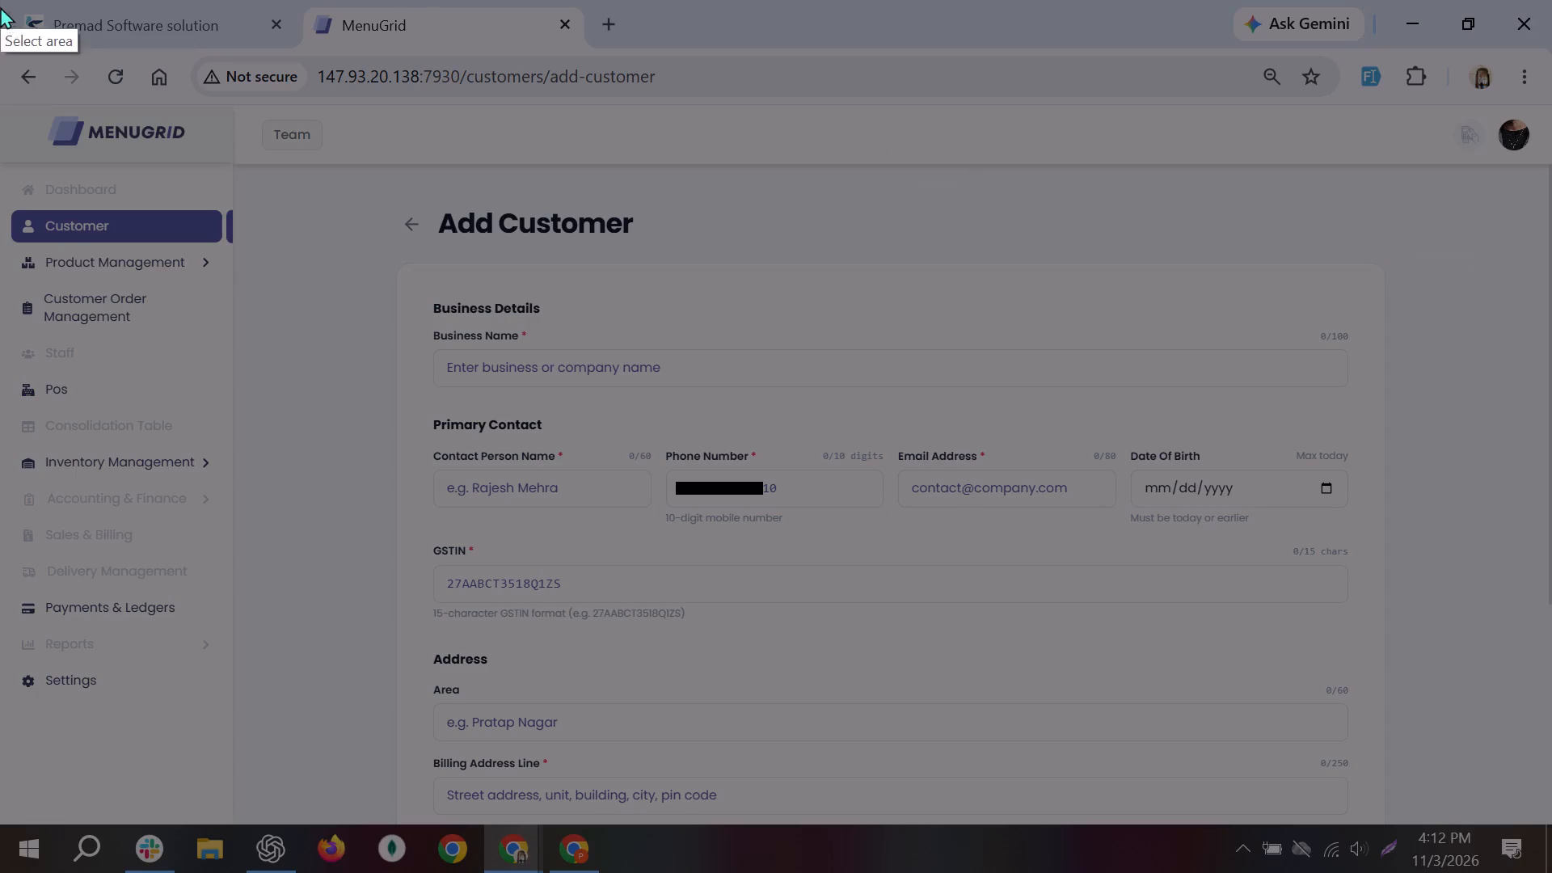
pyautogui.moveTo(0, 40); pyautogui.dragTo(1550, 821)
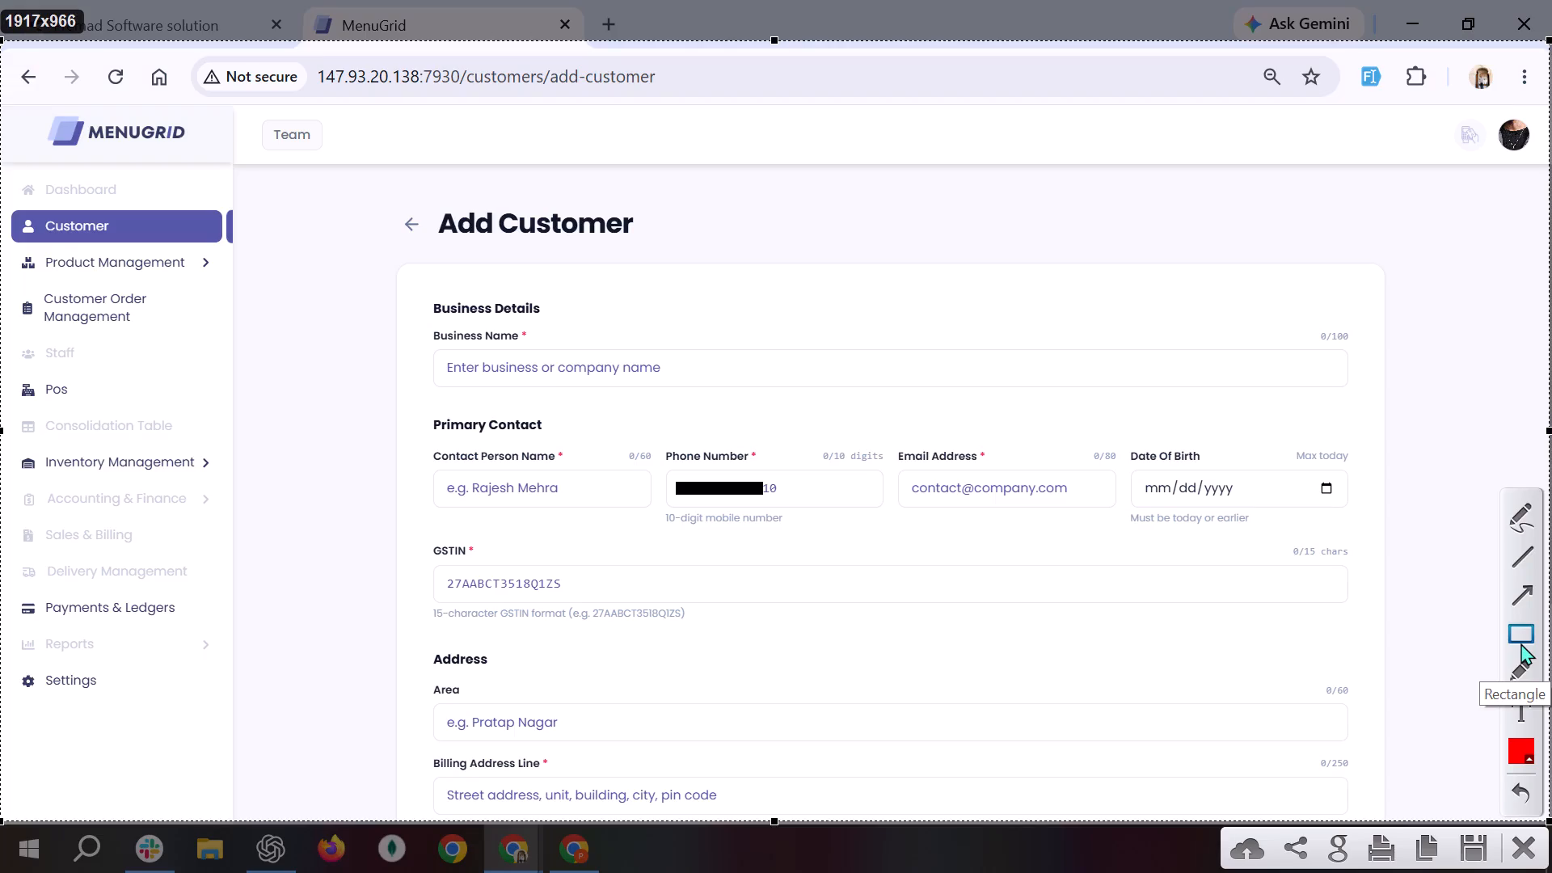
pyautogui.click(1520, 643)
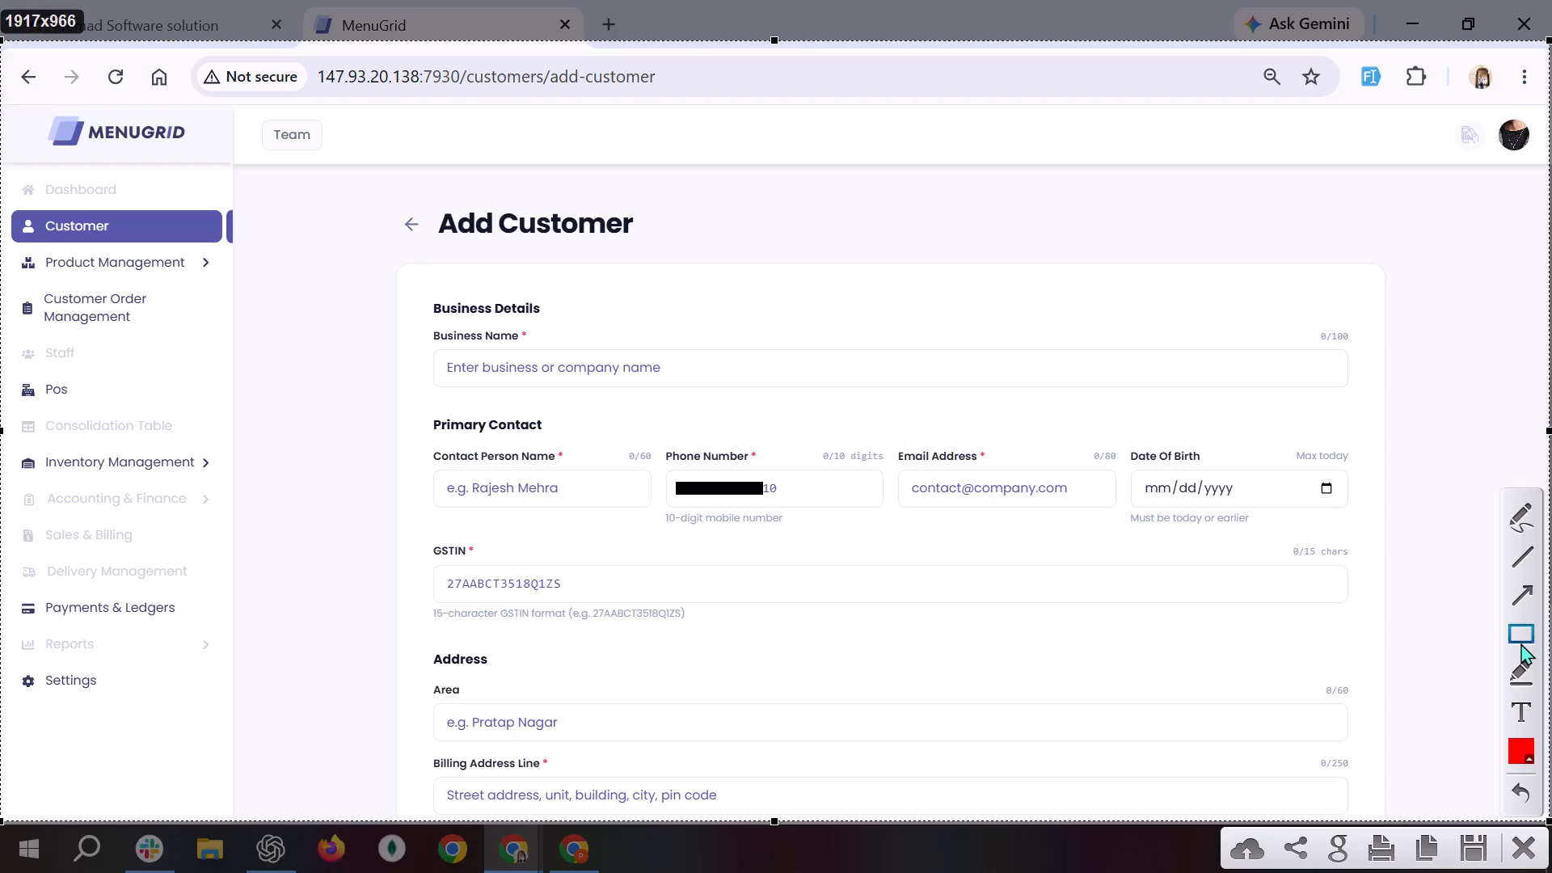
pyautogui.moveTo(645, 439); pyautogui.dragTo(791, 518)
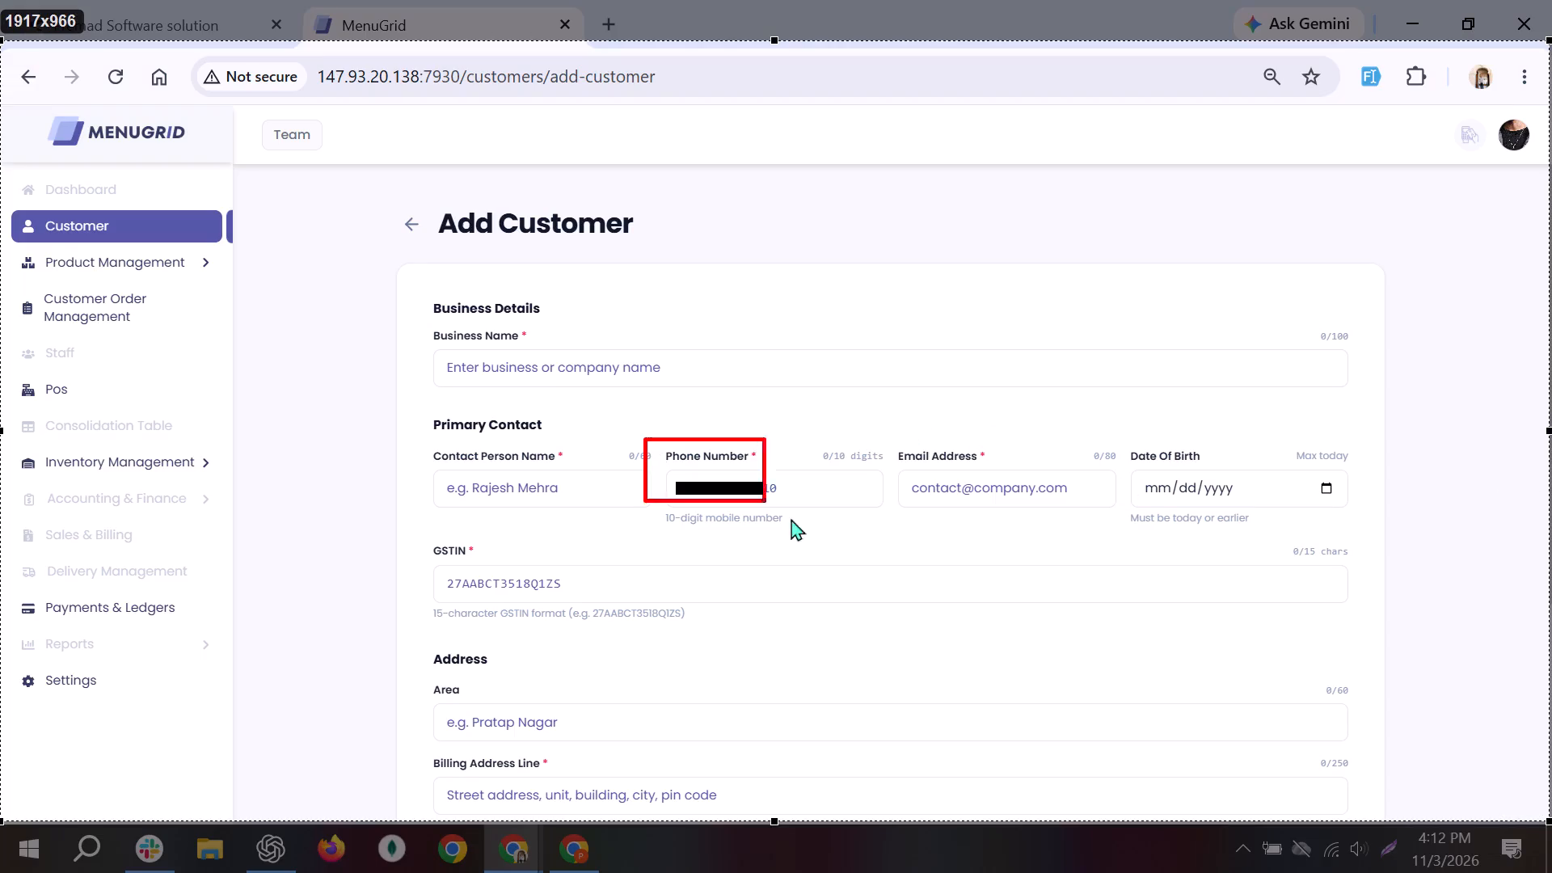
pyautogui.moveTo(791, 518); pyautogui.dragTo(889, 534)
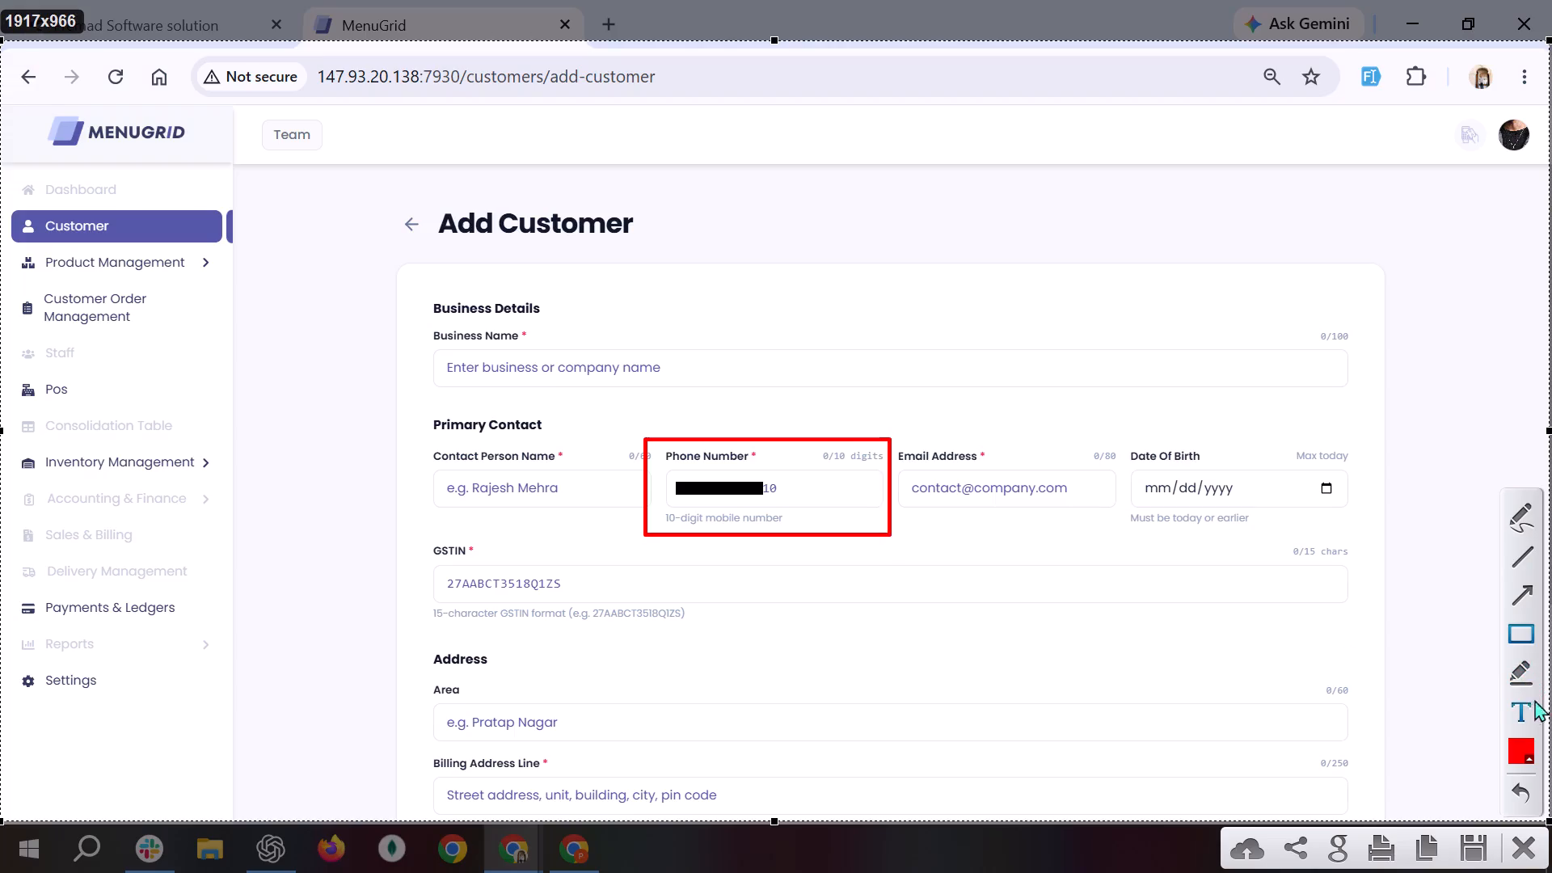
# Add a red text note above the outlined field reading "agar mai user create krta hu".
pyautogui.click(1527, 713)
pyautogui.click(600, 291)
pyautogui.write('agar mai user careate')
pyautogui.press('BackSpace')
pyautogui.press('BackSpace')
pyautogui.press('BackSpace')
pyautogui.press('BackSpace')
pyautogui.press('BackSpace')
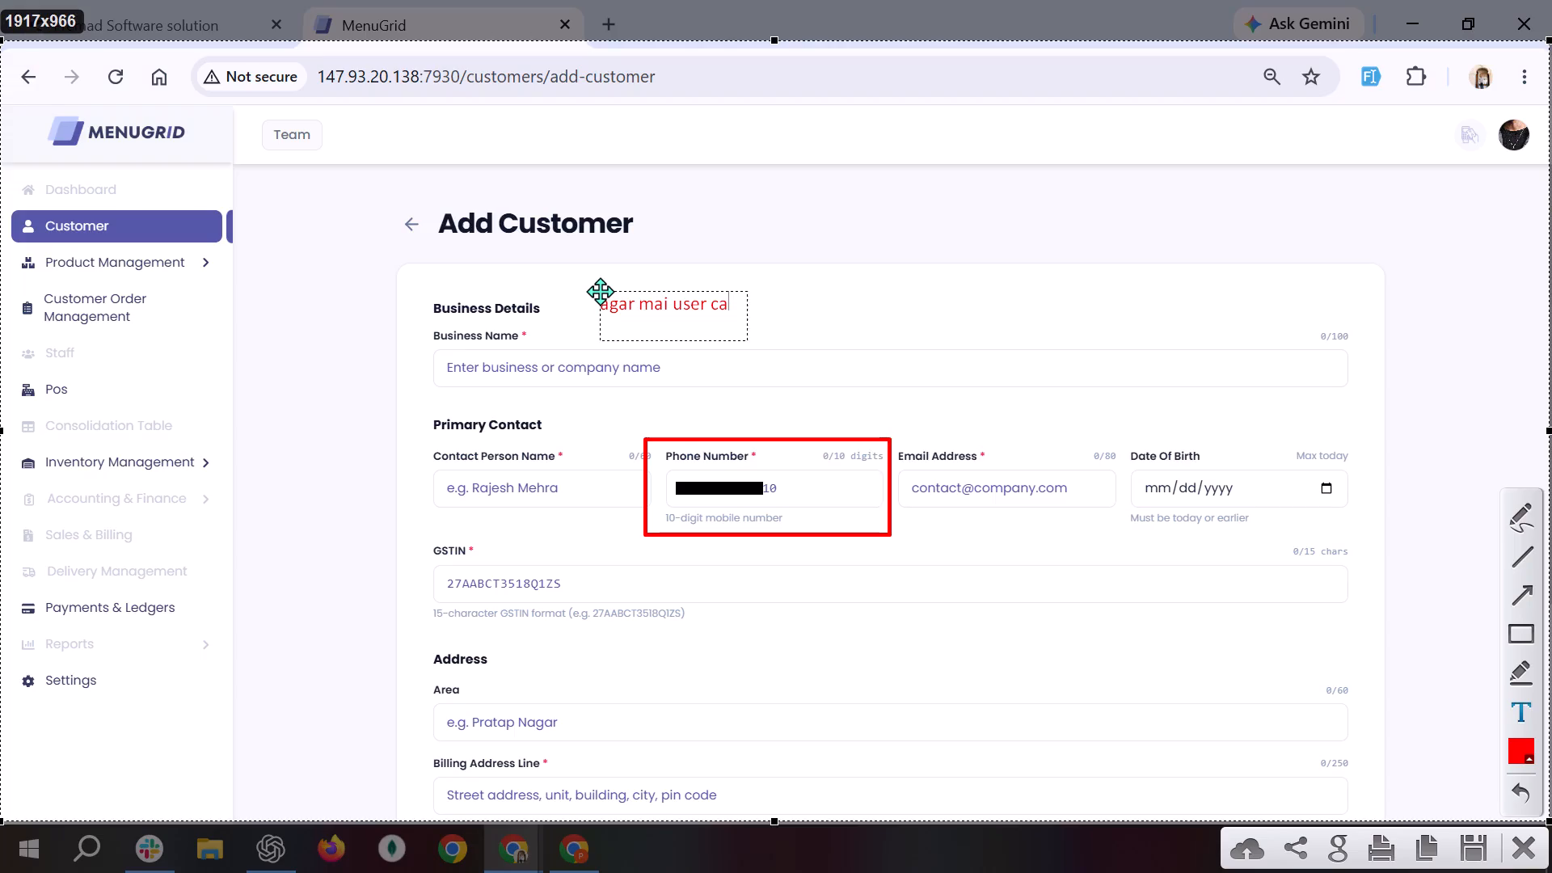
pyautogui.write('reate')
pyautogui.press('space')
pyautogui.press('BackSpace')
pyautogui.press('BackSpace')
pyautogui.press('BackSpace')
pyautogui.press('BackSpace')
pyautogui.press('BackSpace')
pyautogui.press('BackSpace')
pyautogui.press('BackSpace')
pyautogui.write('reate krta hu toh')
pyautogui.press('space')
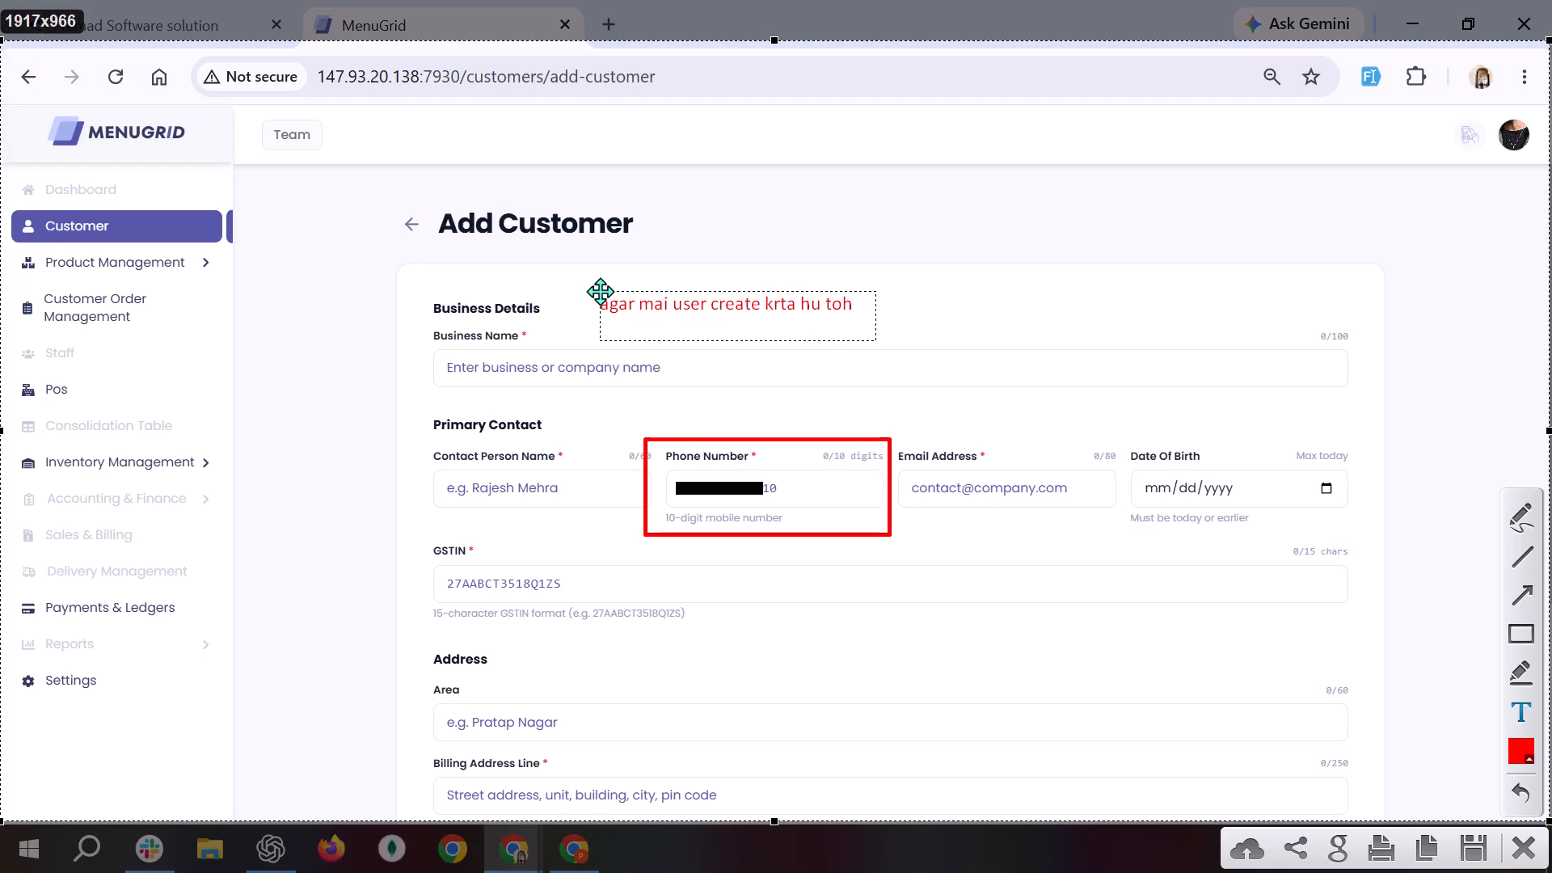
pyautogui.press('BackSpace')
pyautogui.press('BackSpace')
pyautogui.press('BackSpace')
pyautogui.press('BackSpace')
# Continue the red note with "and same number fill krta hu toh".
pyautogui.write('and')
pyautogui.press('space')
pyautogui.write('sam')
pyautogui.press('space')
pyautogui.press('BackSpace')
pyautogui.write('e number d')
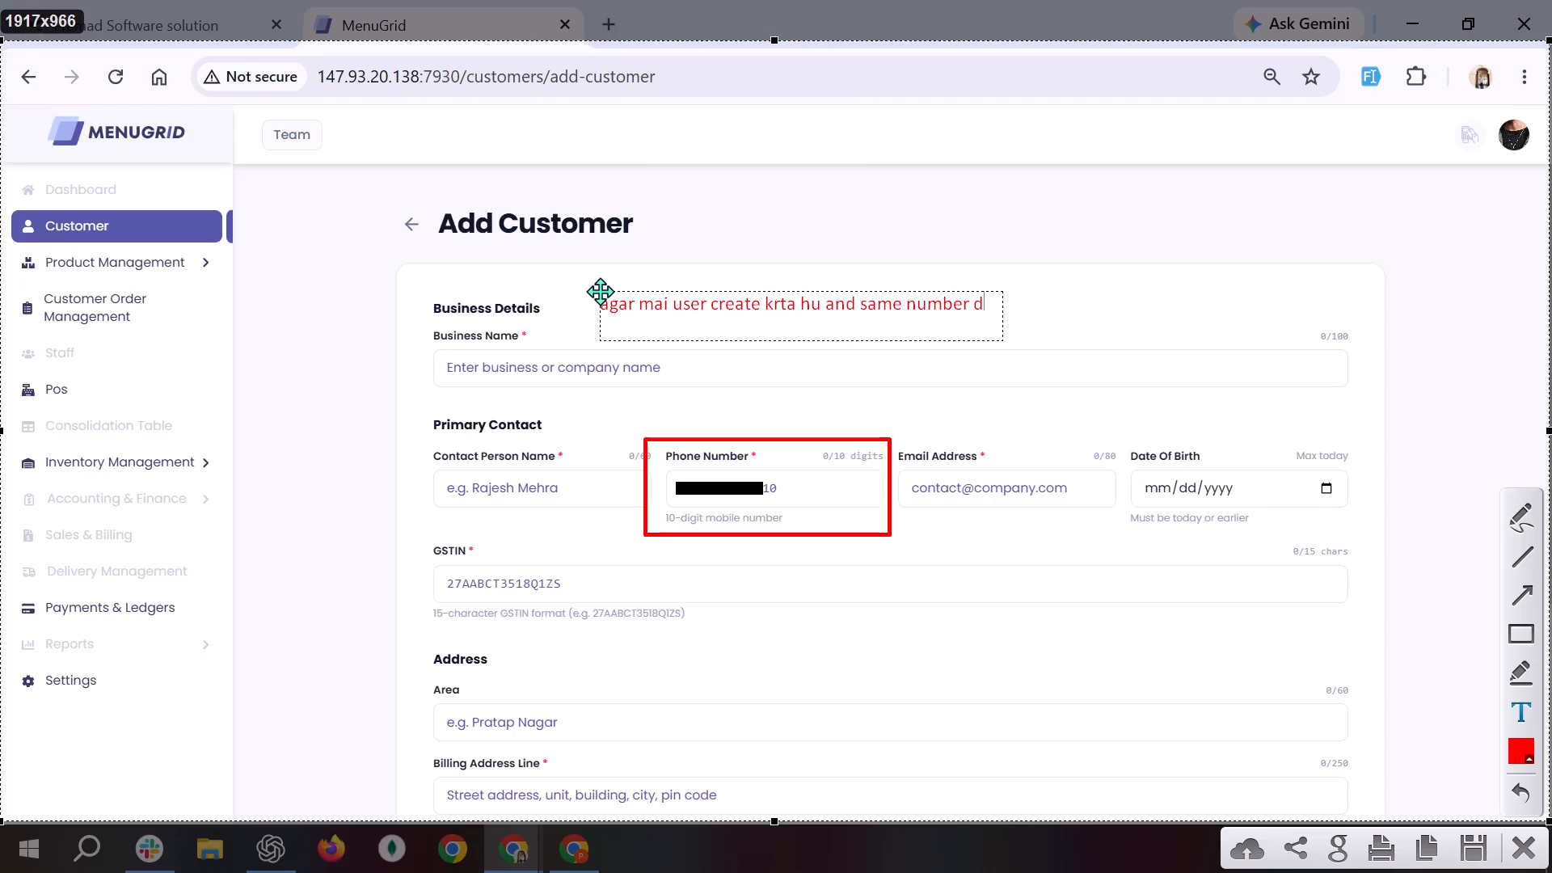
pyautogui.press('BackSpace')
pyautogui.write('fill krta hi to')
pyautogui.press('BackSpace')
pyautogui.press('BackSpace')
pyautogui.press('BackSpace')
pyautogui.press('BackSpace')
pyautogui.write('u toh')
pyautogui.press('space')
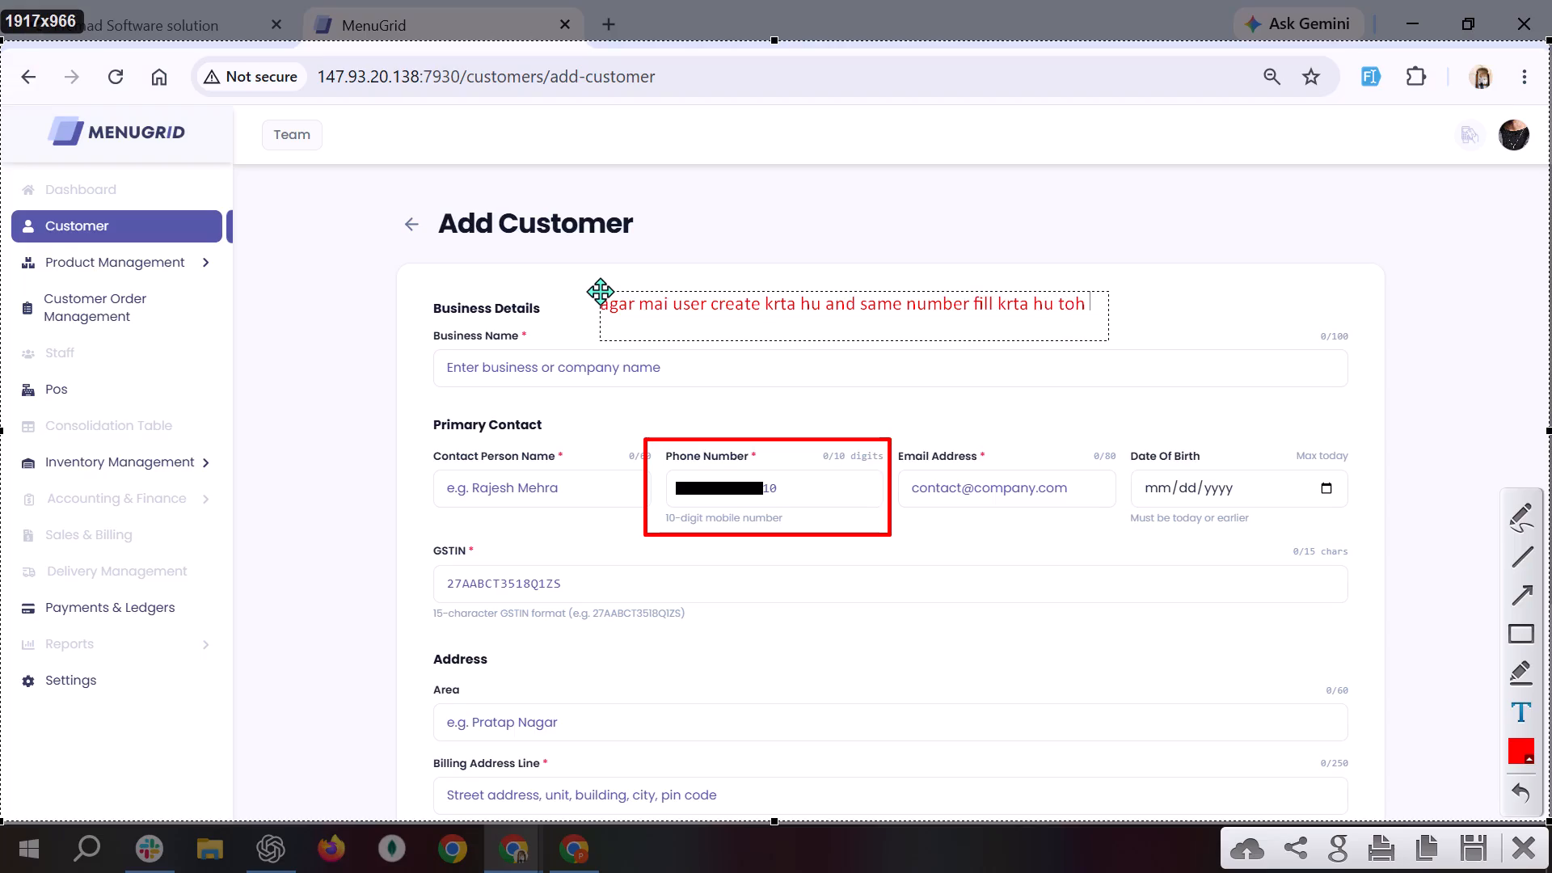
# Move the red note up so it starts just below the Add Customer heading.
pyautogui.moveTo(600, 291); pyautogui.dragTo(516, 242)
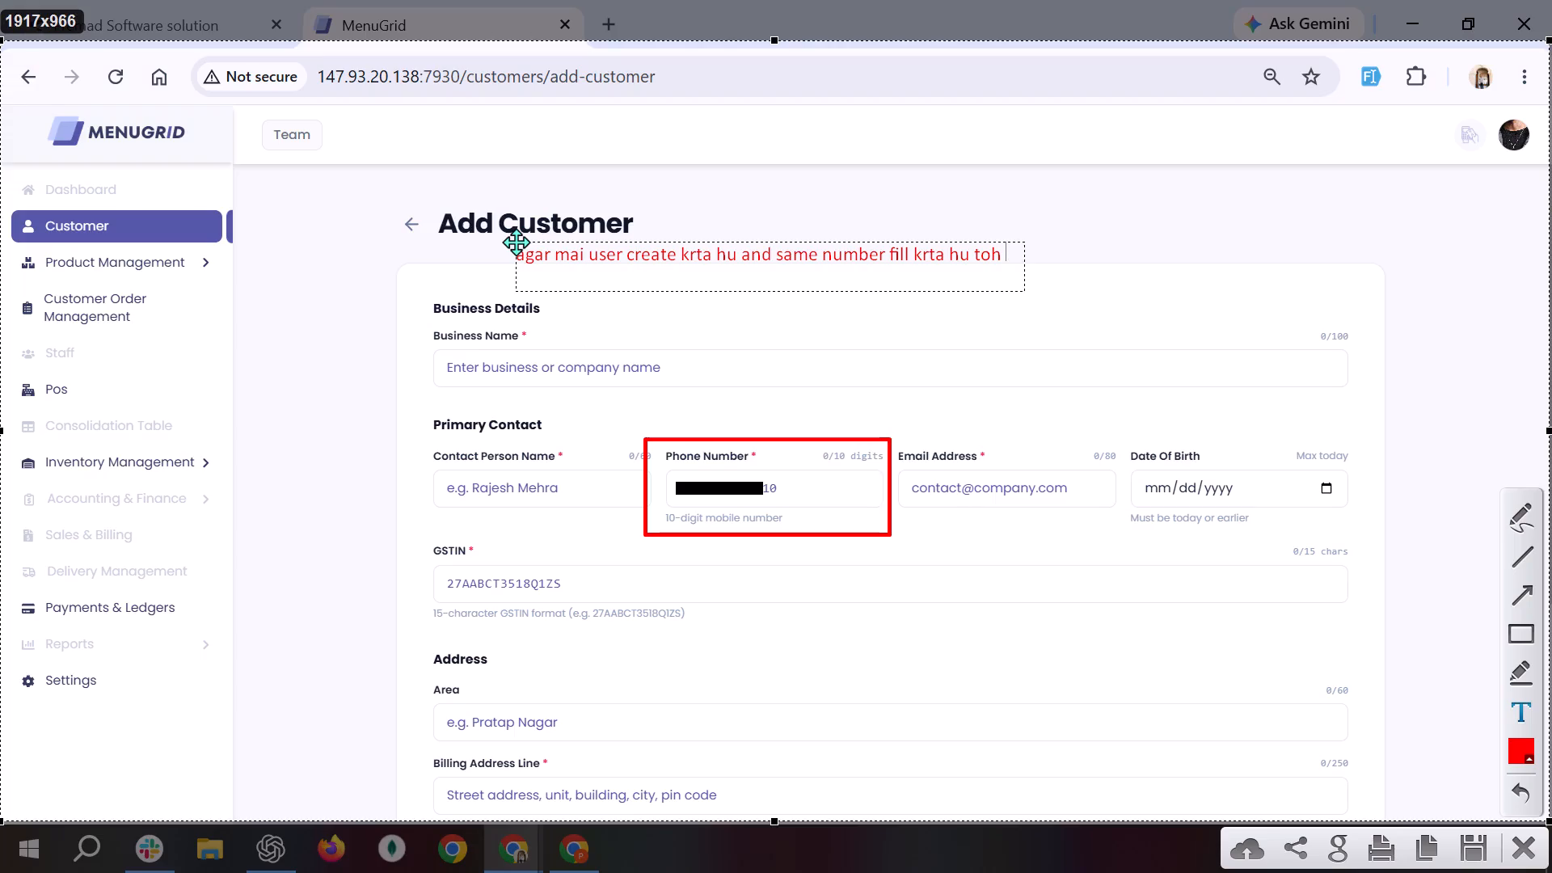
# Continue the red note with "vo mera phle ka customer".
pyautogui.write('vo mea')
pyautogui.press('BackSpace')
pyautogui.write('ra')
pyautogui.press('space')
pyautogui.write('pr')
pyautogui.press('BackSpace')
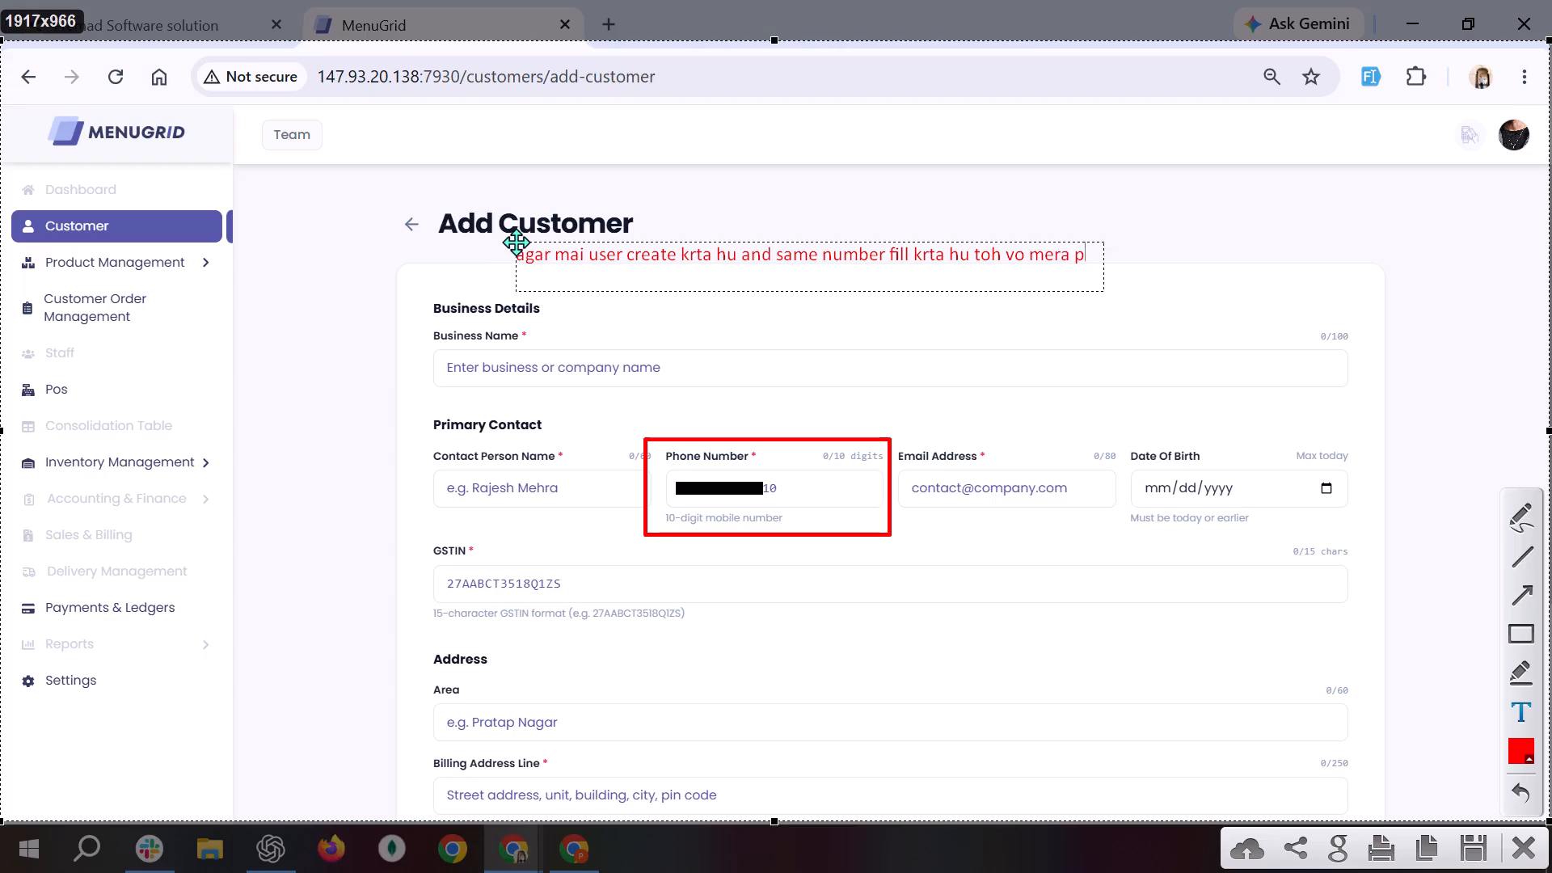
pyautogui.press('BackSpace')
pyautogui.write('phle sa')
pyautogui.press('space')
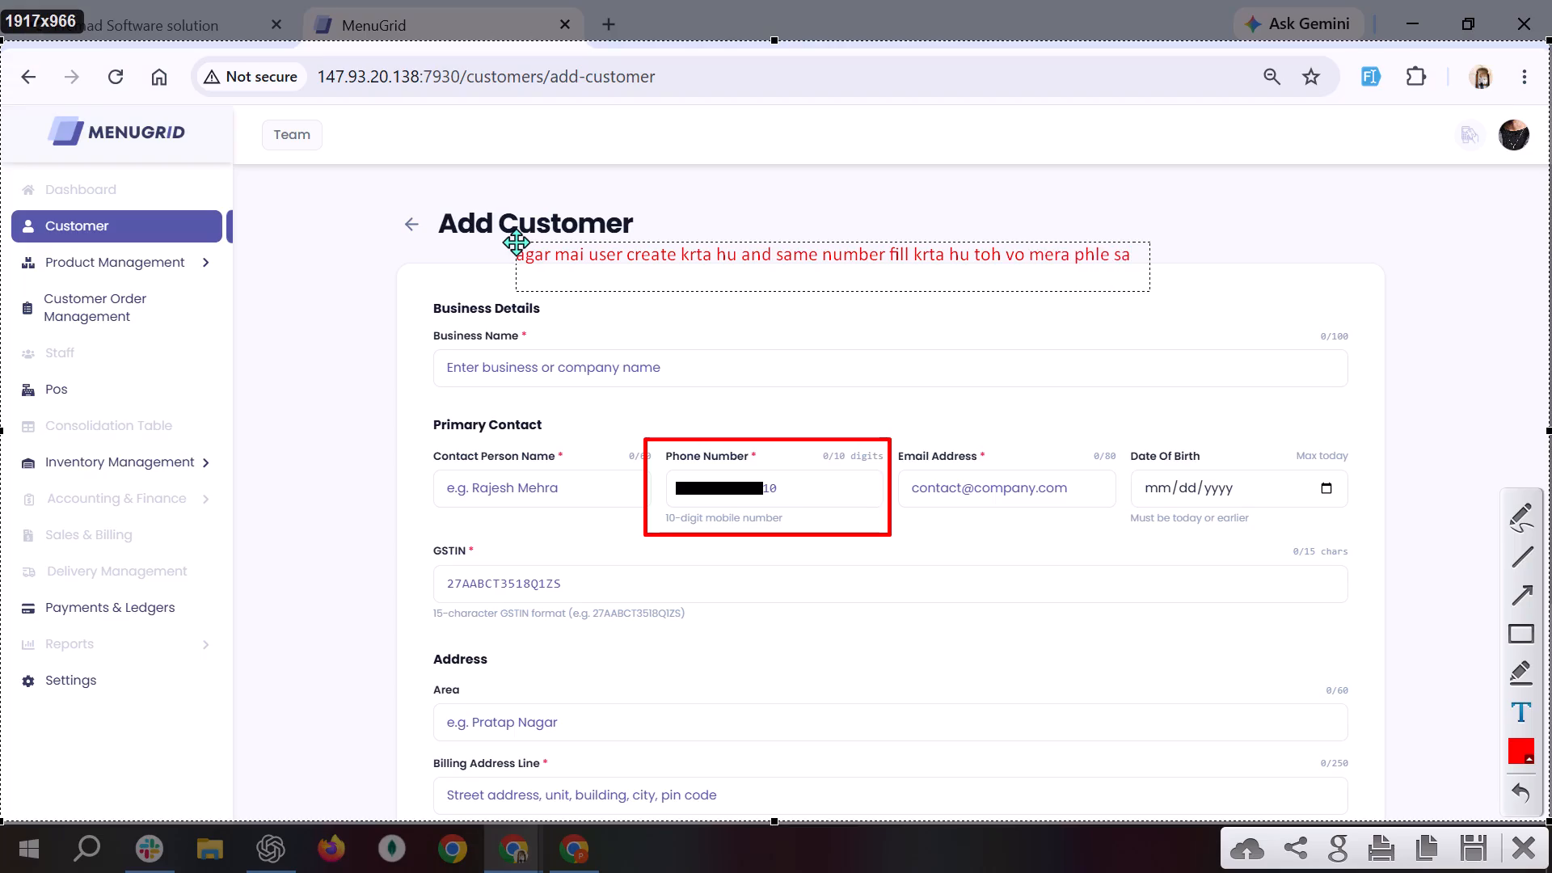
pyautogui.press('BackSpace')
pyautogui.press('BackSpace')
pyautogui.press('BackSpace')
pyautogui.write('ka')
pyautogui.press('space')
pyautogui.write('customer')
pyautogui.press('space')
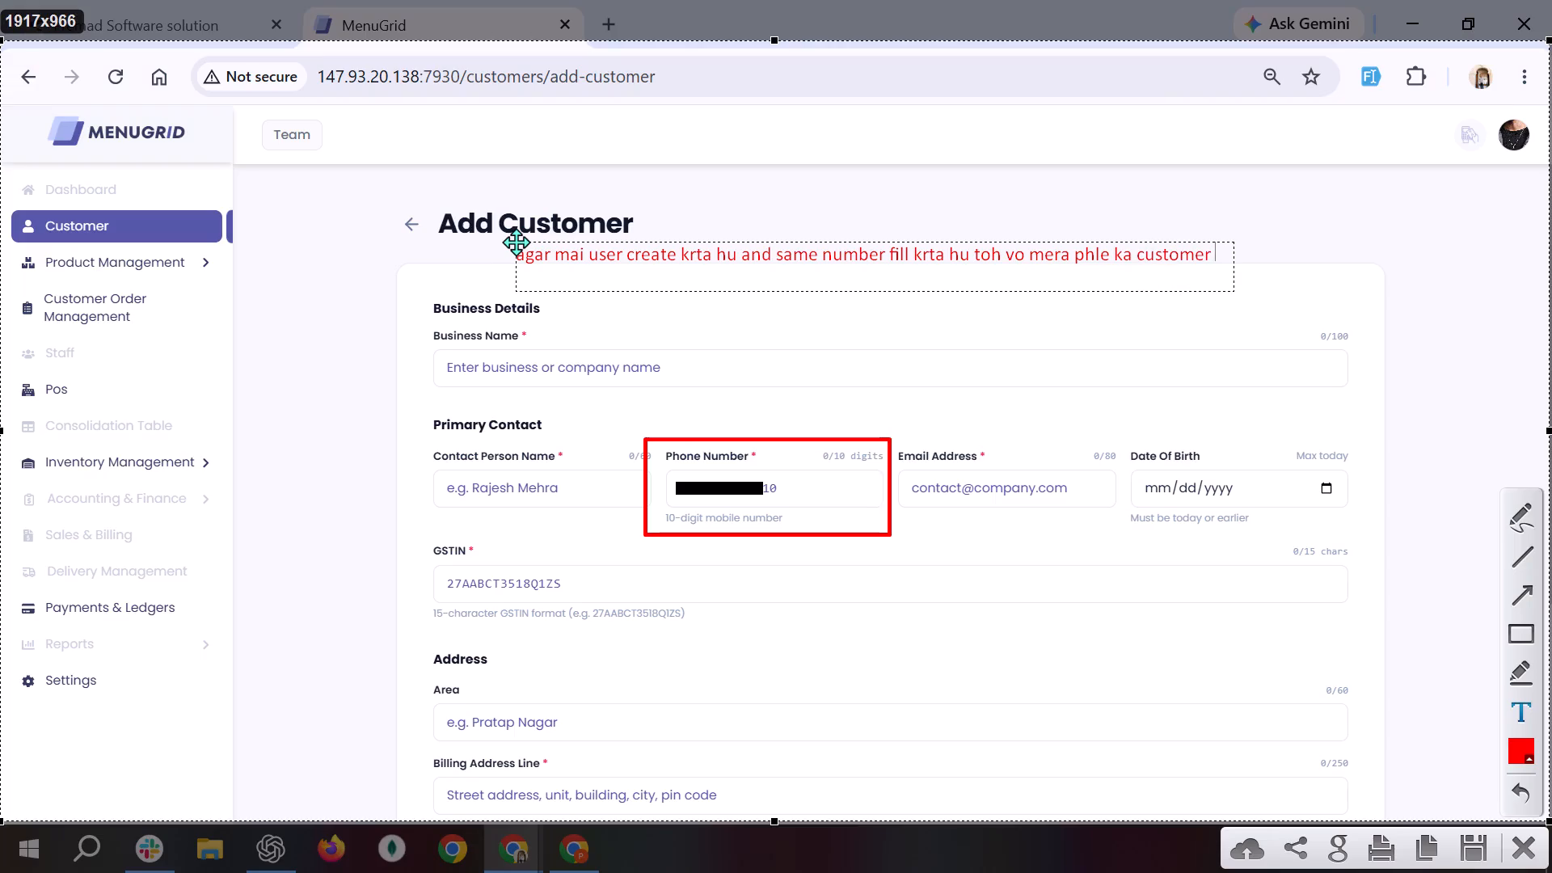
# Extend the red note with "create hota hai full details new wale".
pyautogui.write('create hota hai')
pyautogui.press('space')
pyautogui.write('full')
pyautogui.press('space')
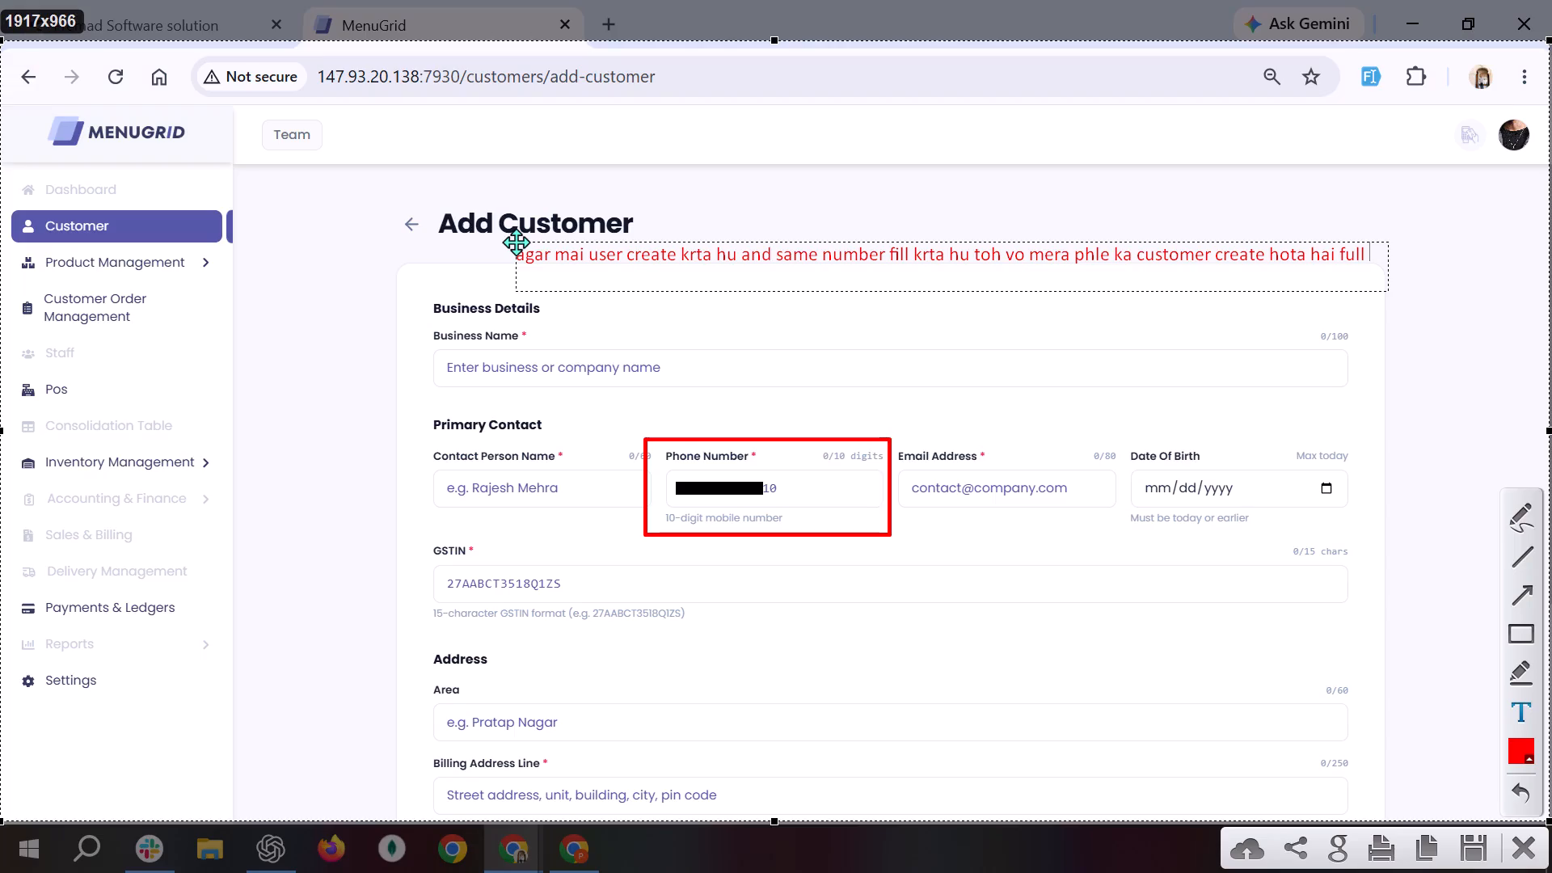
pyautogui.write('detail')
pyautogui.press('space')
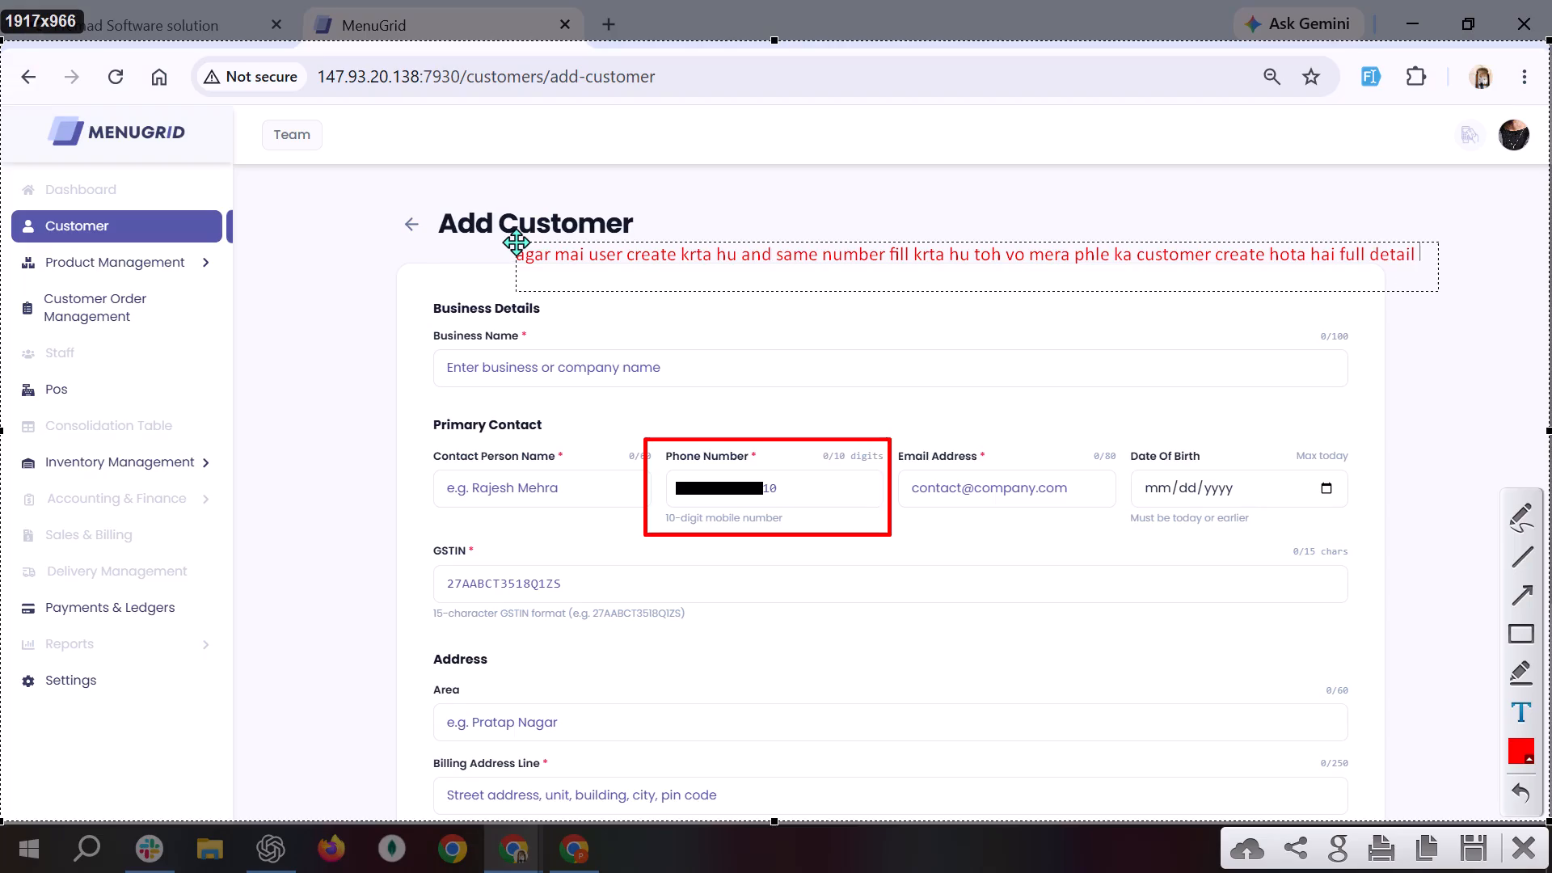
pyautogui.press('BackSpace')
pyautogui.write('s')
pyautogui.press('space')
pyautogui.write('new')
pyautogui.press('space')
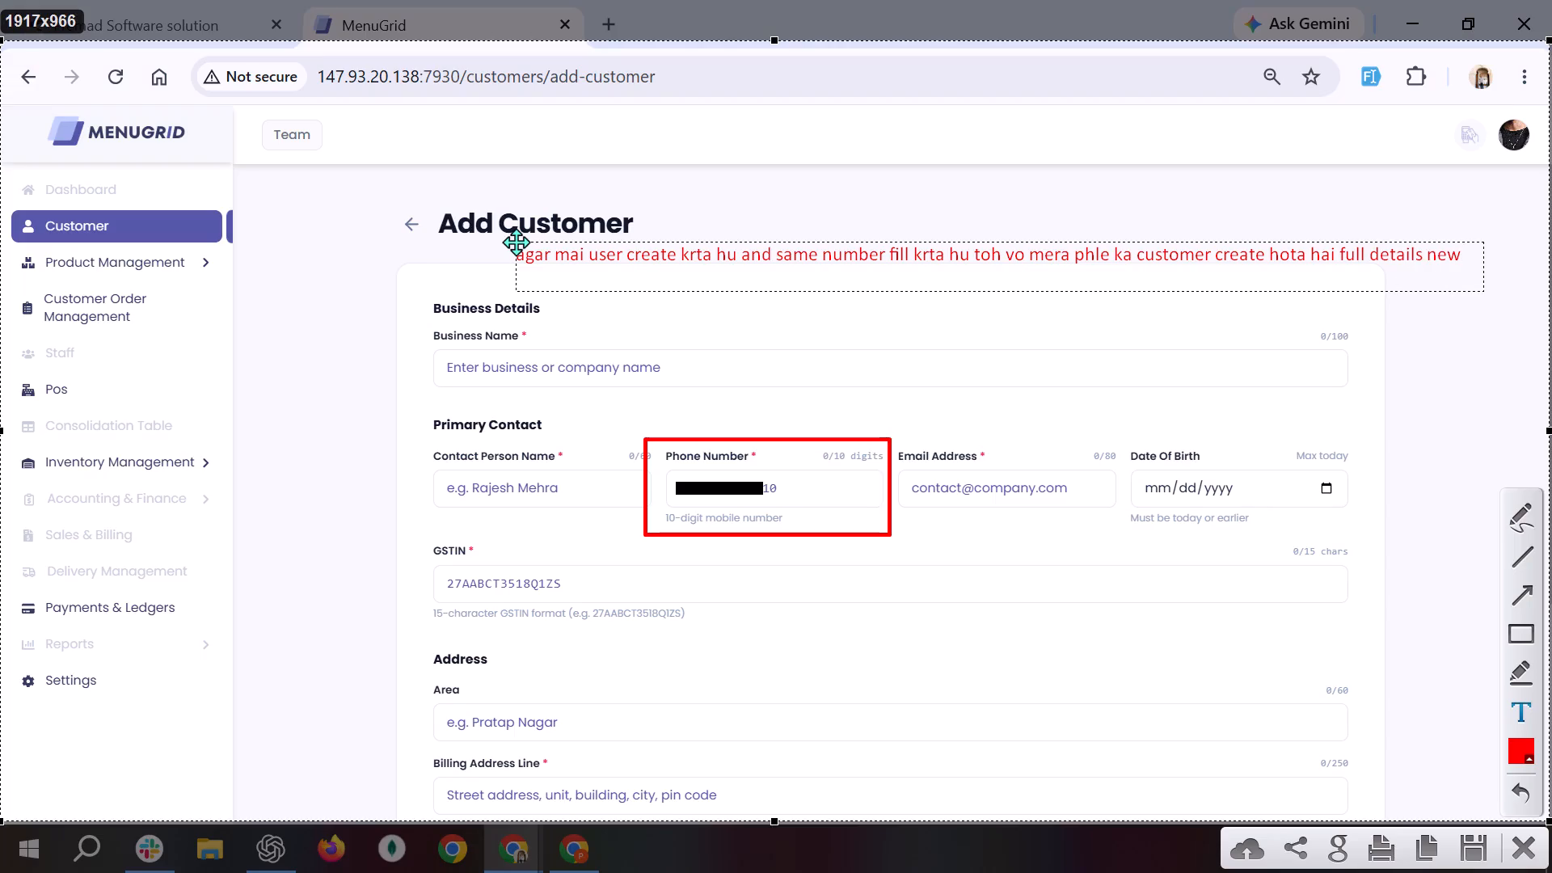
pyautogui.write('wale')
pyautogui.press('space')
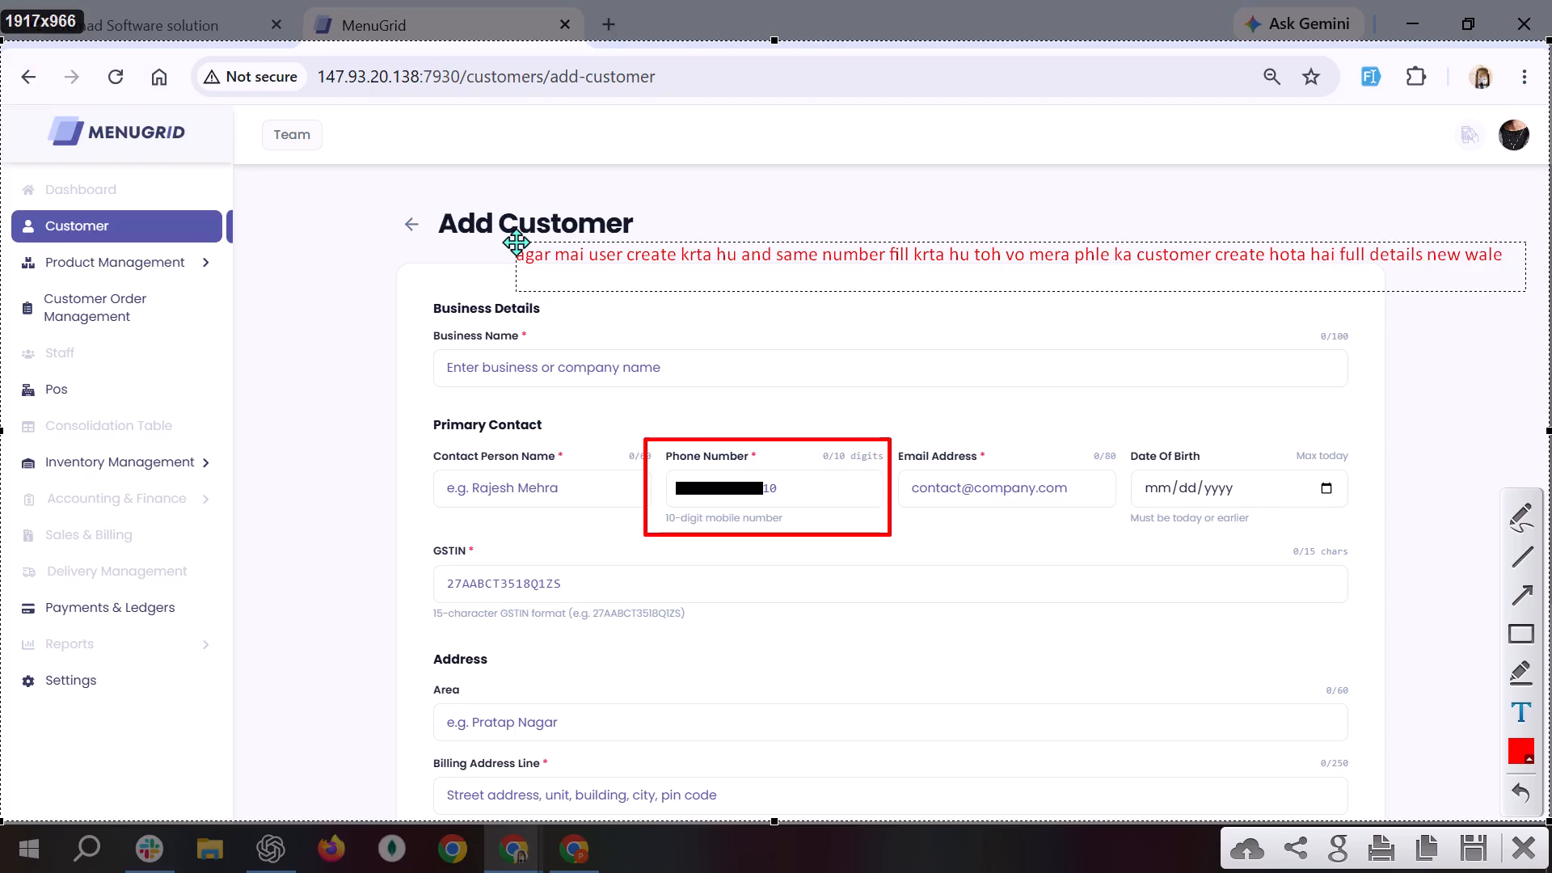
# Start a second line in the red note reading "customer se replace ho jate hai jbhi agar".
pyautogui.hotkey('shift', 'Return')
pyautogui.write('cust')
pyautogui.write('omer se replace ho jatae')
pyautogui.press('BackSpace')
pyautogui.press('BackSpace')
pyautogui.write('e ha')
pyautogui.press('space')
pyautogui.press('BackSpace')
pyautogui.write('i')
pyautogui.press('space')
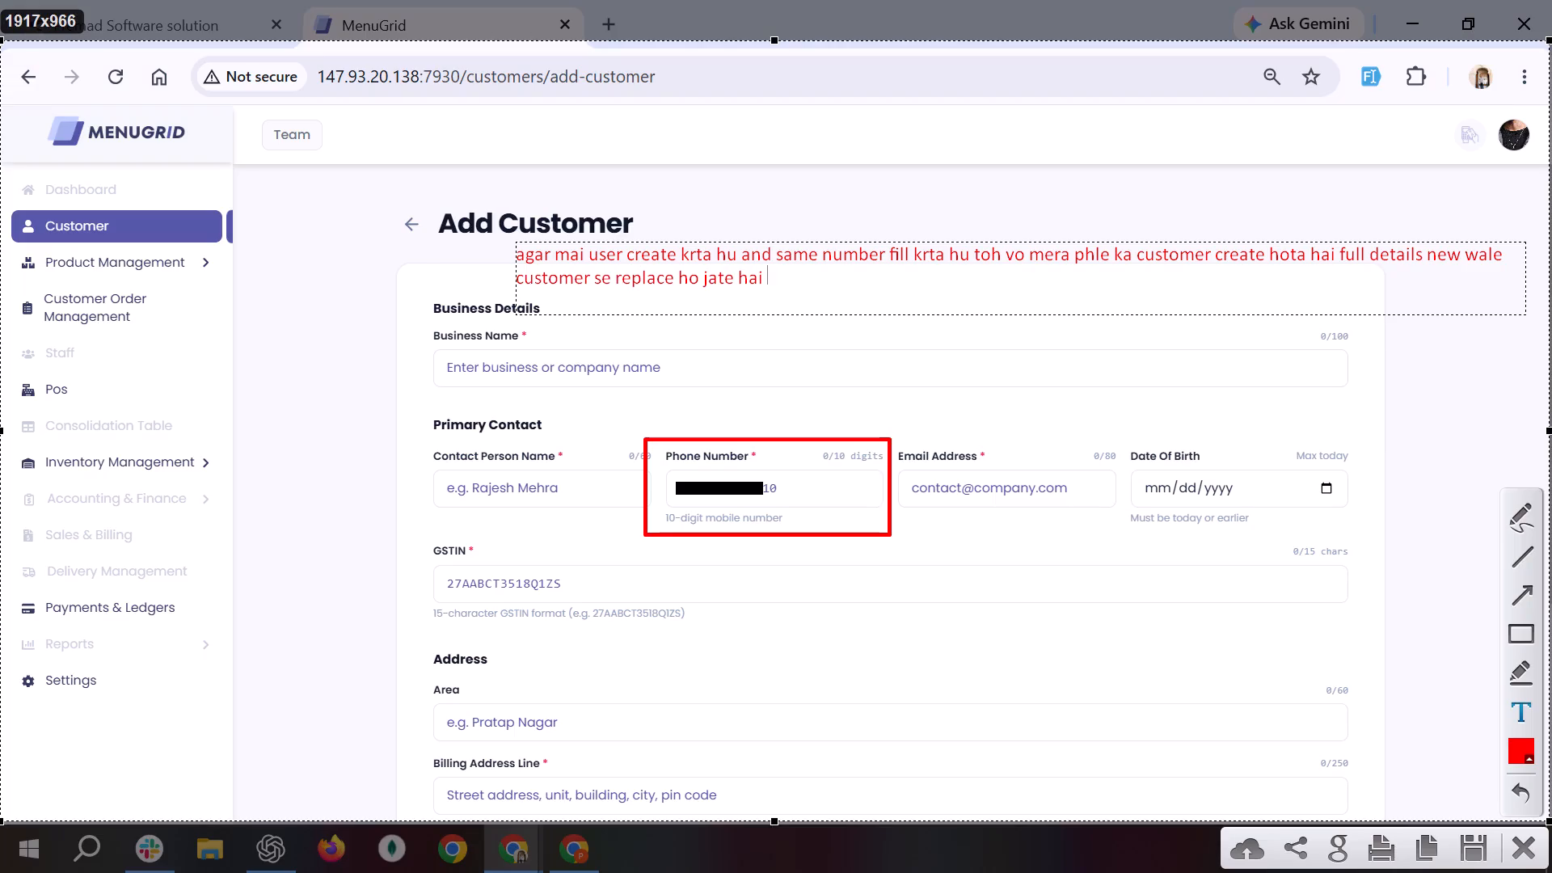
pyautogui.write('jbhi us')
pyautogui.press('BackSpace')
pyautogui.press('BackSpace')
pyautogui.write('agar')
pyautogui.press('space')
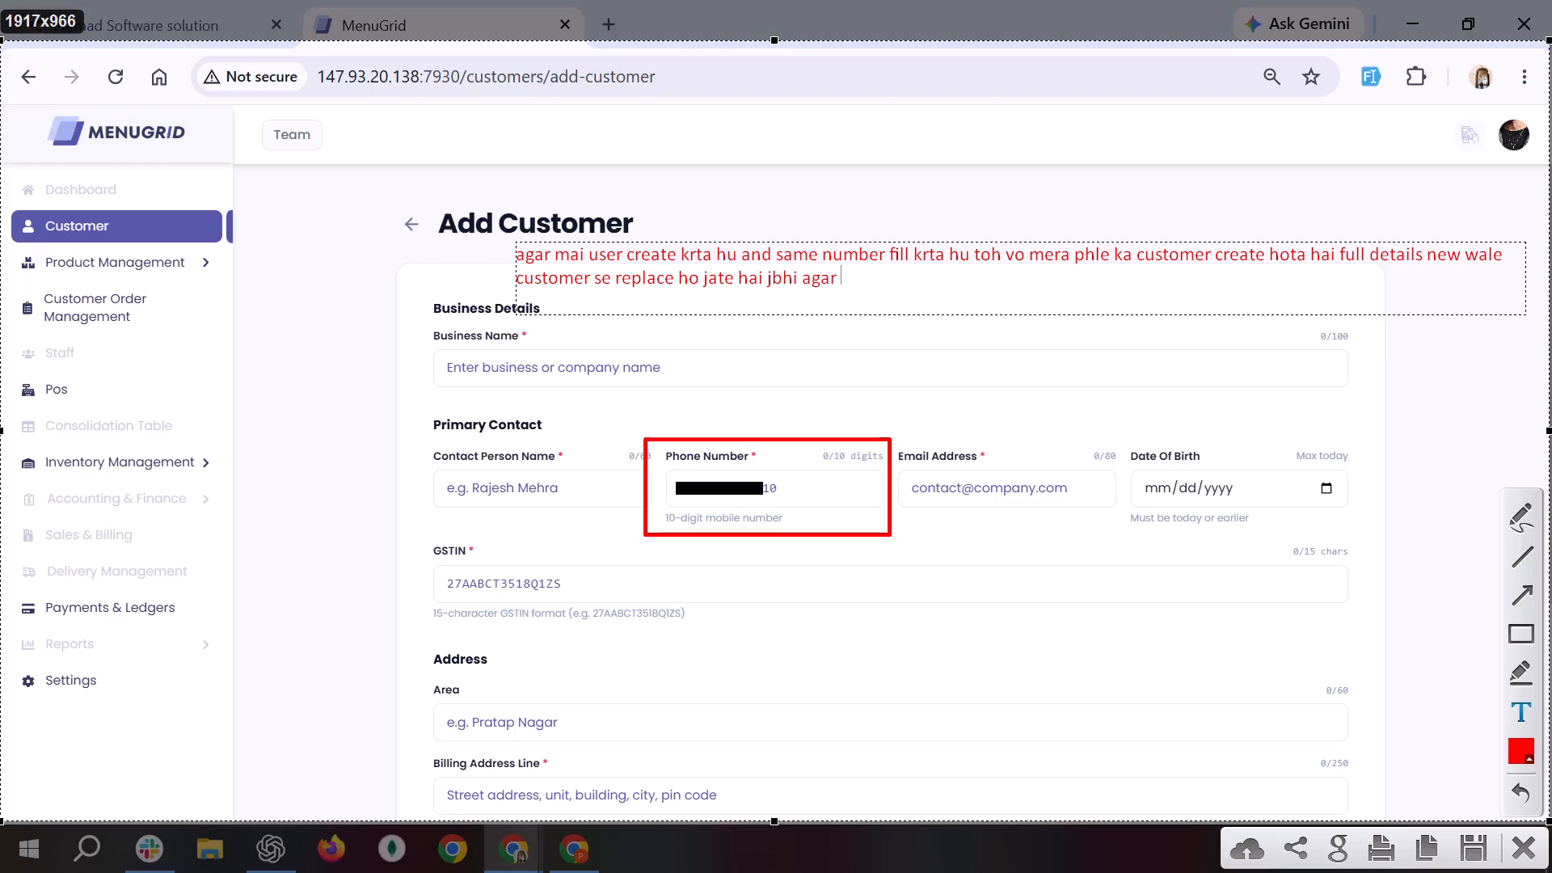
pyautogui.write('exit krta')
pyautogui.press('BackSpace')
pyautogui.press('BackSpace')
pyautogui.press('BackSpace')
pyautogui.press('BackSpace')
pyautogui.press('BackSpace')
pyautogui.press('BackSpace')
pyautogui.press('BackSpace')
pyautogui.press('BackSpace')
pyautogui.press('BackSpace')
# Continue the second line of the note with "create hai and table mai hai toh admin".
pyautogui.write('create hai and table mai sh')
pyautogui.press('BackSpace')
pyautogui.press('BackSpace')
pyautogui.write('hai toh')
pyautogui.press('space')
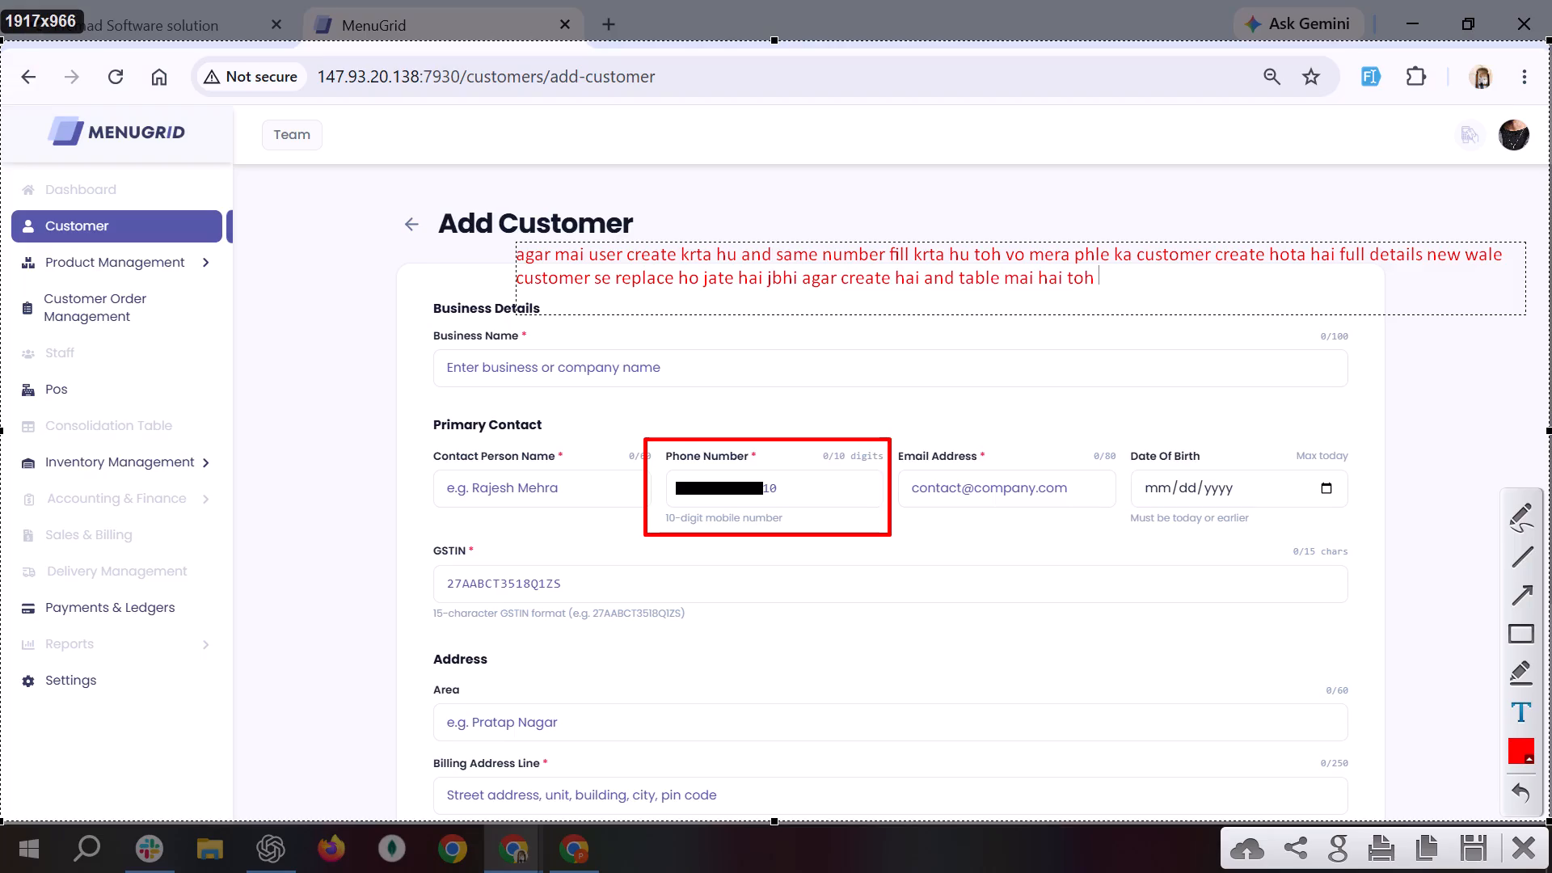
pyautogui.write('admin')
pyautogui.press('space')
# Complete the second line of the note with "ko error message show hona chahiye".
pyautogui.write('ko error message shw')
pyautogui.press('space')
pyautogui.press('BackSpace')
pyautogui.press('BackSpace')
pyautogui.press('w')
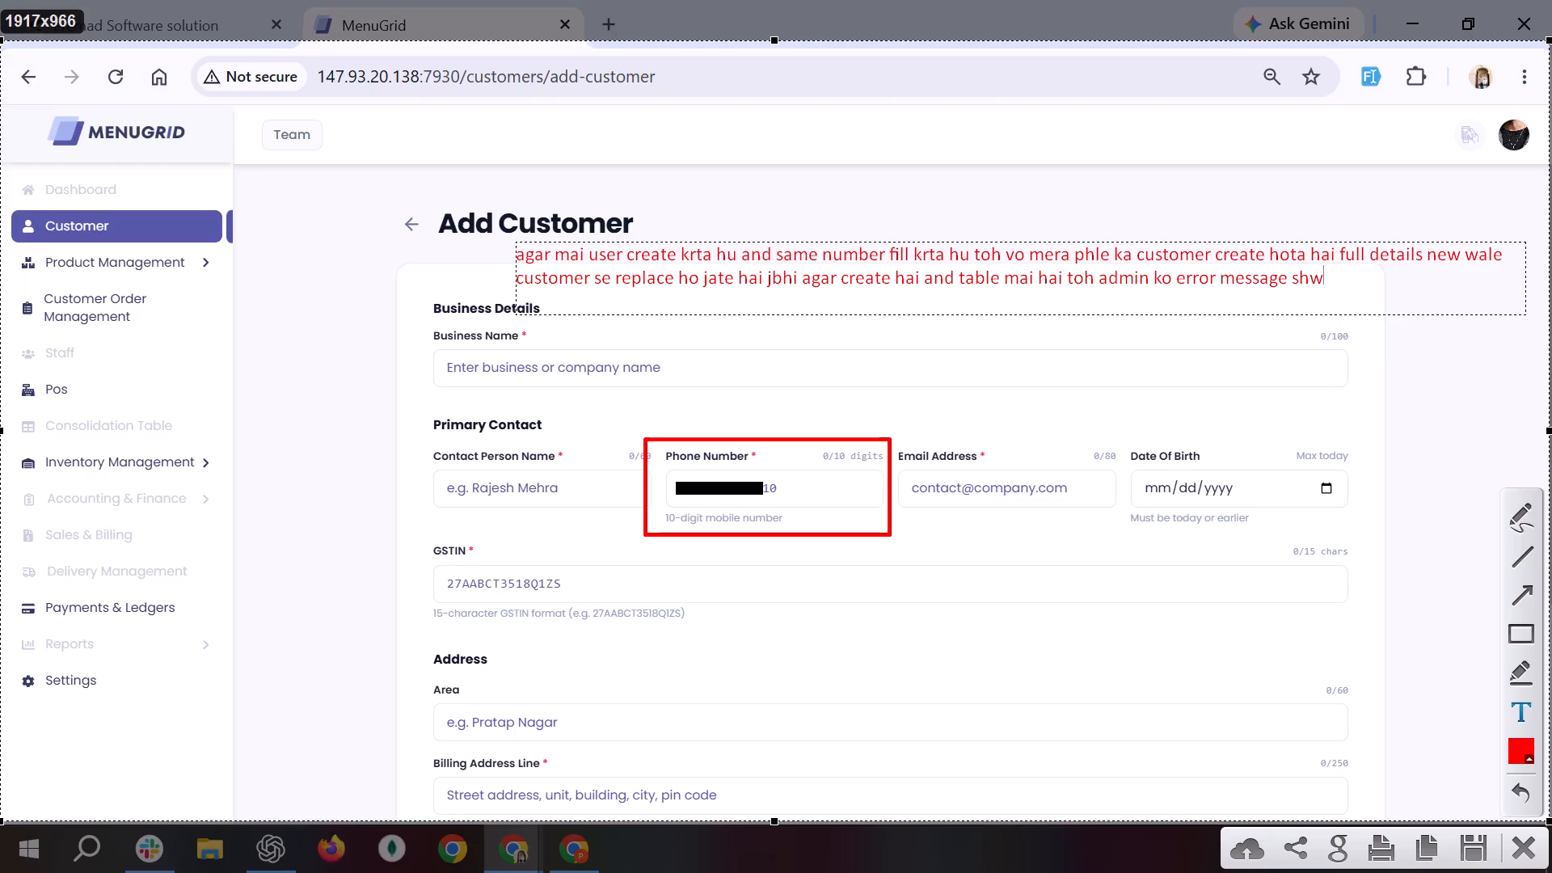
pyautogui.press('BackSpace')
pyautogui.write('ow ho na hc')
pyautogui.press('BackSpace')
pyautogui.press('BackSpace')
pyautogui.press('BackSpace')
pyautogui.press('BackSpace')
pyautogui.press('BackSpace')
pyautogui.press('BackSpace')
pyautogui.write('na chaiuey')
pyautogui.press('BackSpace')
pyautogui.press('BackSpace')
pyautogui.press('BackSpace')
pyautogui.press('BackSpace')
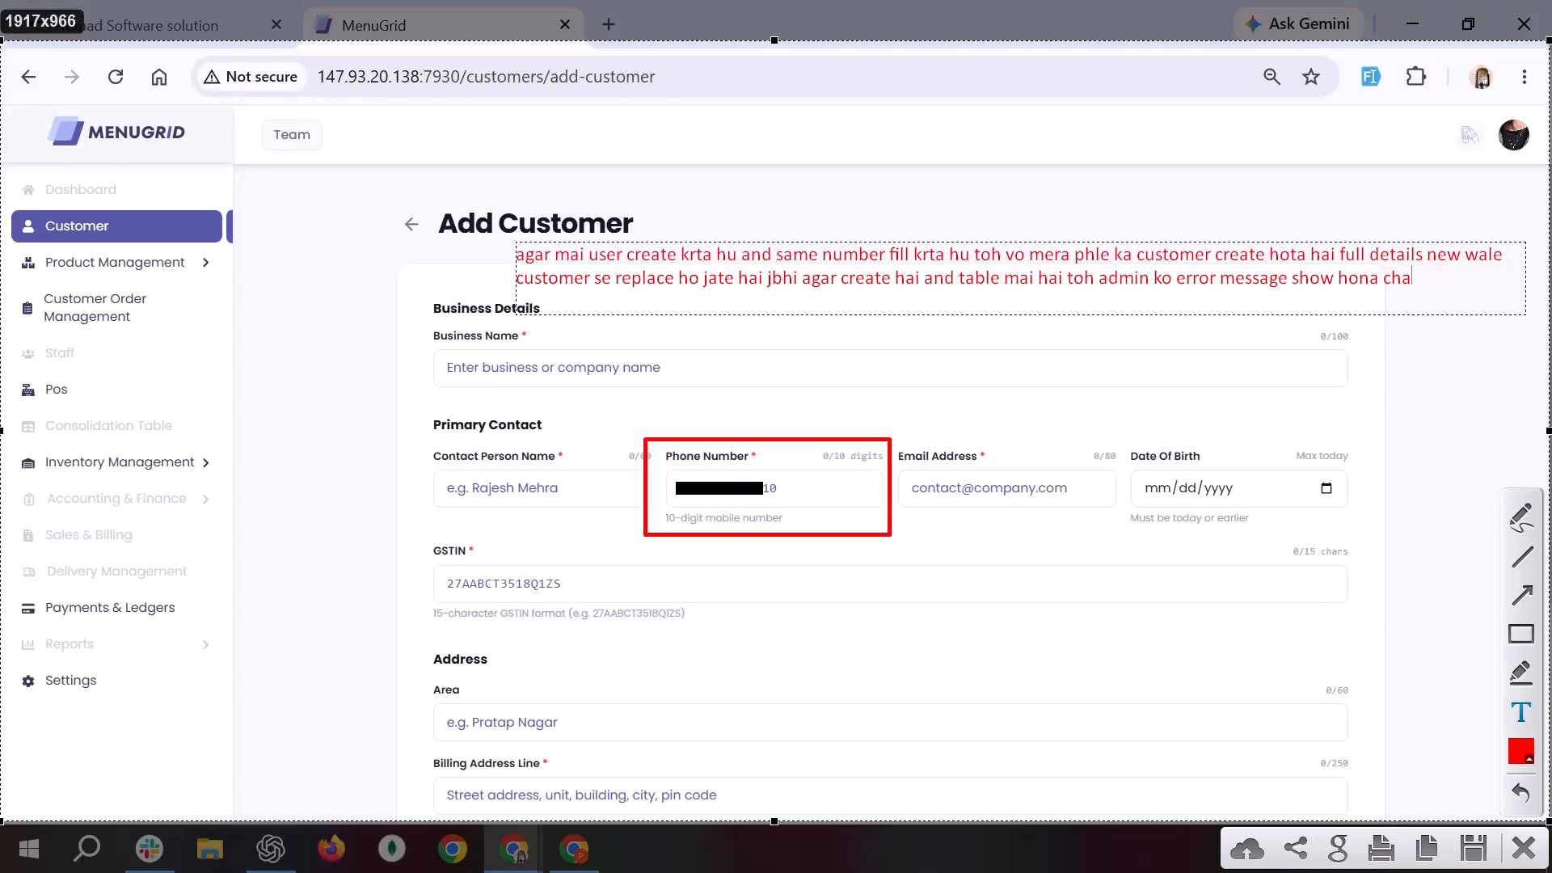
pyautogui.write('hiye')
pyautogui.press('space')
# Start a third line in the note with an opening quotation mark and "this number is already".
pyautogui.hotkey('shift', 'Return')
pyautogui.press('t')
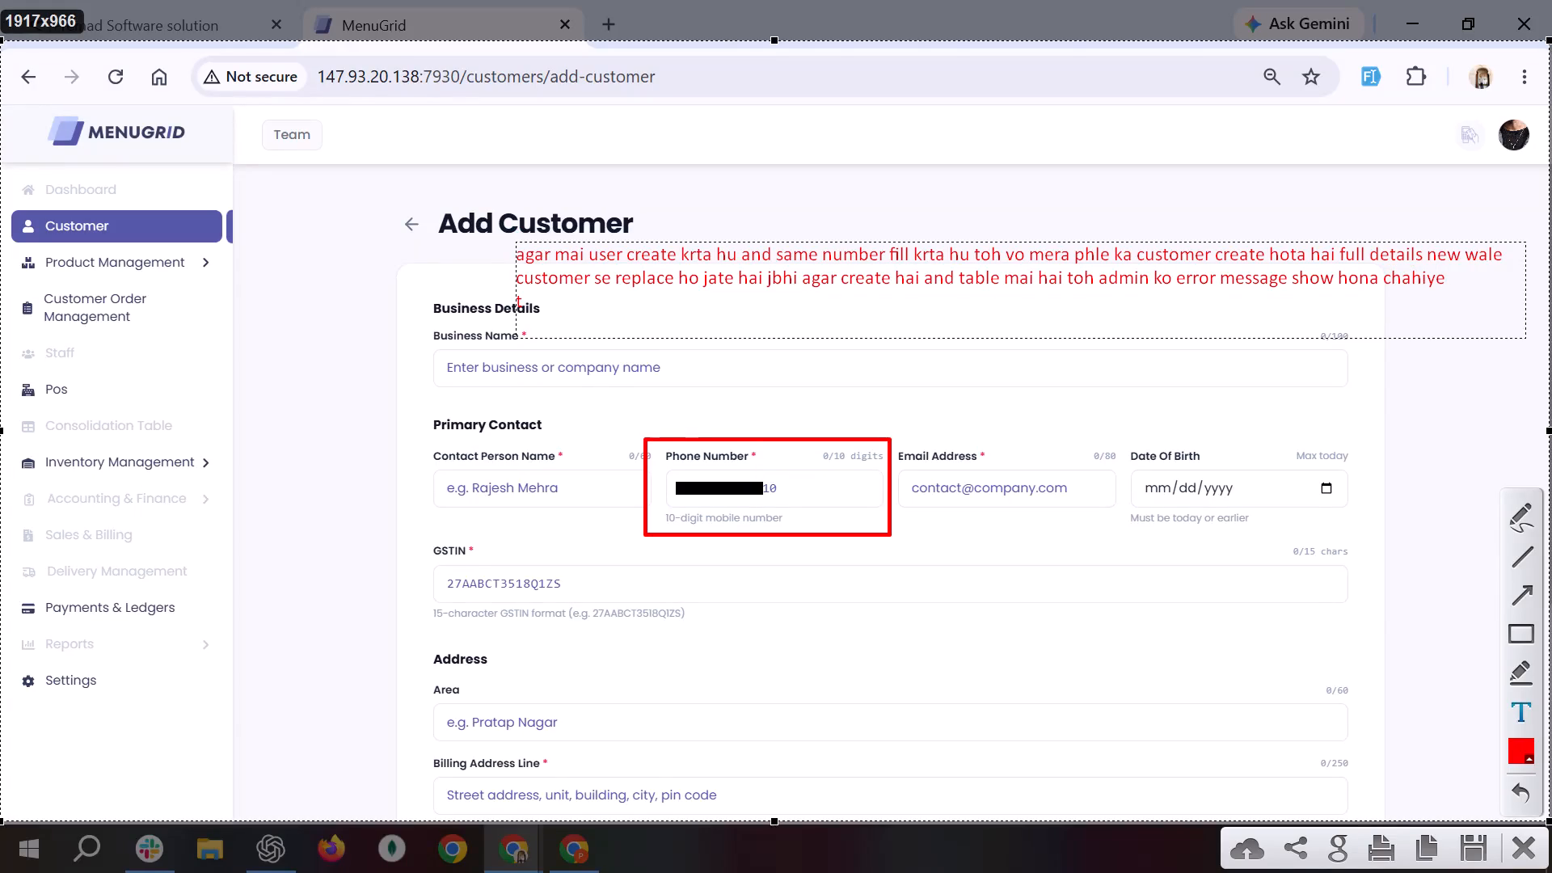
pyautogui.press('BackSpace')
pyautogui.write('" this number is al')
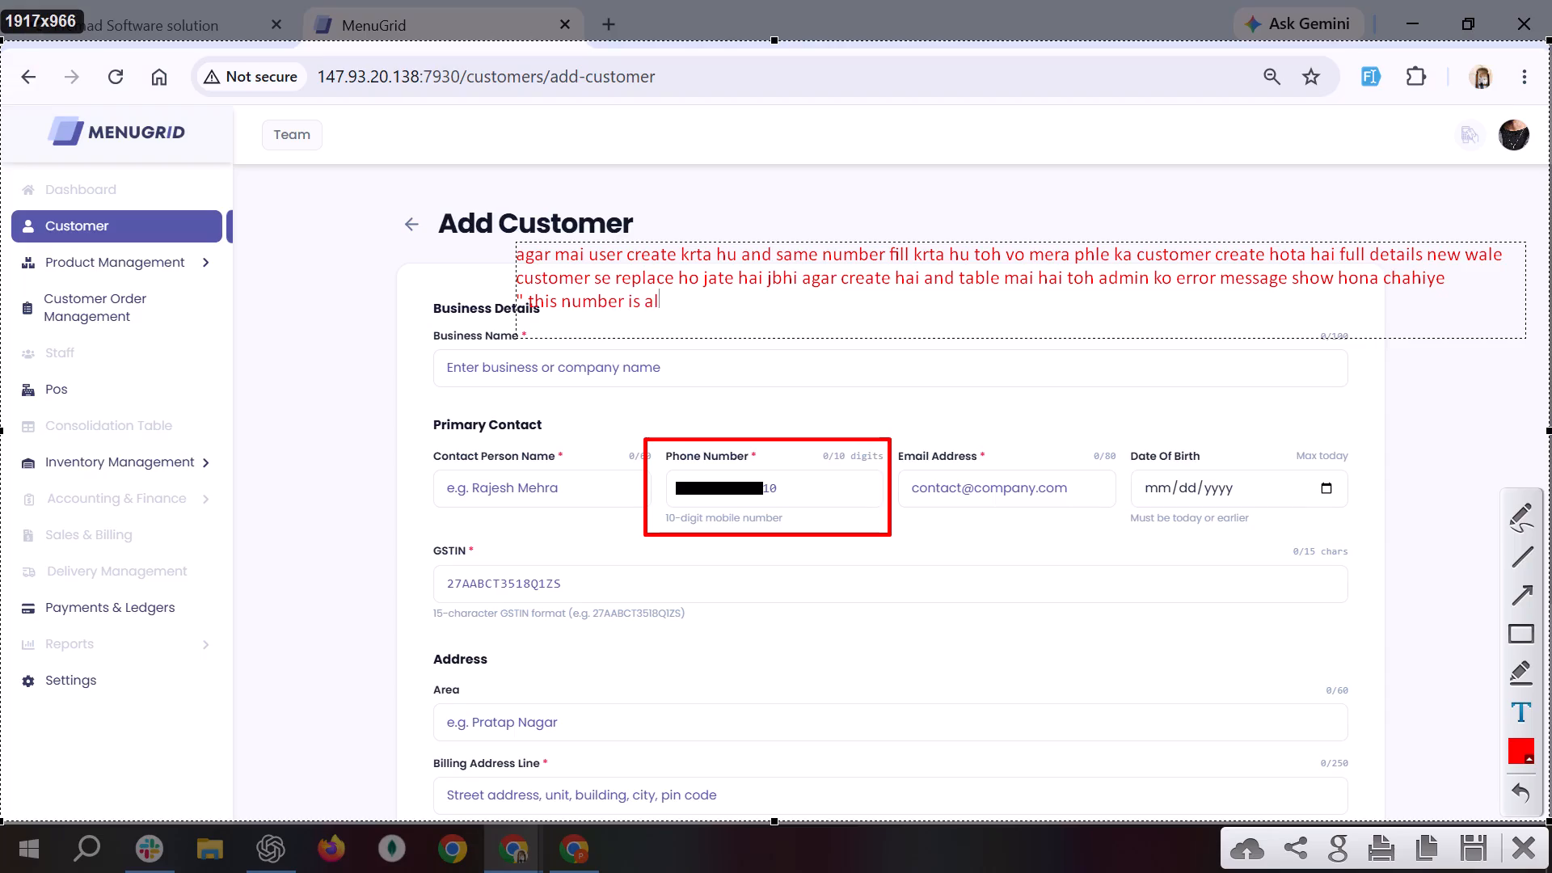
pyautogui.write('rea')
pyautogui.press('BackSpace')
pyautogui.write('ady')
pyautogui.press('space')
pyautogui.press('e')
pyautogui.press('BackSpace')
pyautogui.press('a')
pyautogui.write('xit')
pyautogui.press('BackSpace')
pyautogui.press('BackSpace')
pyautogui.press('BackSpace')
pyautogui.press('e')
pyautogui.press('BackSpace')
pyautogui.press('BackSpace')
# Finish the note's third line with "filled", a closing quotation mark and a full stop.
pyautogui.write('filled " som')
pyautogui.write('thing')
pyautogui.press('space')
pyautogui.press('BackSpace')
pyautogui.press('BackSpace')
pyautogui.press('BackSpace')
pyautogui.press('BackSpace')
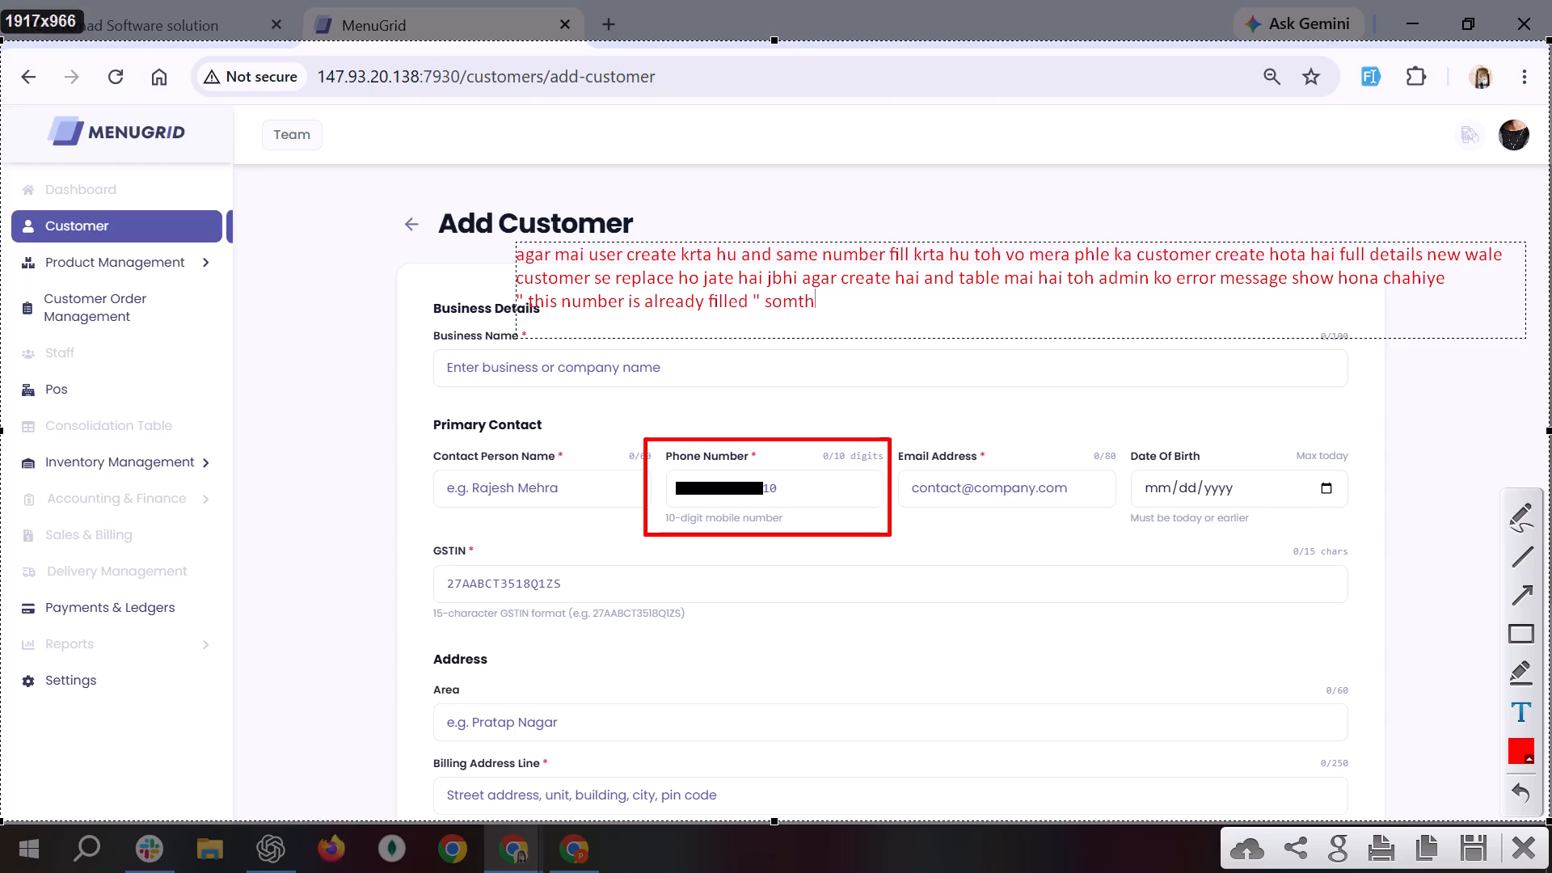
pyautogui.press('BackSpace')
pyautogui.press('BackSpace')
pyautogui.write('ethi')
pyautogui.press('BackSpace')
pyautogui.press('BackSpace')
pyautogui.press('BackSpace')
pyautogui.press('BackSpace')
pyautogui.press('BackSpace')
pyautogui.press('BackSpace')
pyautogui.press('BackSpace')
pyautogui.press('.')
# Copy the full note text and upload the annotated screenshot to get a shareable link.
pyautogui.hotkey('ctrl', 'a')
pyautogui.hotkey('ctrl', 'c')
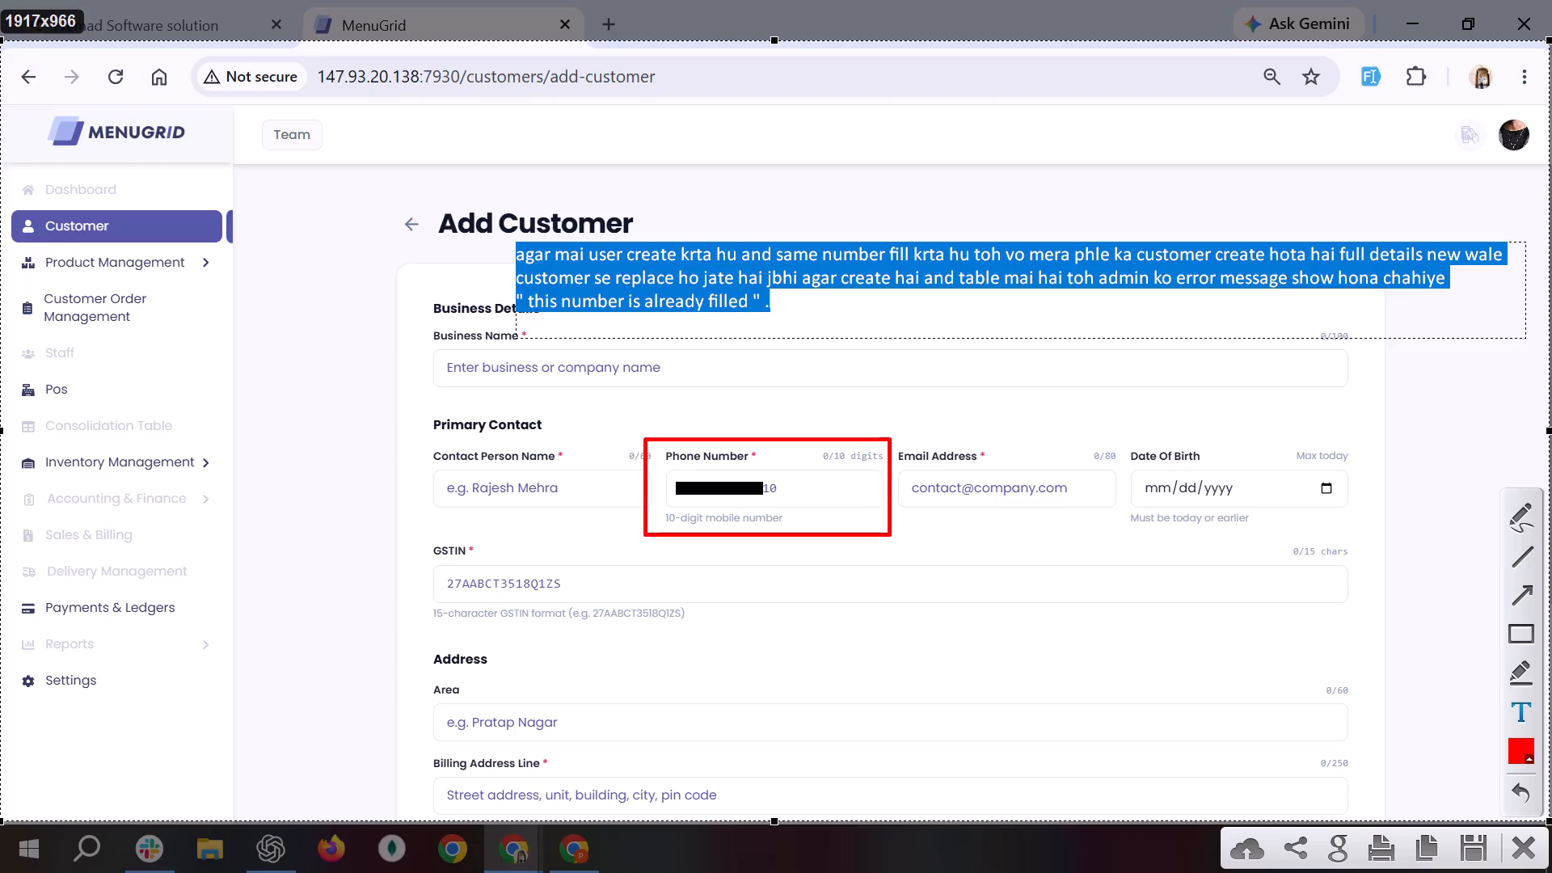
pyautogui.click(1250, 842)
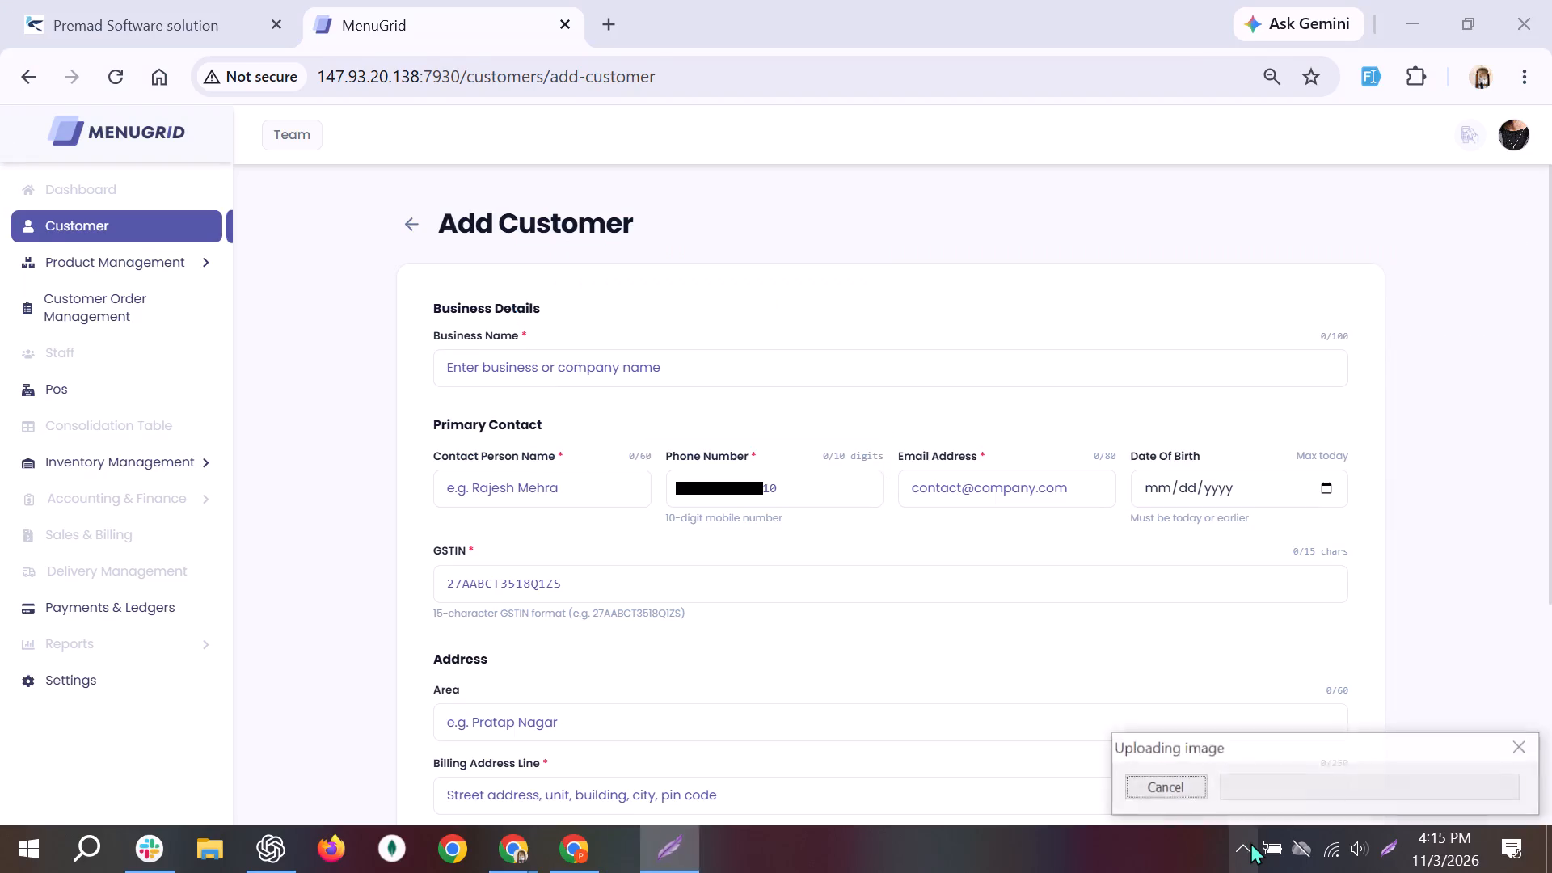
# Switch to the MENU-GRID QA sheet and paste the copied note into the Issues / Feedback cell of row 16.
pyautogui.hotkey('alt', 'Tab')
pyautogui.hotkey('alt', 'Tab')
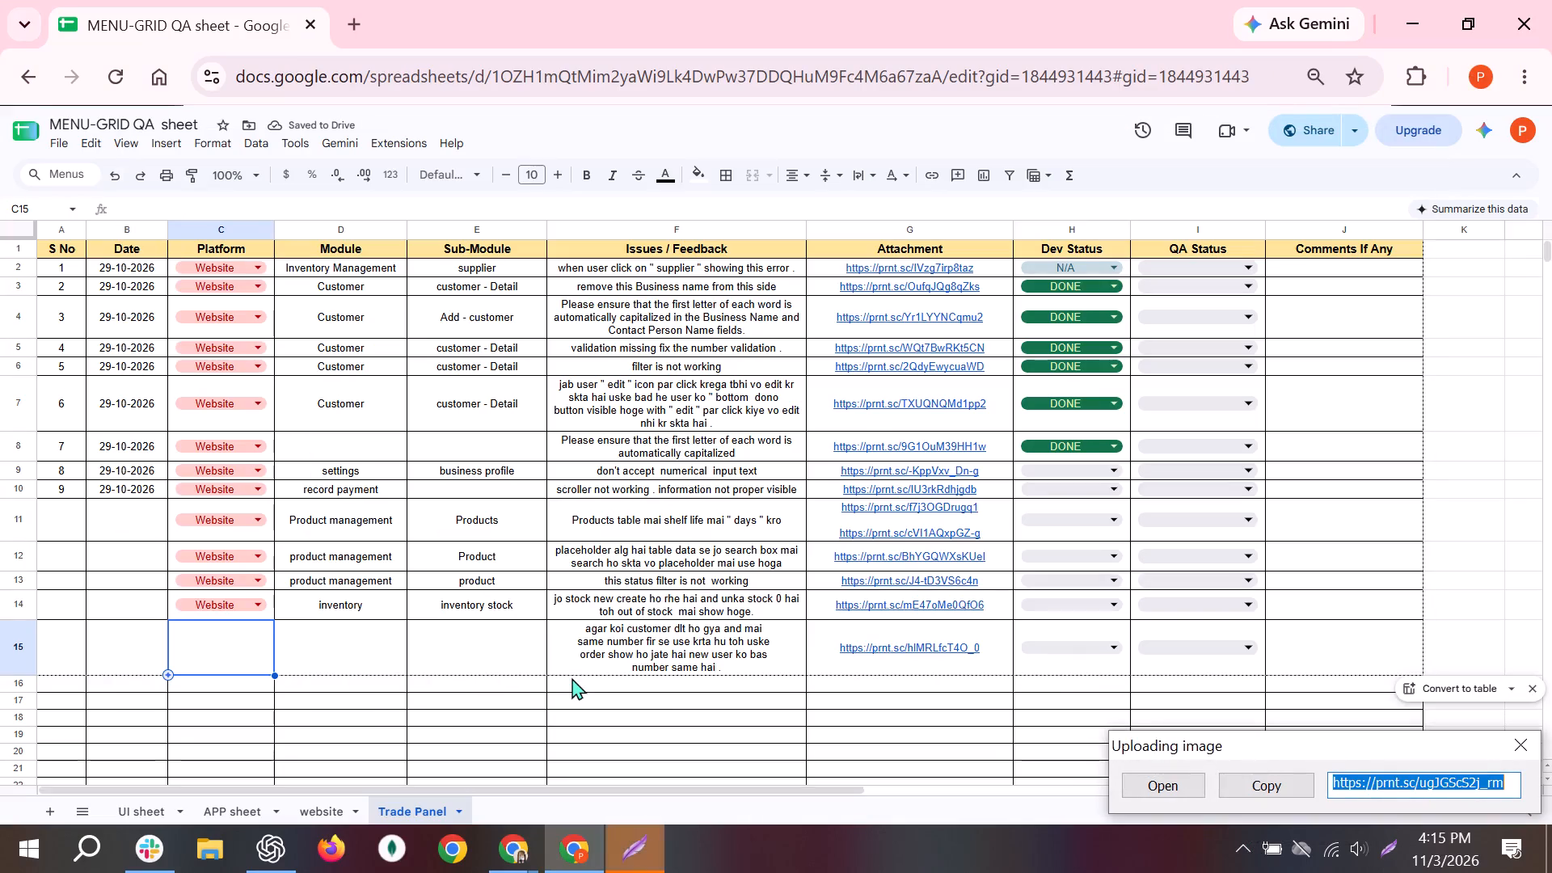
pyautogui.doubleClick(571, 677)
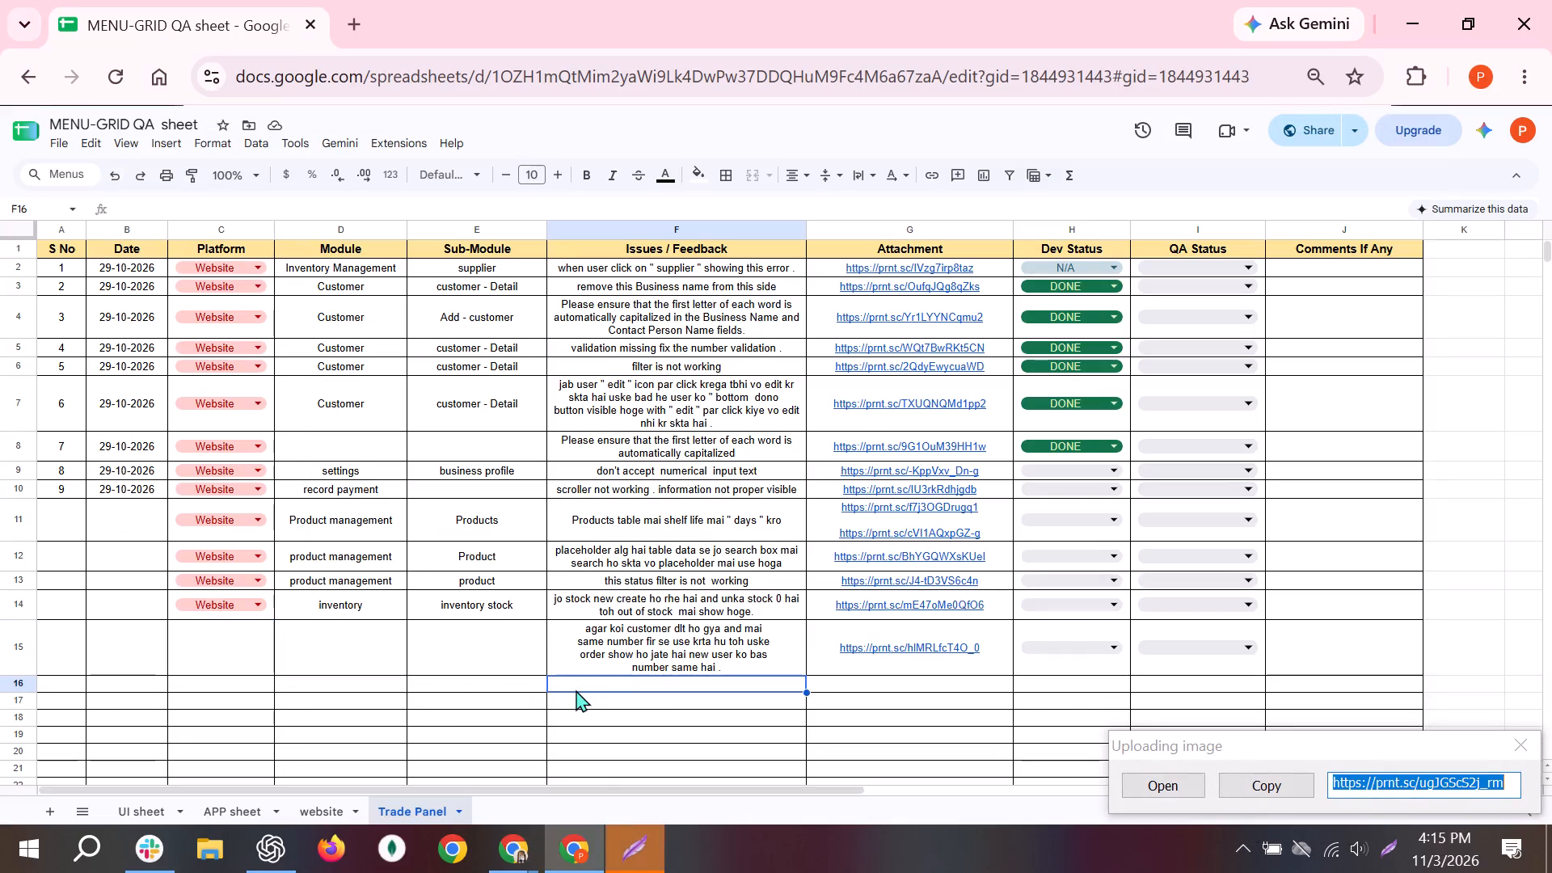
pyautogui.click(576, 690)
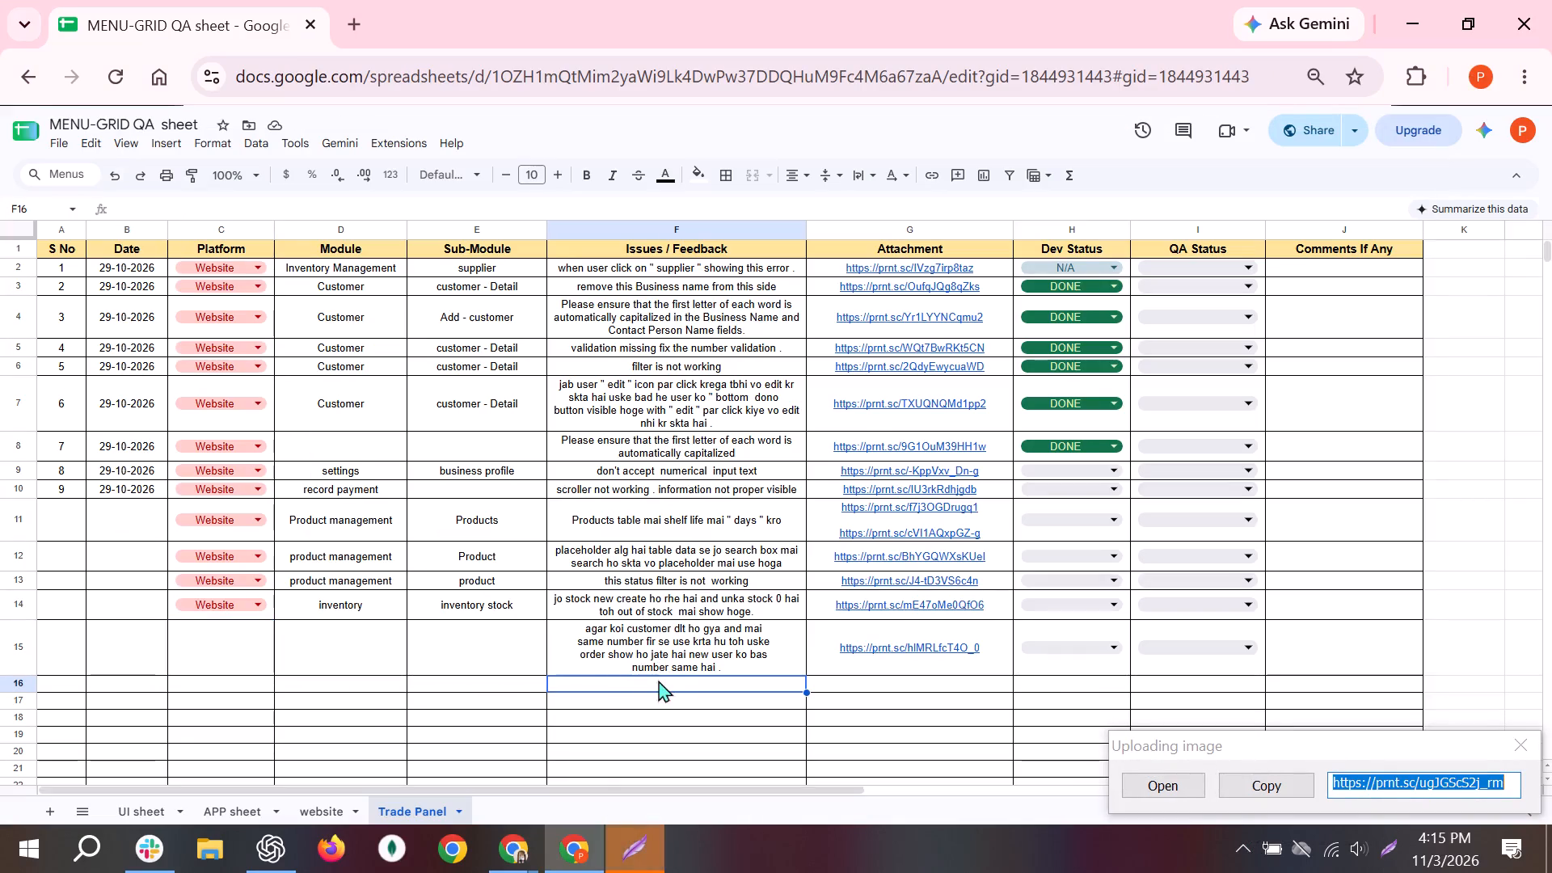
pyautogui.click(658, 684)
pyautogui.doubleClick(658, 684)
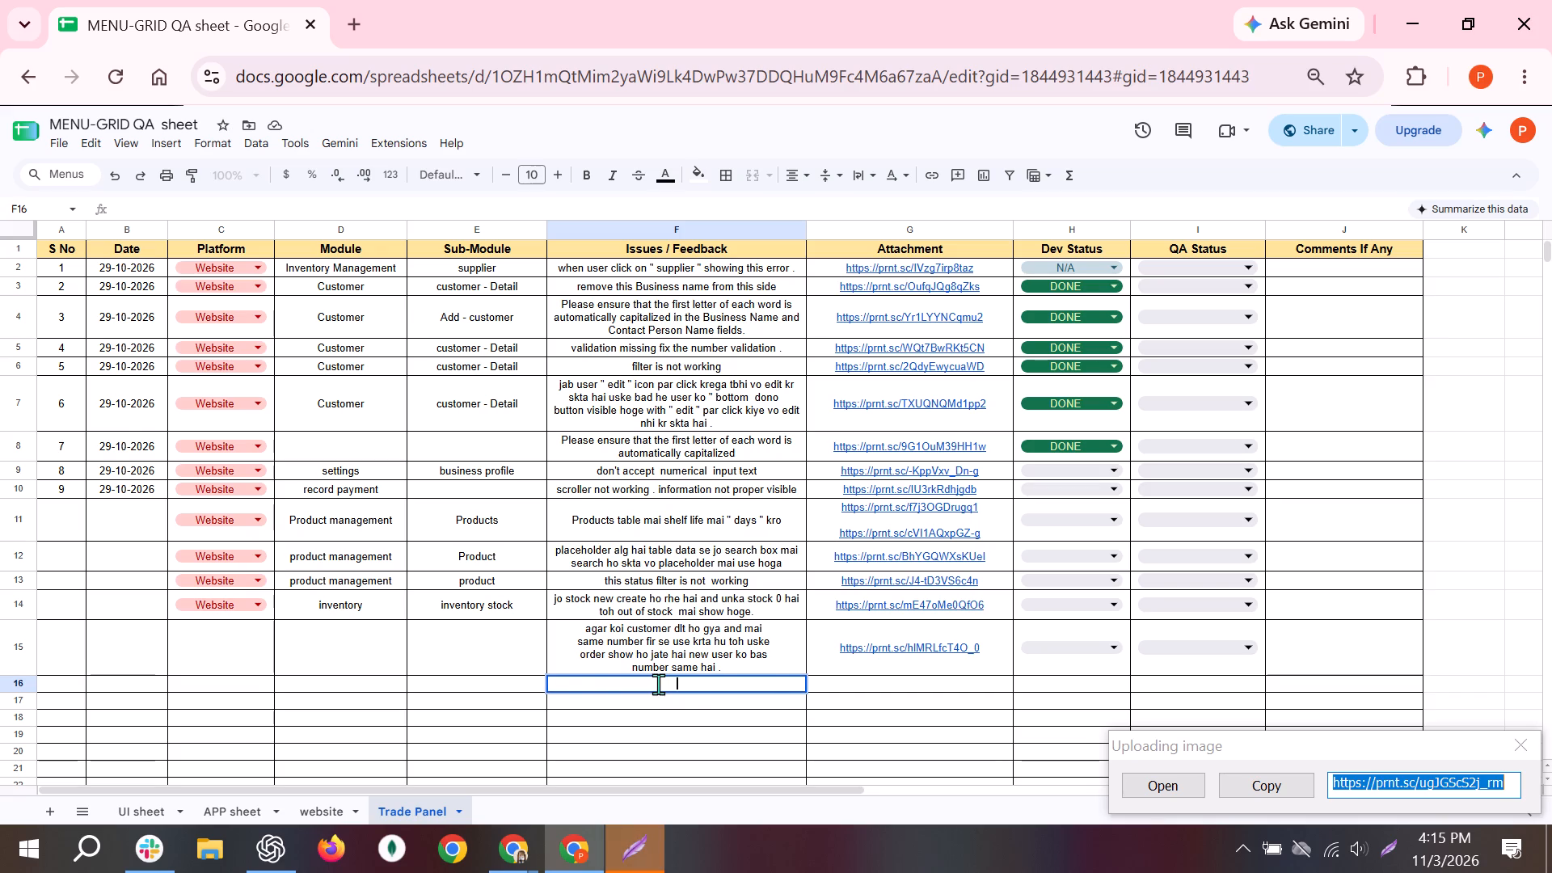
pyautogui.hotkey('ctrl', 'v')
pyautogui.press('Return')
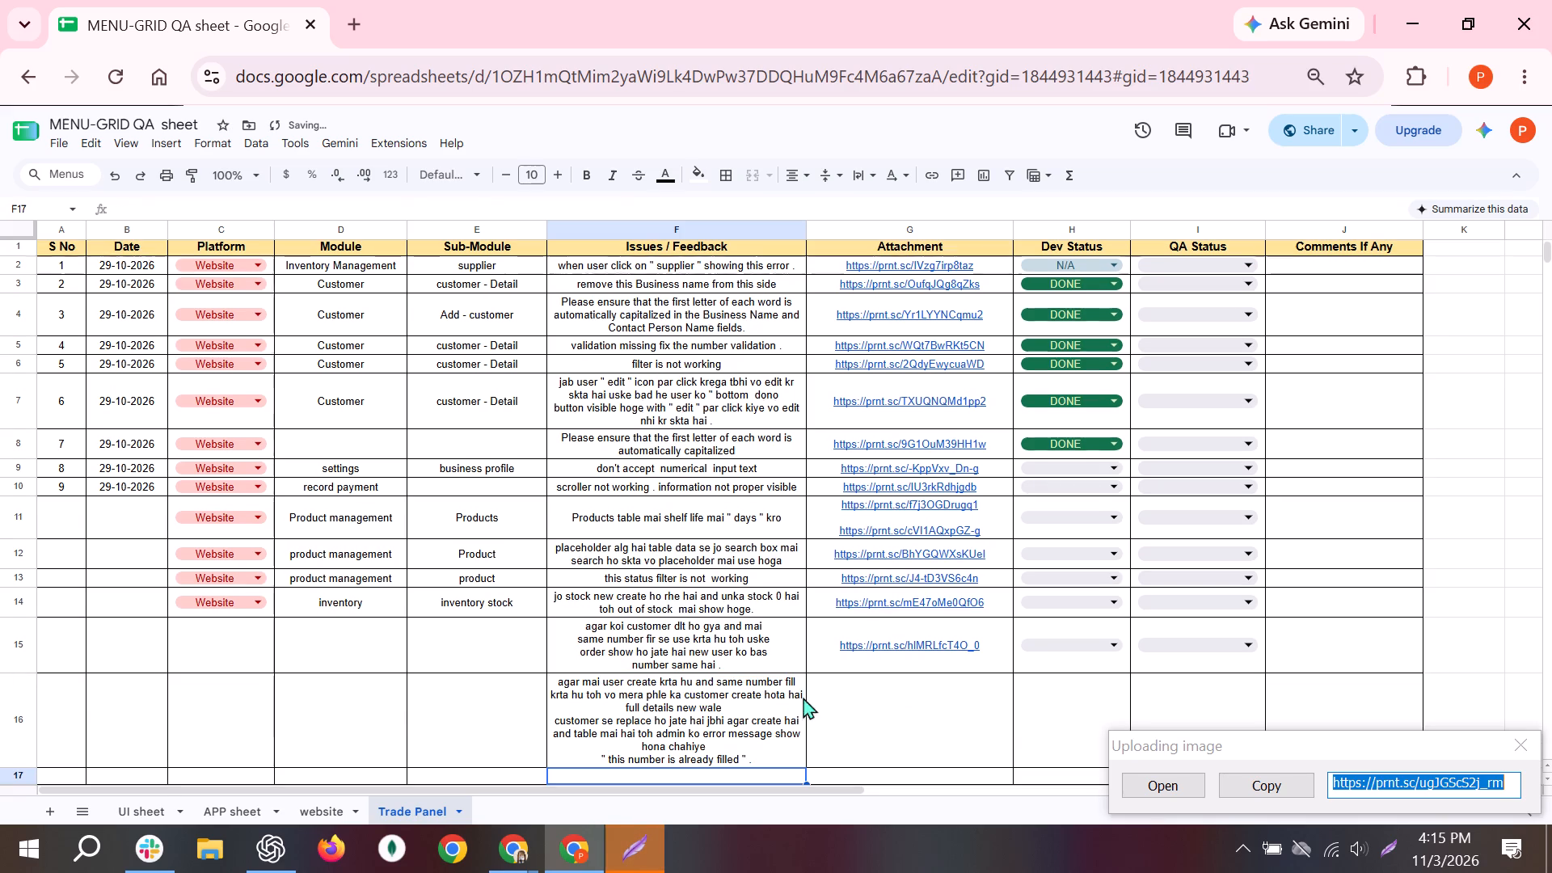
# Copy the uploaded screenshot's link and paste it into the Attachment cell of row 16.
pyautogui.click(874, 712)
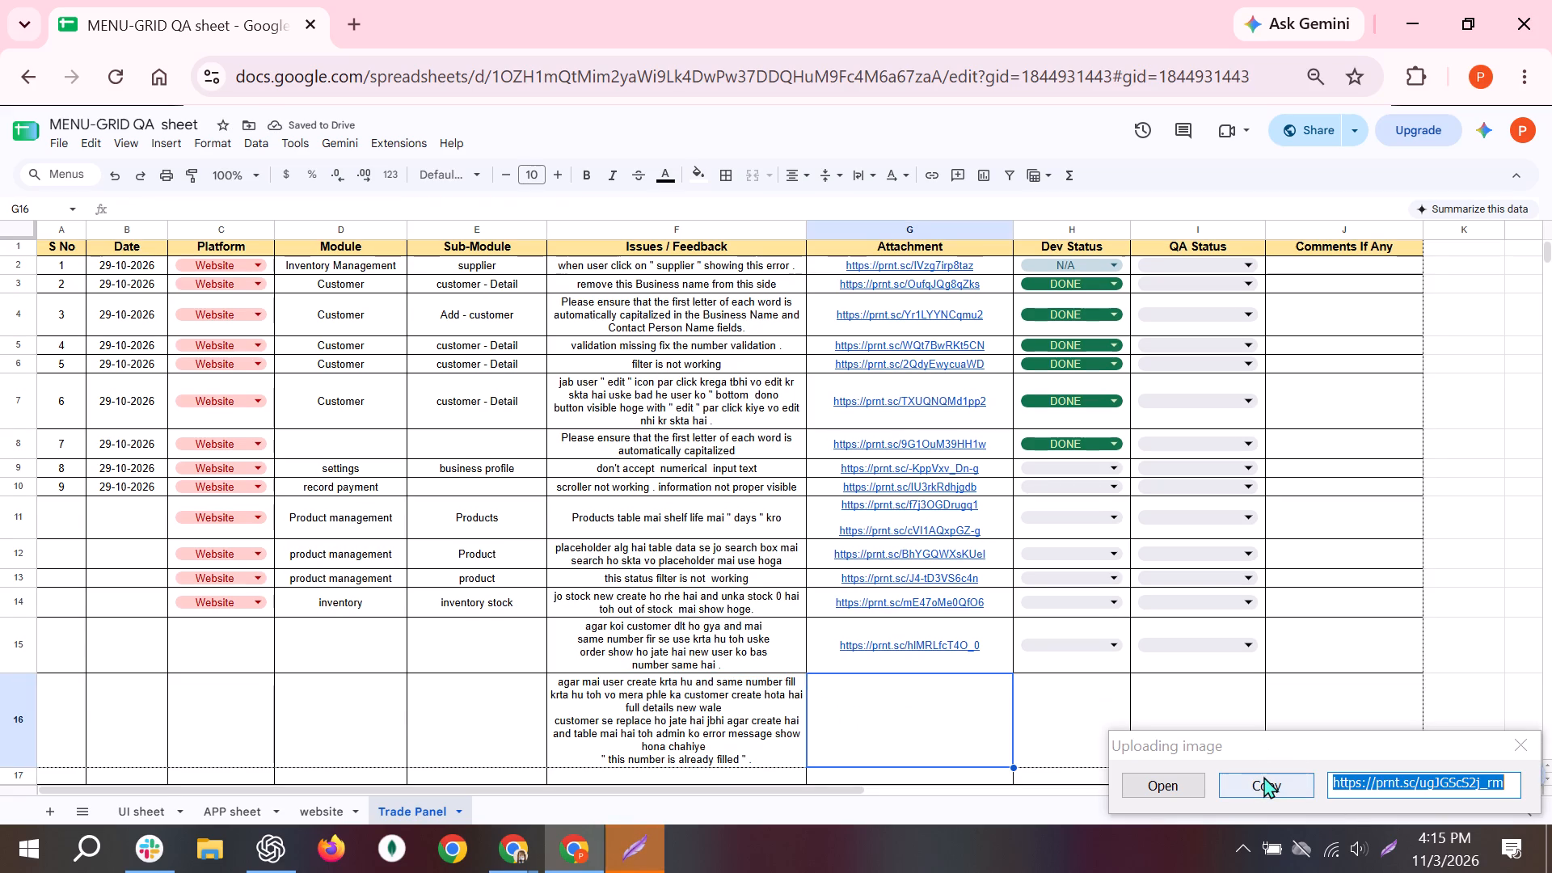
pyautogui.click(1263, 776)
pyautogui.hotkey('ctrl', 'v')
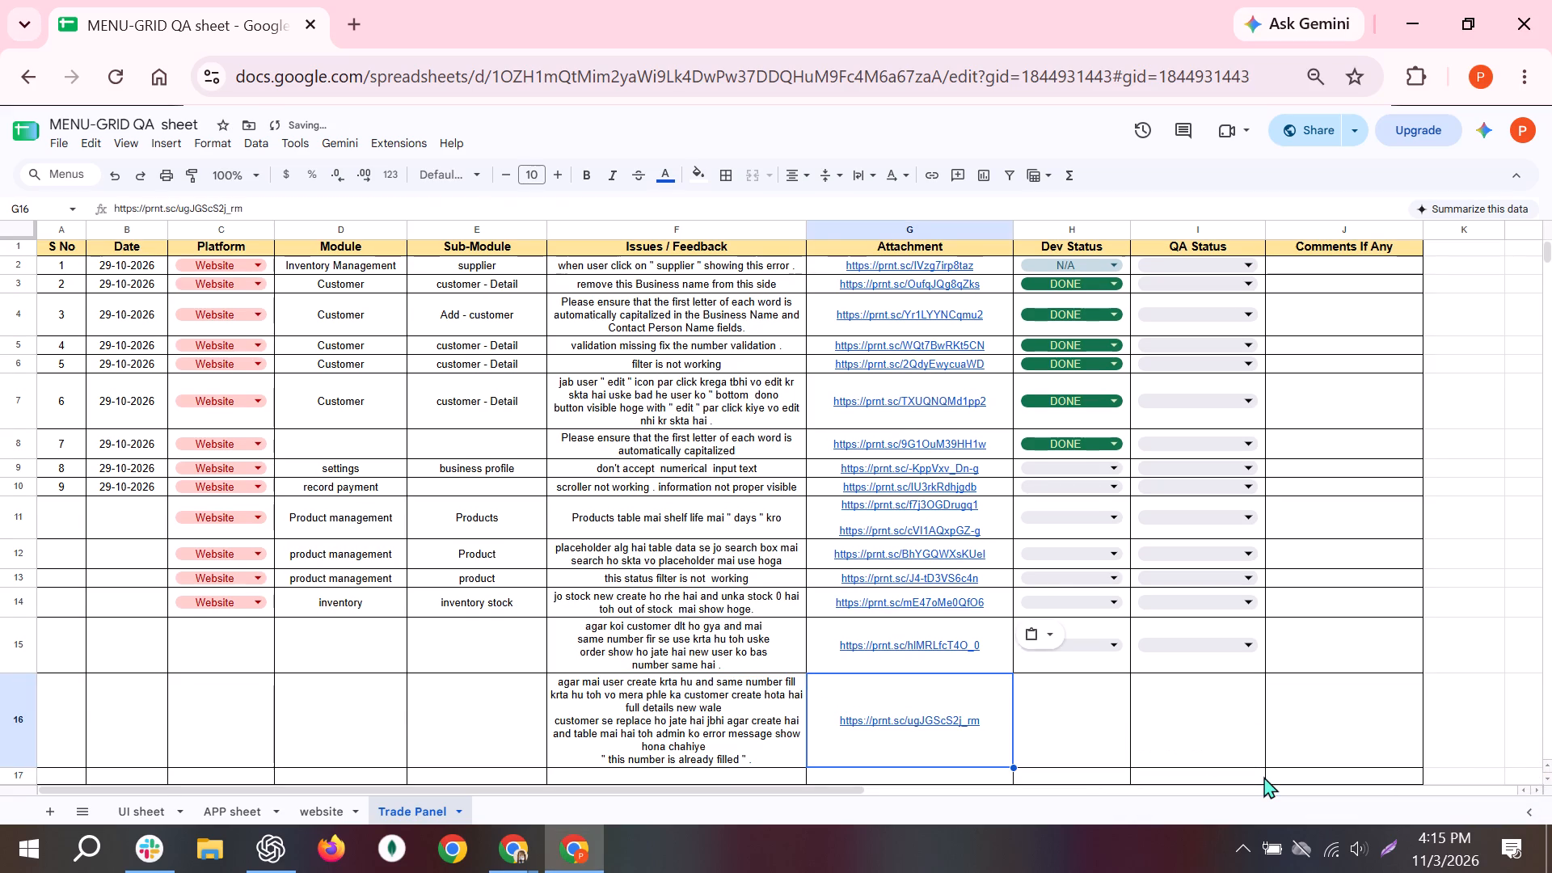
# Fill the Website platform value from row 14 down through rows 15 and 16 of the Platform column.
pyautogui.press('Left')
pyautogui.press('Left')
pyautogui.press('Left')
pyautogui.press('Left')
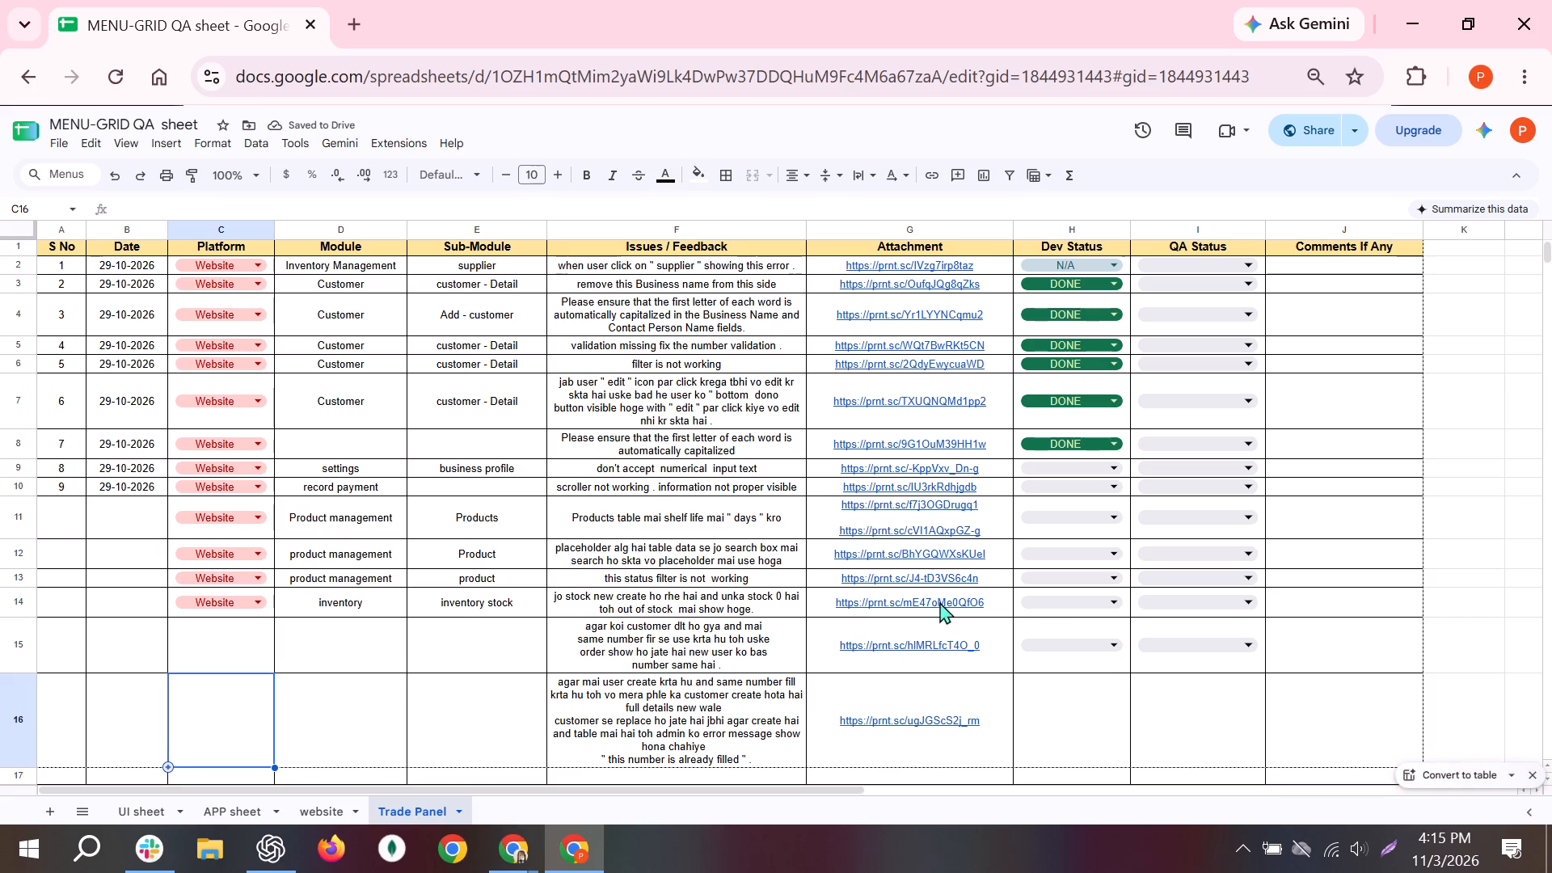
pyautogui.scroll(-2, 972, 626)
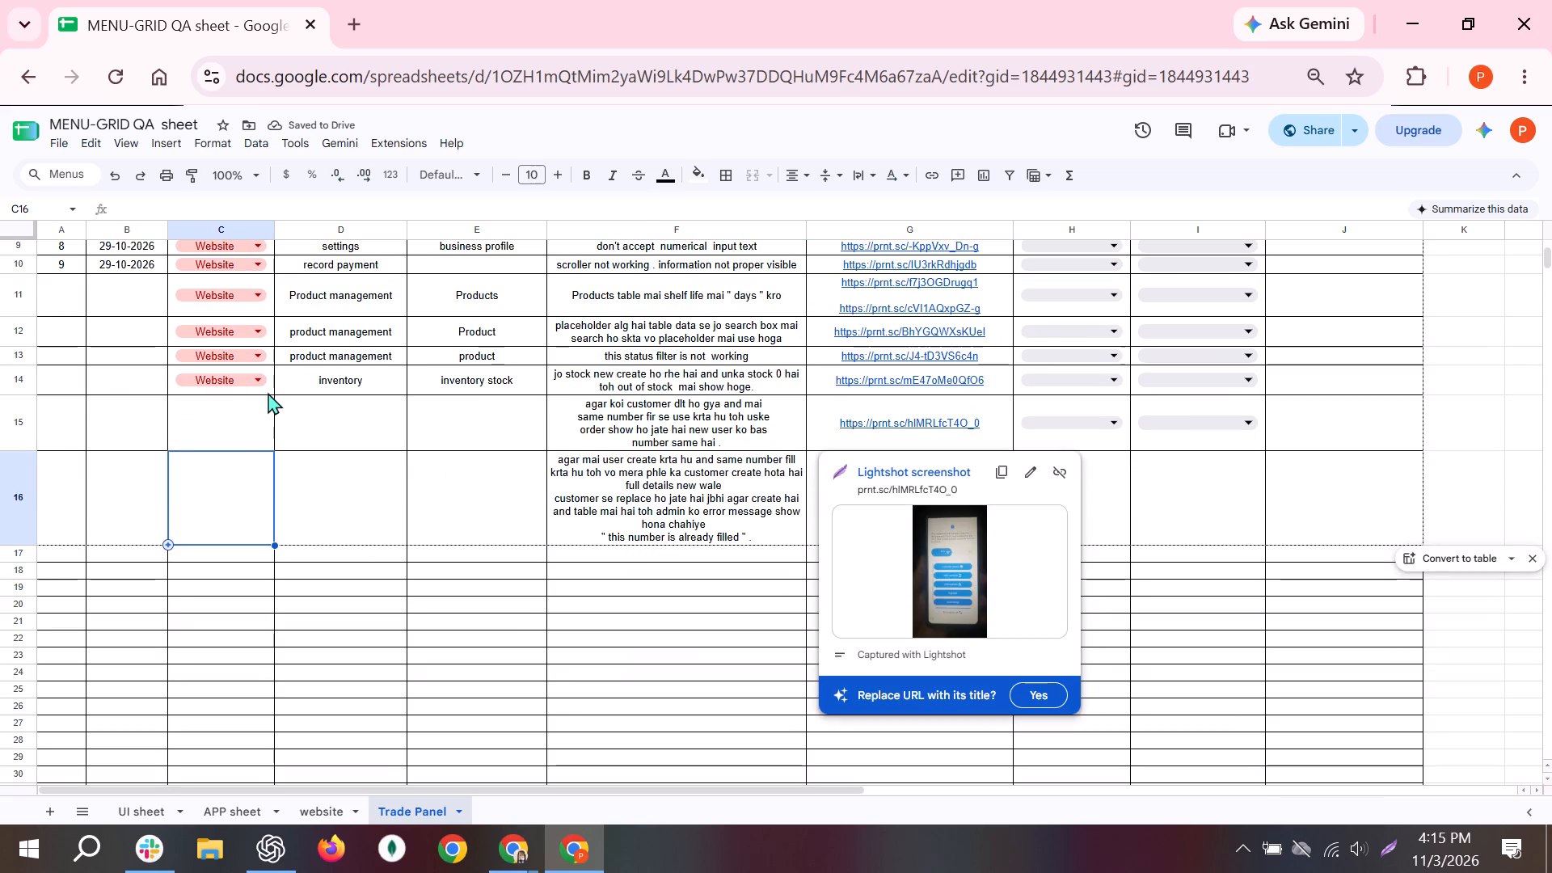
pyautogui.click(268, 392)
pyautogui.moveTo(271, 392); pyautogui.dragTo(271, 440)
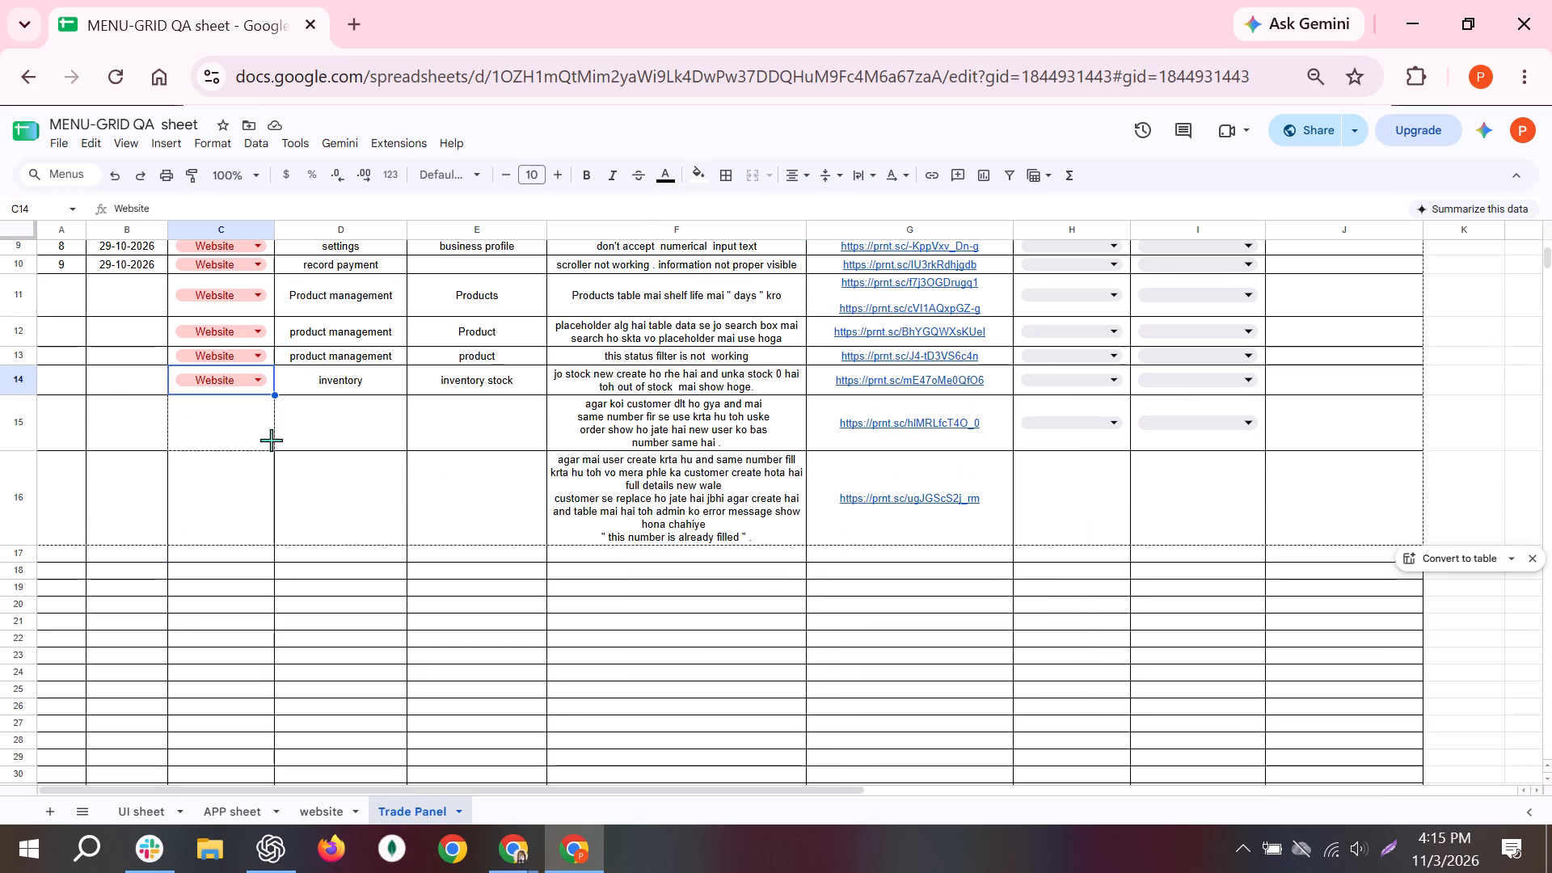
pyautogui.moveTo(271, 440); pyautogui.dragTo(267, 518)
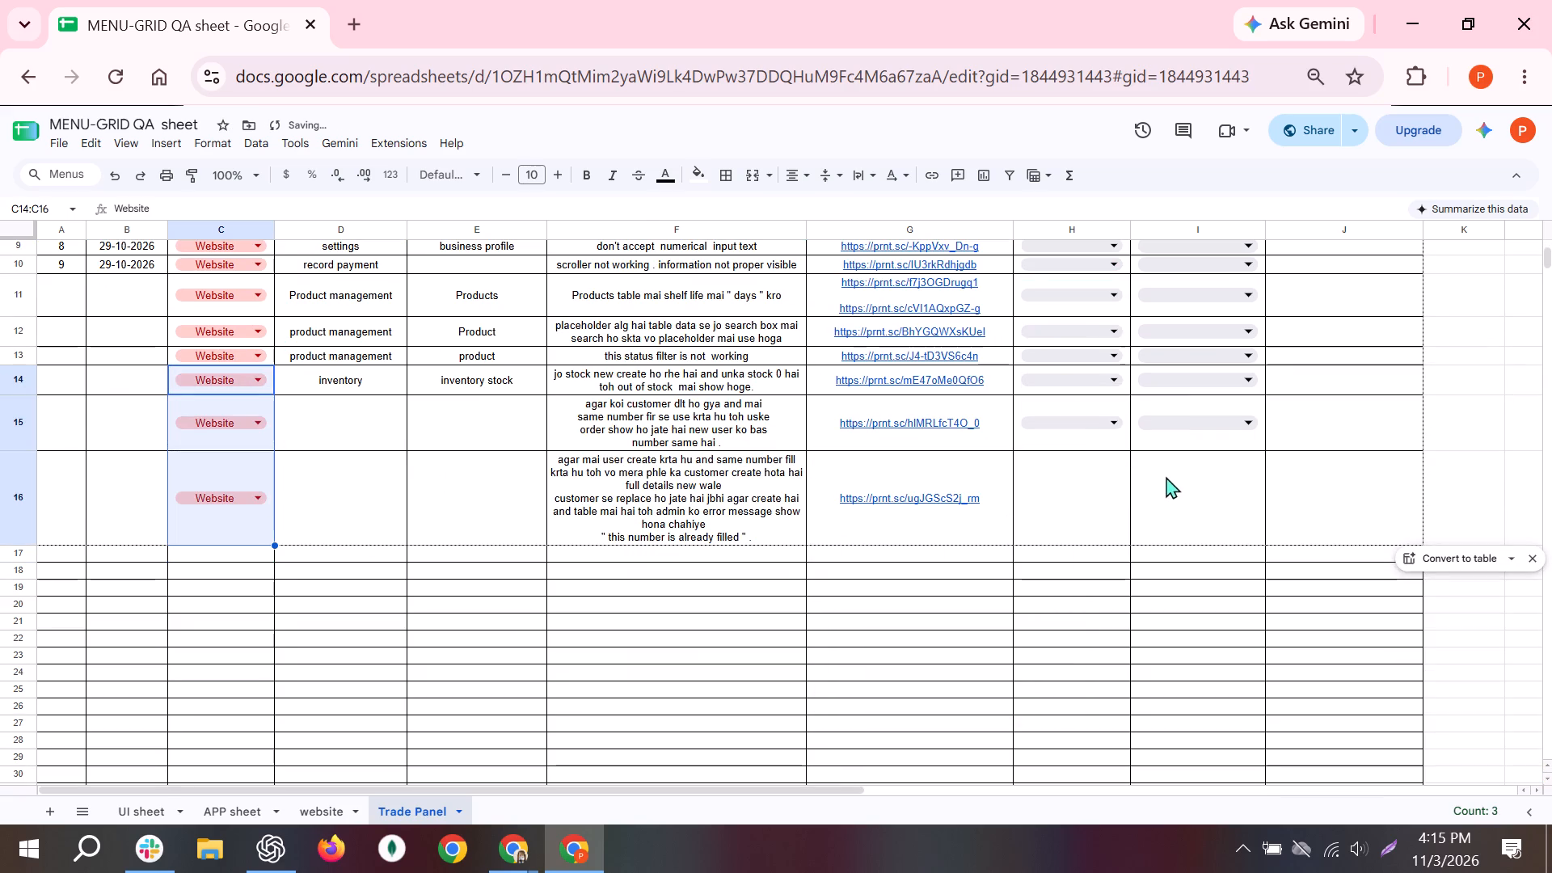
# Extend the blank Dev Status and QA Status dropdowns from row 15 down to row 16.
pyautogui.click(1114, 443)
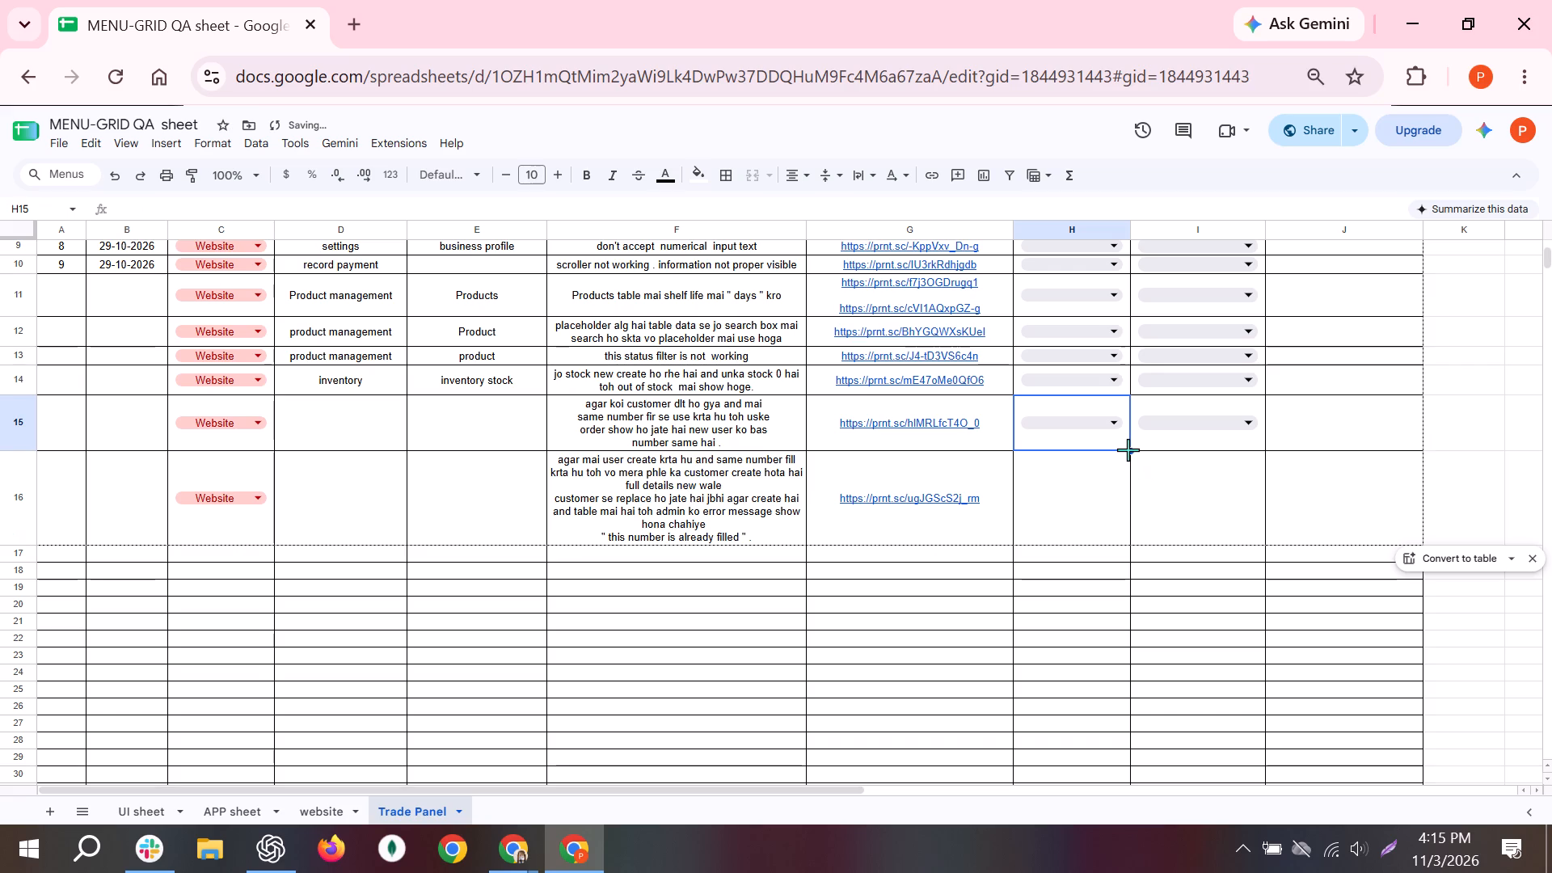
pyautogui.moveTo(1128, 449); pyautogui.dragTo(1124, 522)
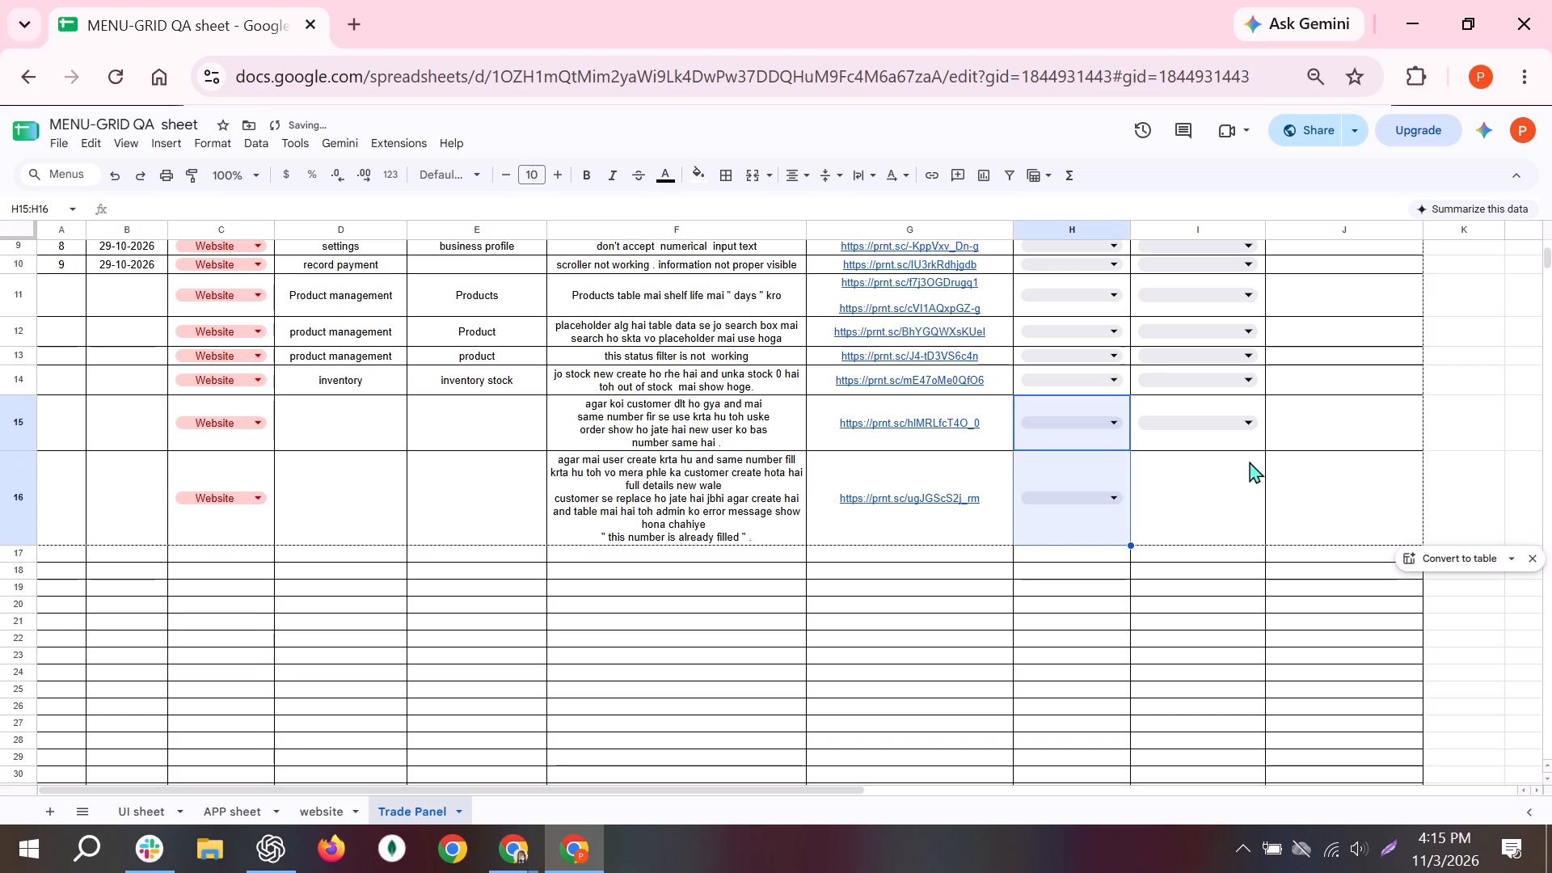
pyautogui.click(1249, 438)
pyautogui.moveTo(1263, 447); pyautogui.dragTo(1262, 497)
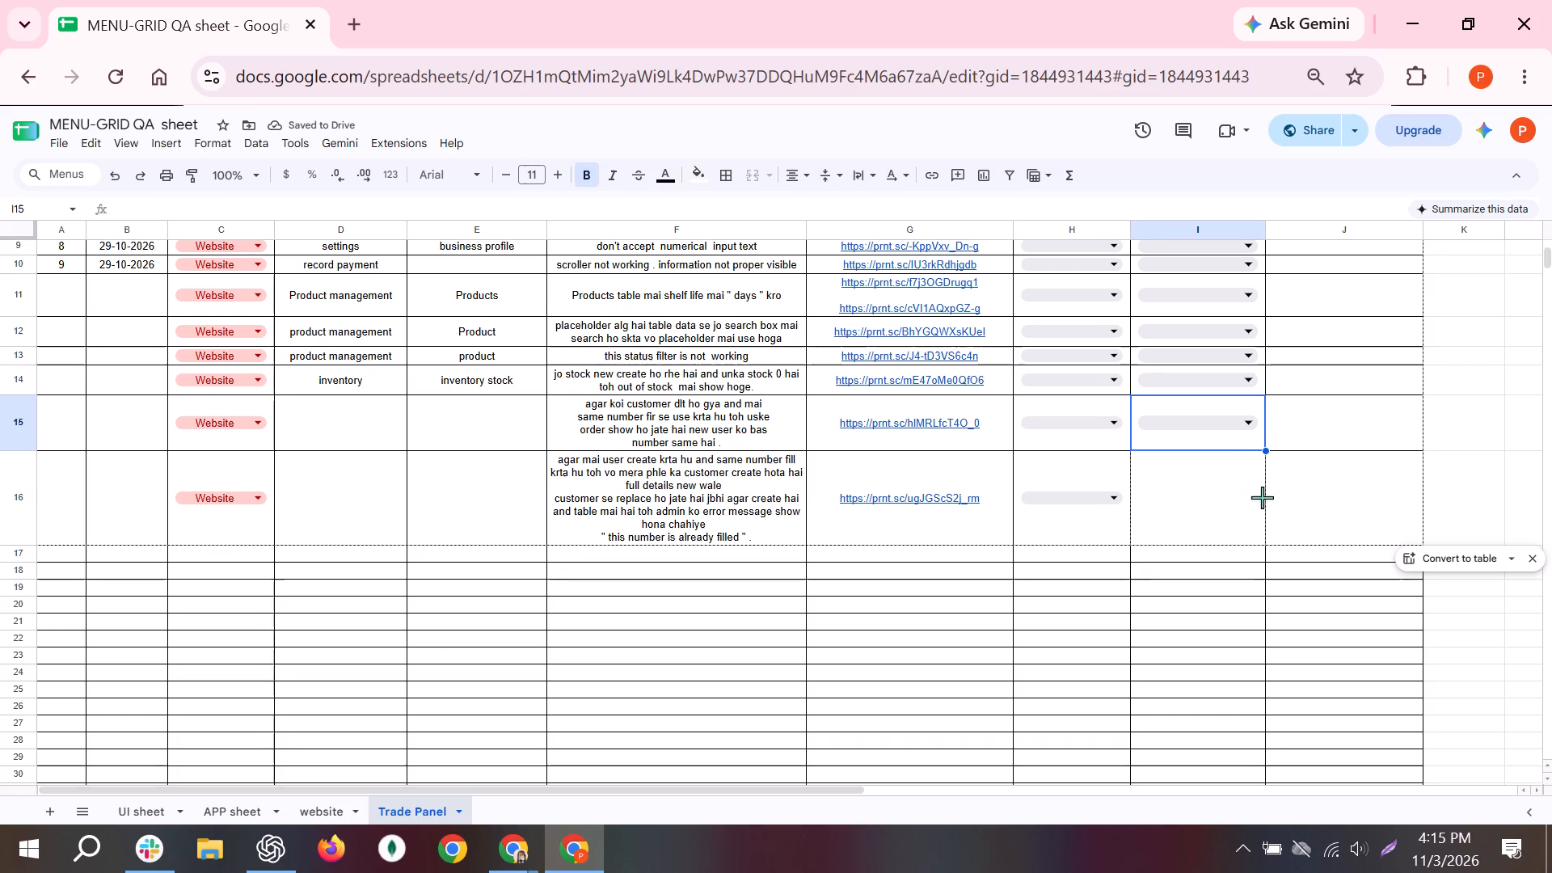
pyautogui.moveTo(1262, 497); pyautogui.dragTo(1259, 521)
pyautogui.click(1296, 507)
# Switch back to MenuGrid and open the Pos page.
pyautogui.hotkey('alt', 'Tab')
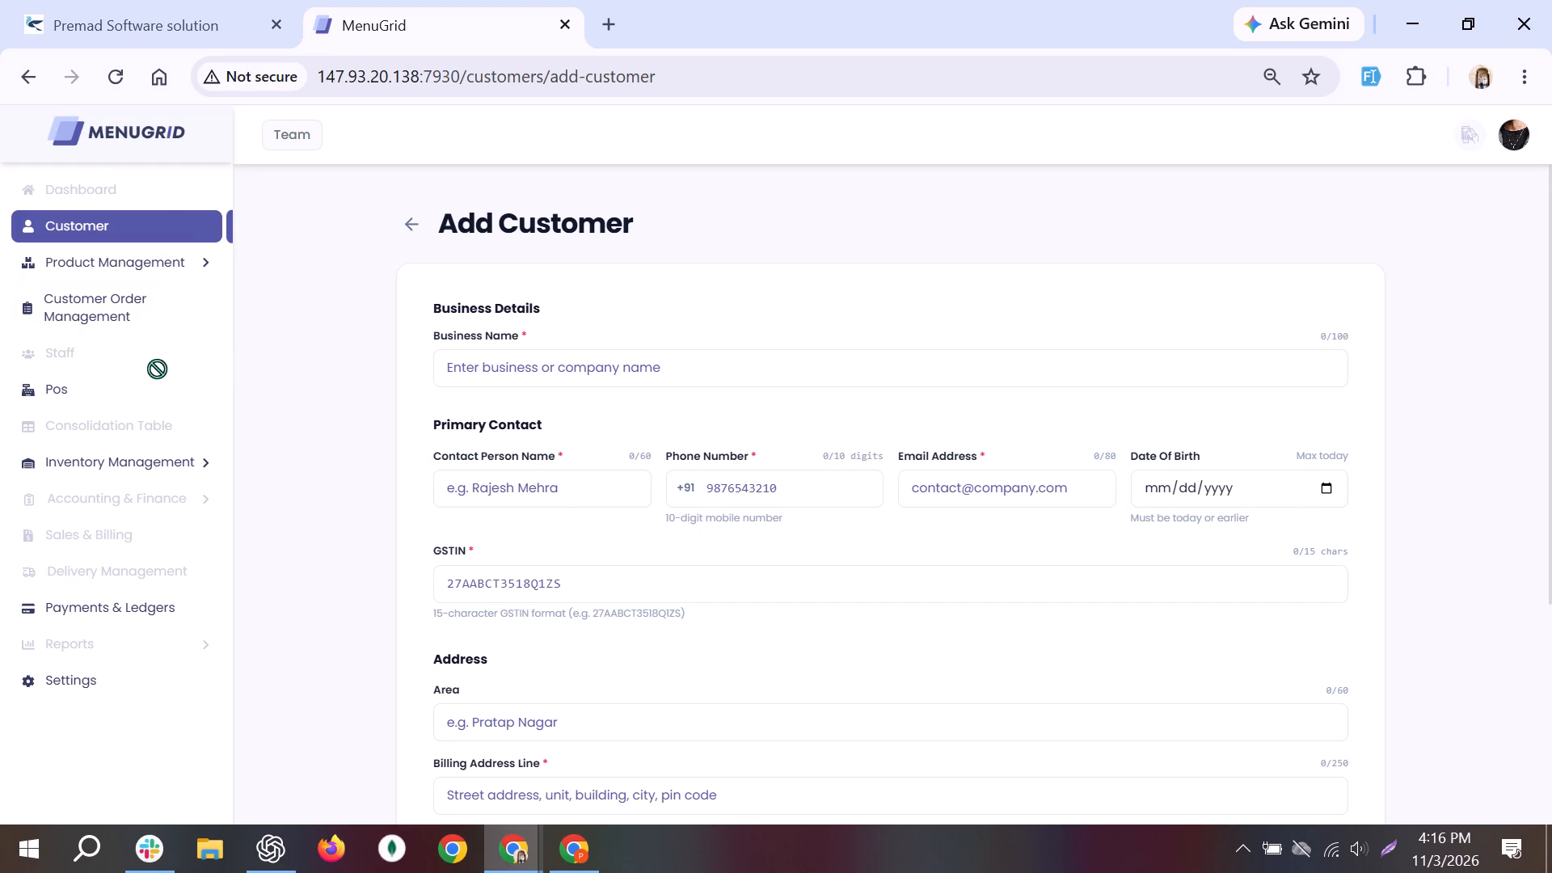
pyautogui.click(150, 388)
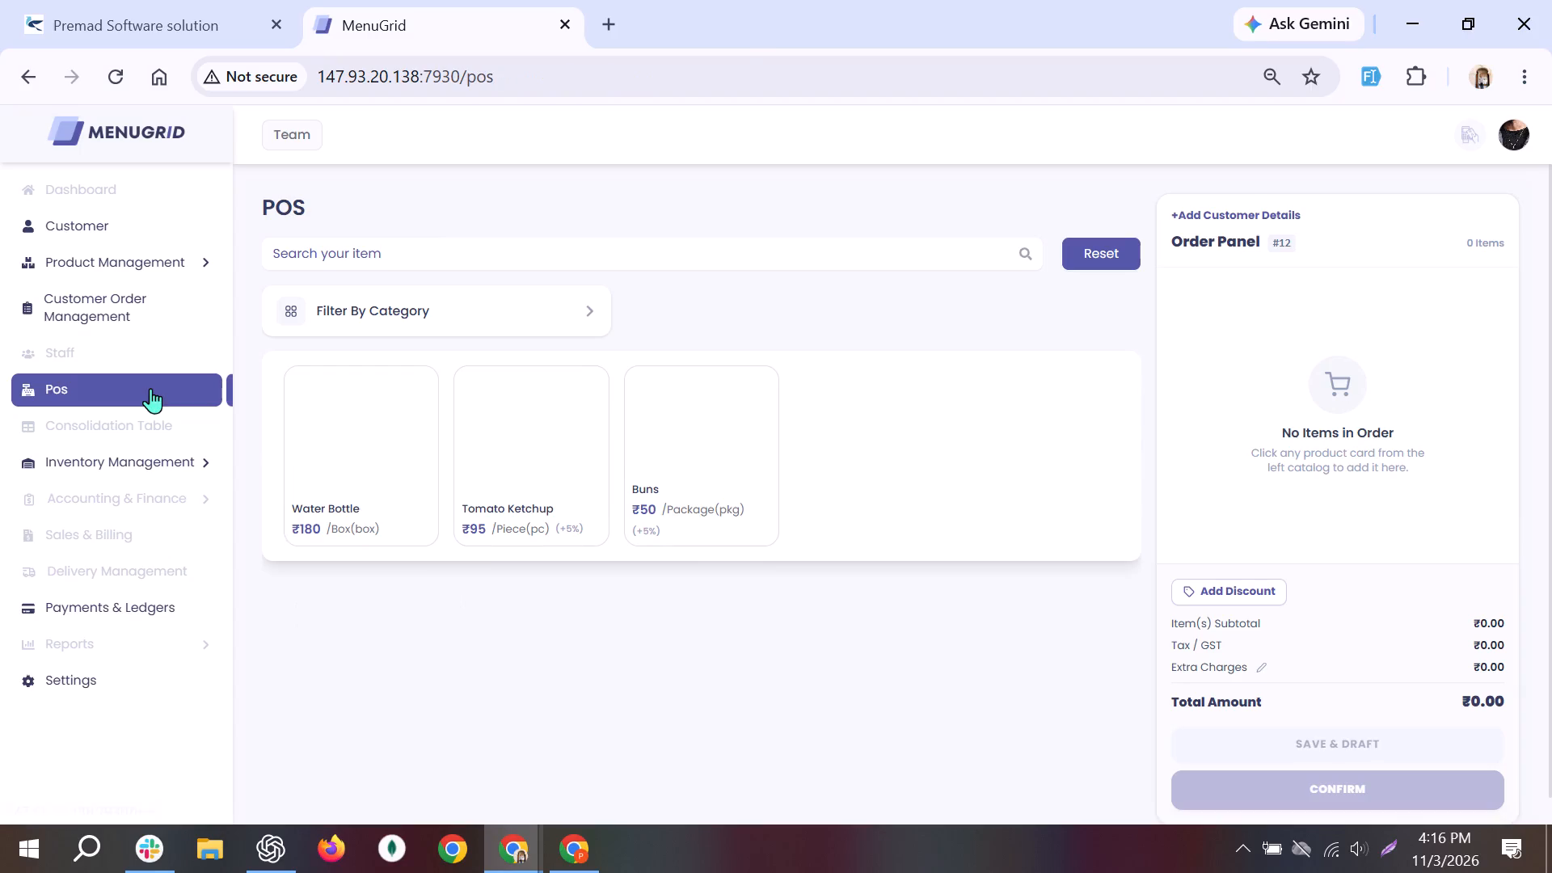
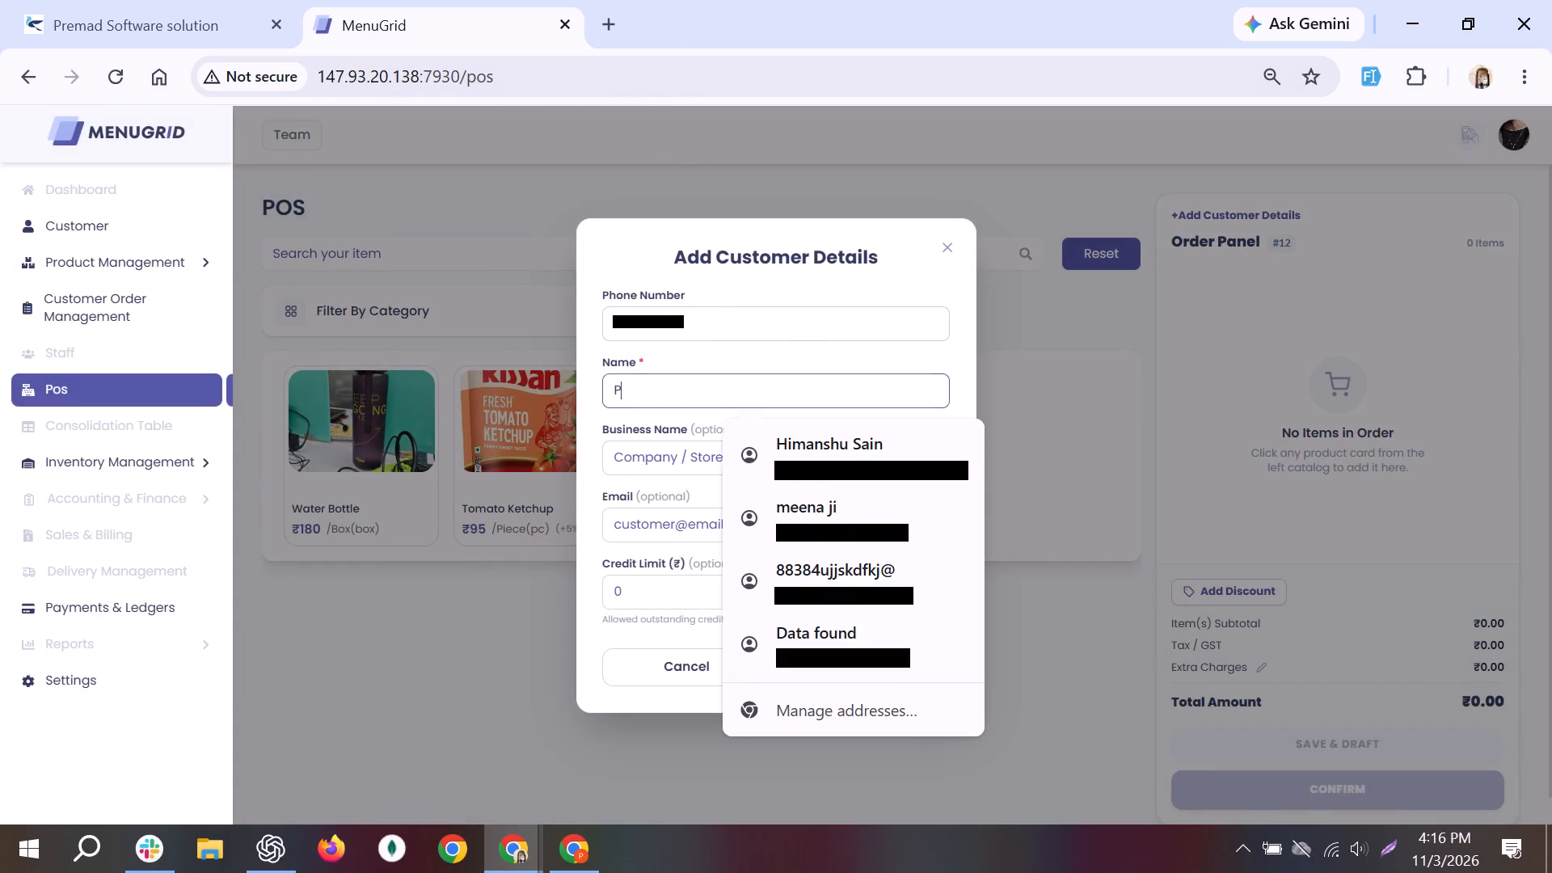
# Fill in the new customer's details with the name Poonam and a business name starting with SFS C.
pyautogui.write('oonam')
pyautogui.press('space')
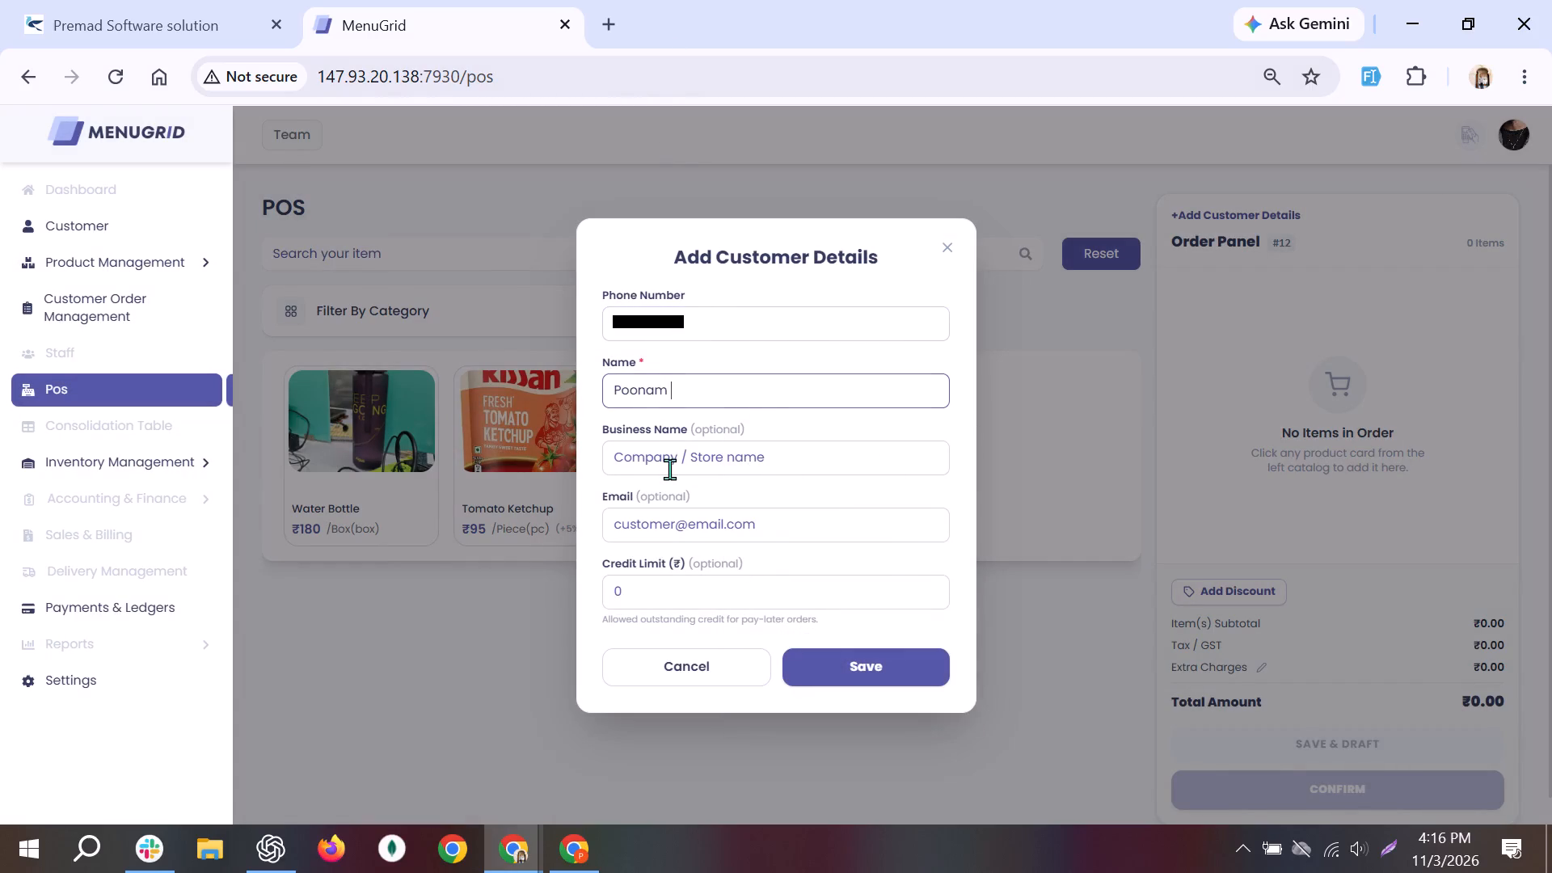
pyautogui.click(669, 469)
pyautogui.write('SFS ade')
pyautogui.press('BackSpace')
pyautogui.press('BackSpace')
pyautogui.press('BackSpace')
pyautogui.write('c')
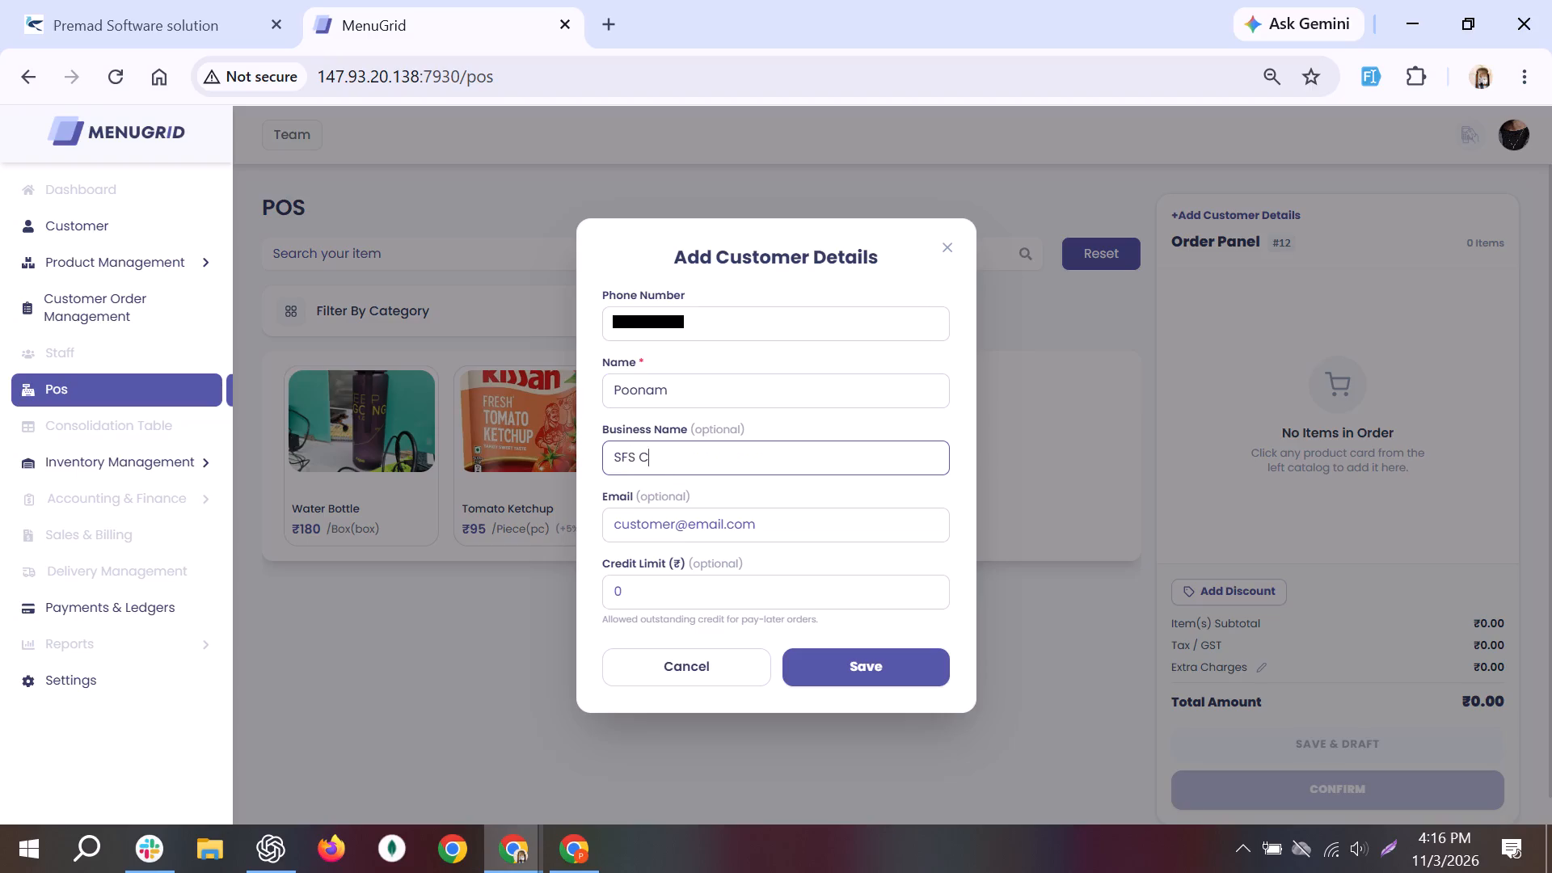
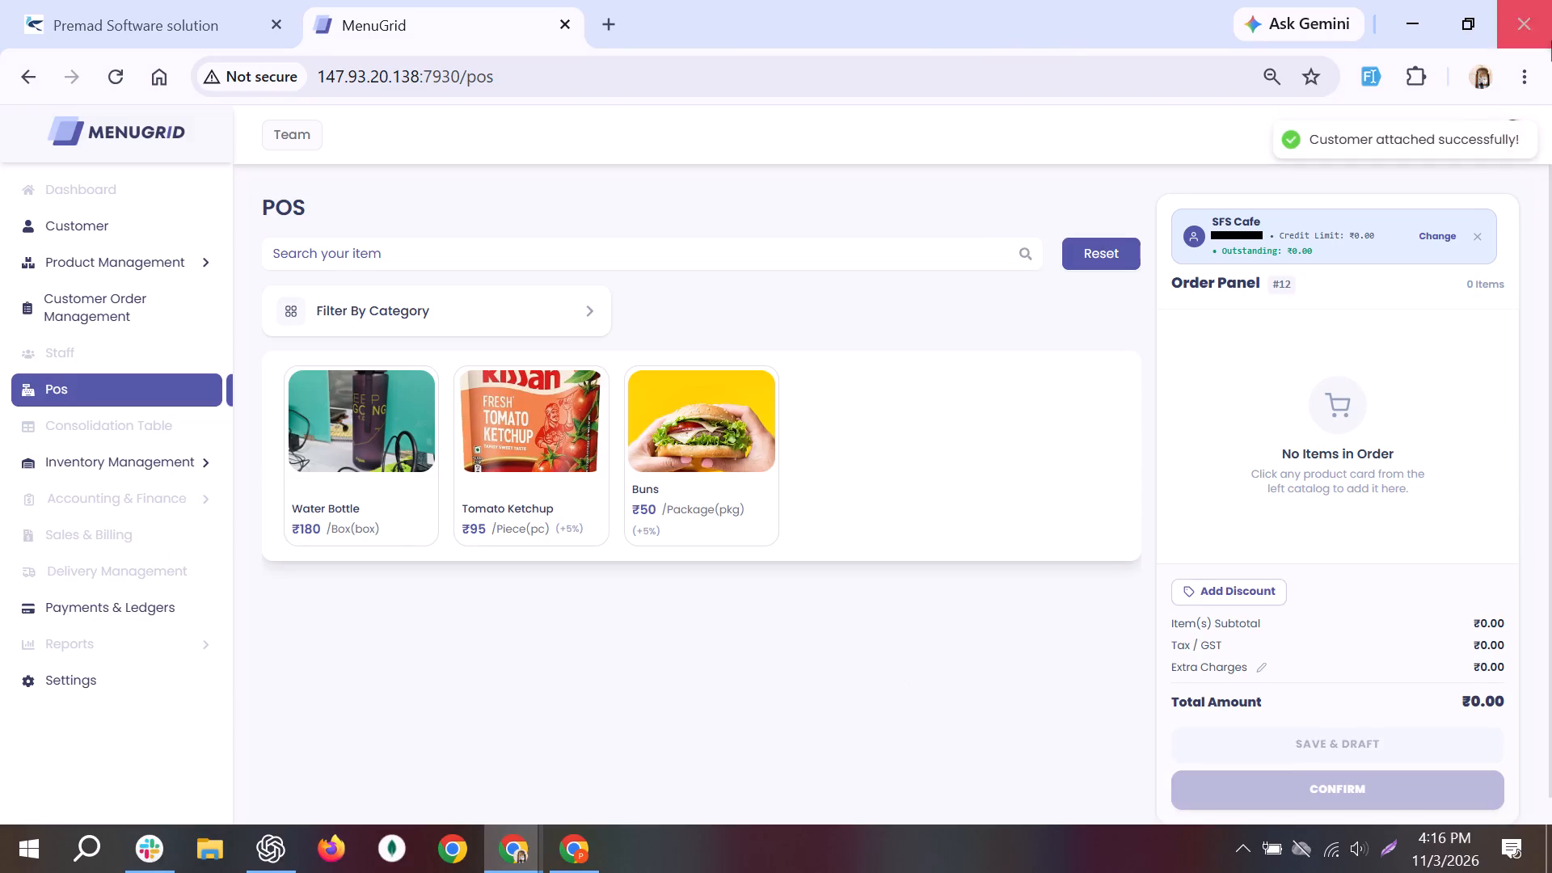
# Remove the attached SFS Cafe customer from the POS order.
pyautogui.click(1479, 240)
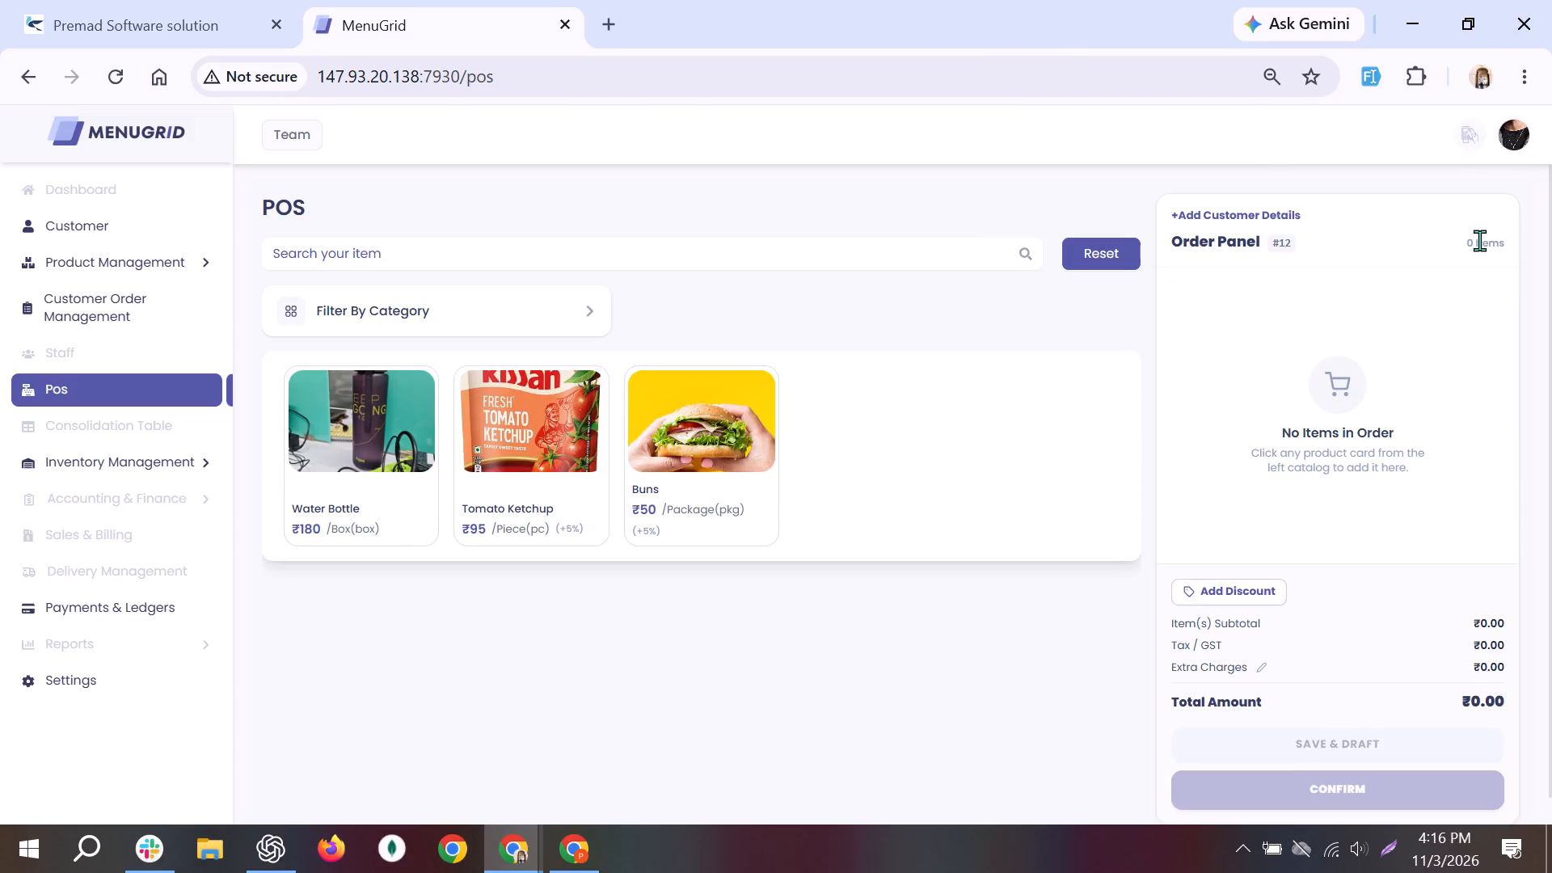
# Open a blank customer details form for the current POS order.
pyautogui.click(1200, 213)
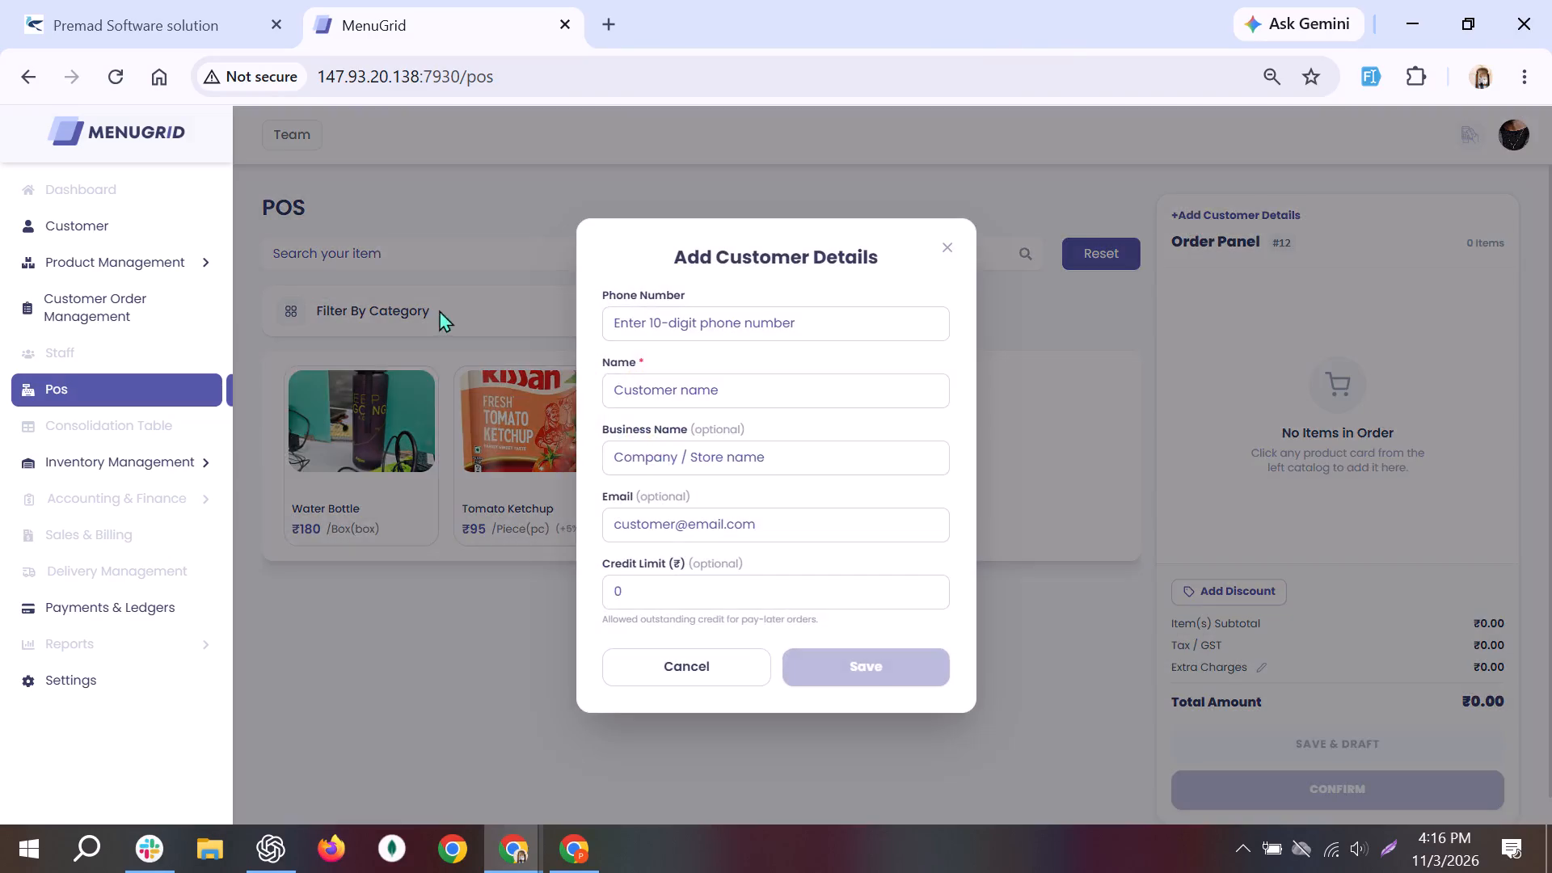
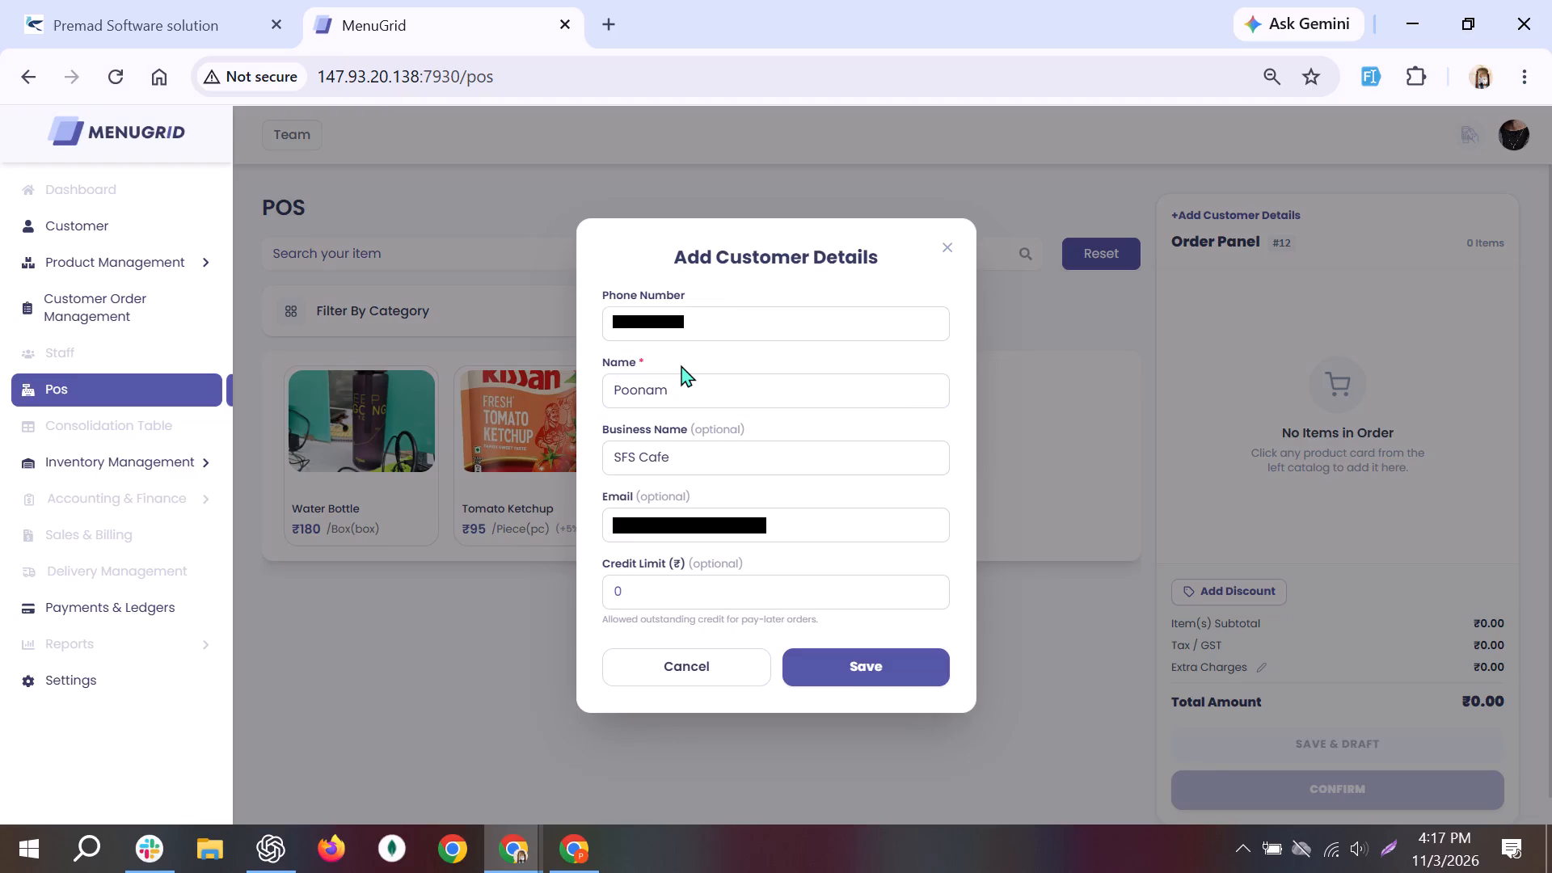
# Save the filled-in SFS Cafe customer details to attach that customer to the POS order.
pyautogui.click(816, 675)
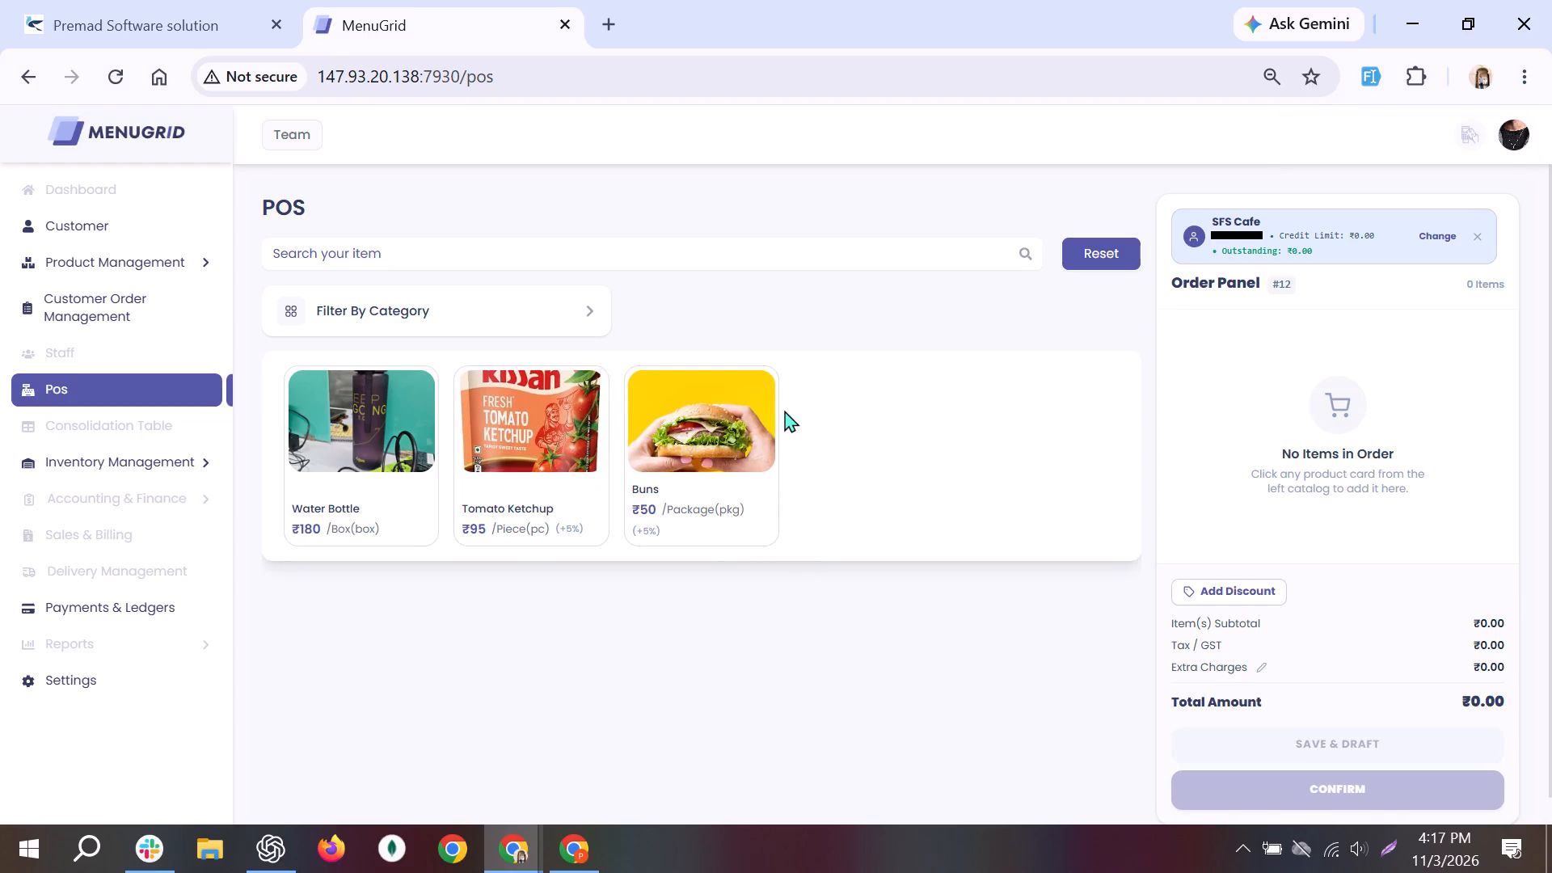
# Add Buns to the SFS Cafe order with a quantity of 5.
pyautogui.tripleClick(741, 407)
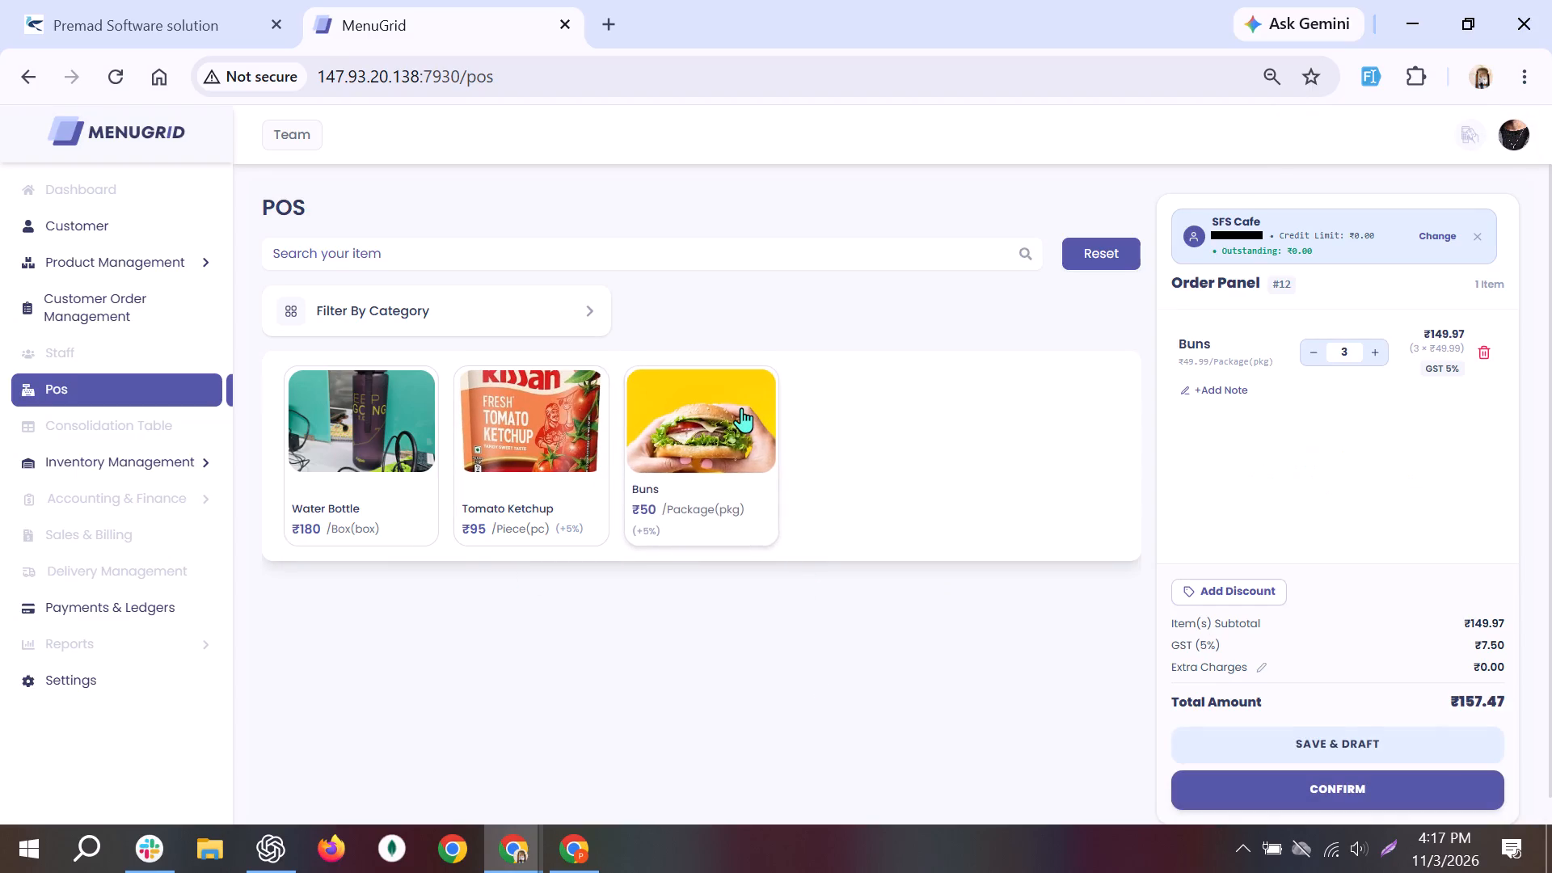
pyautogui.click(741, 407)
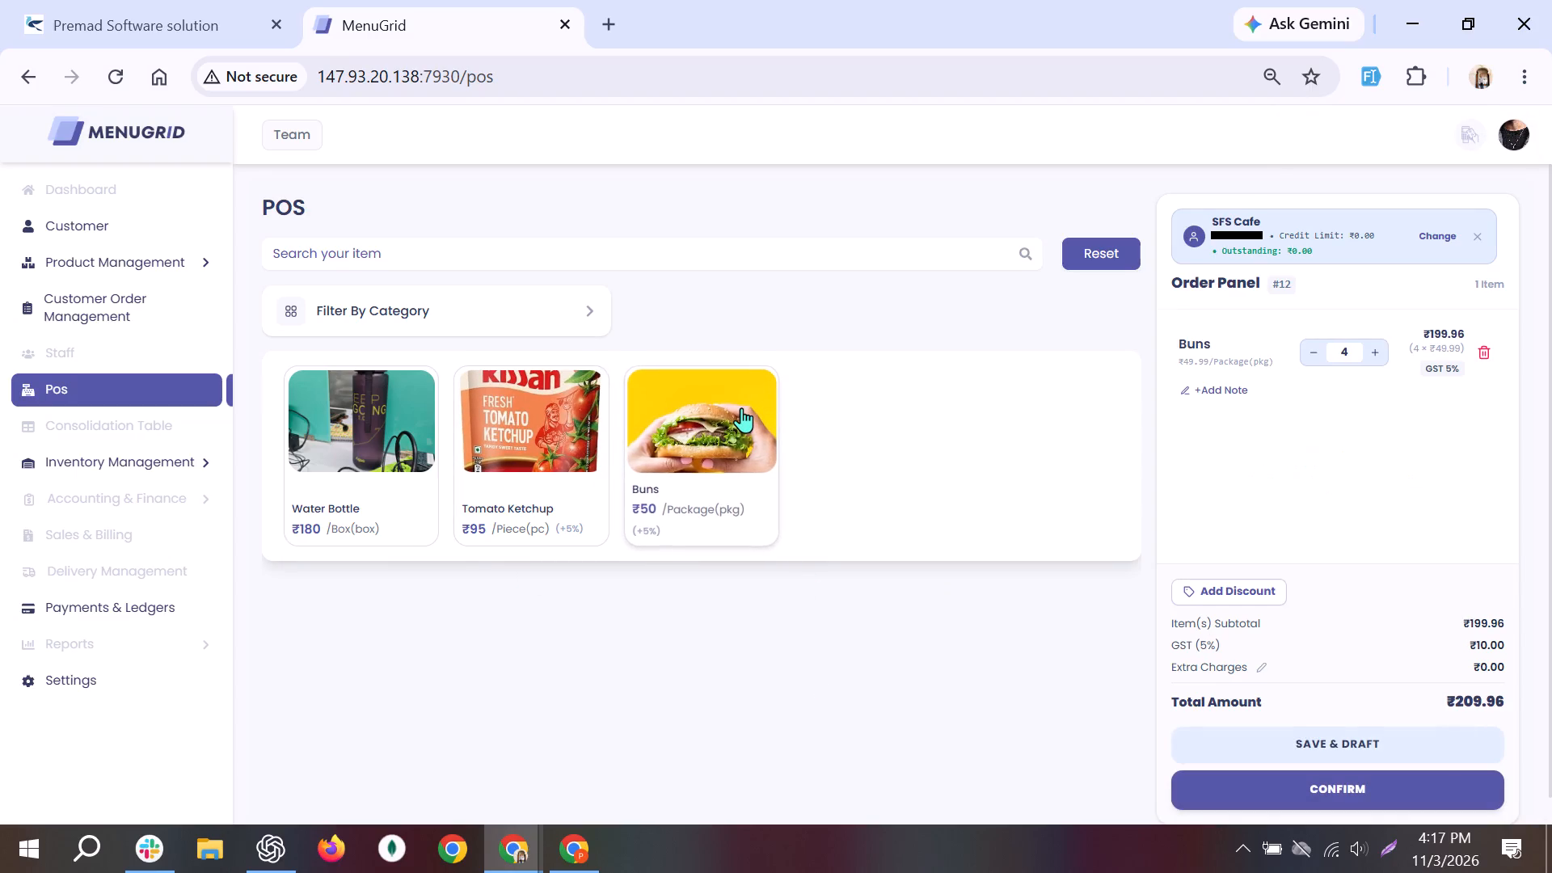
pyautogui.click(741, 407)
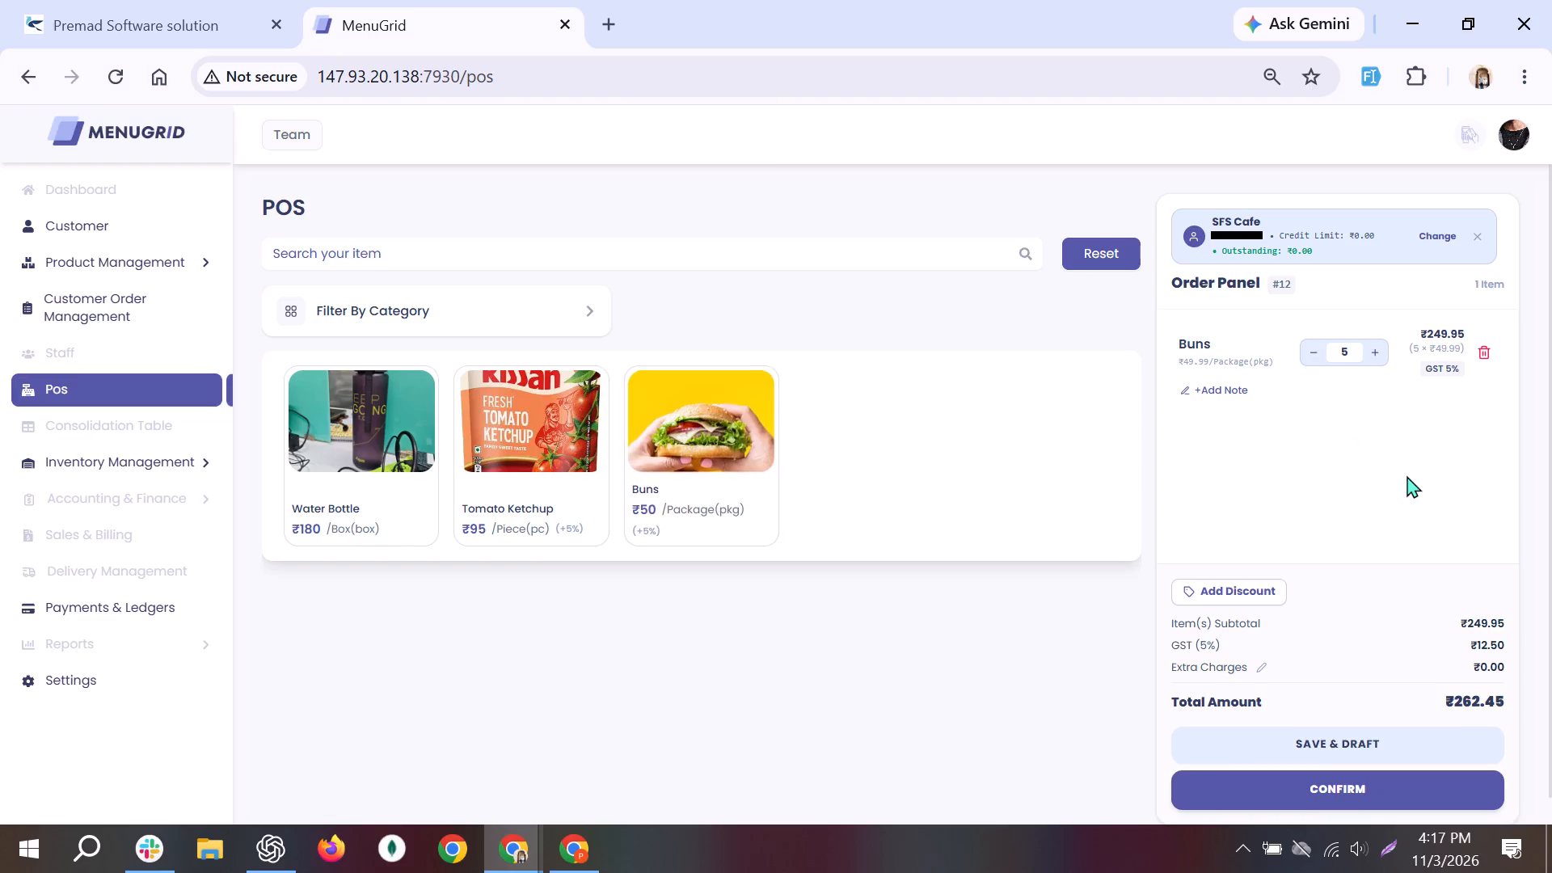
pyautogui.scroll(-4, 1406, 481)
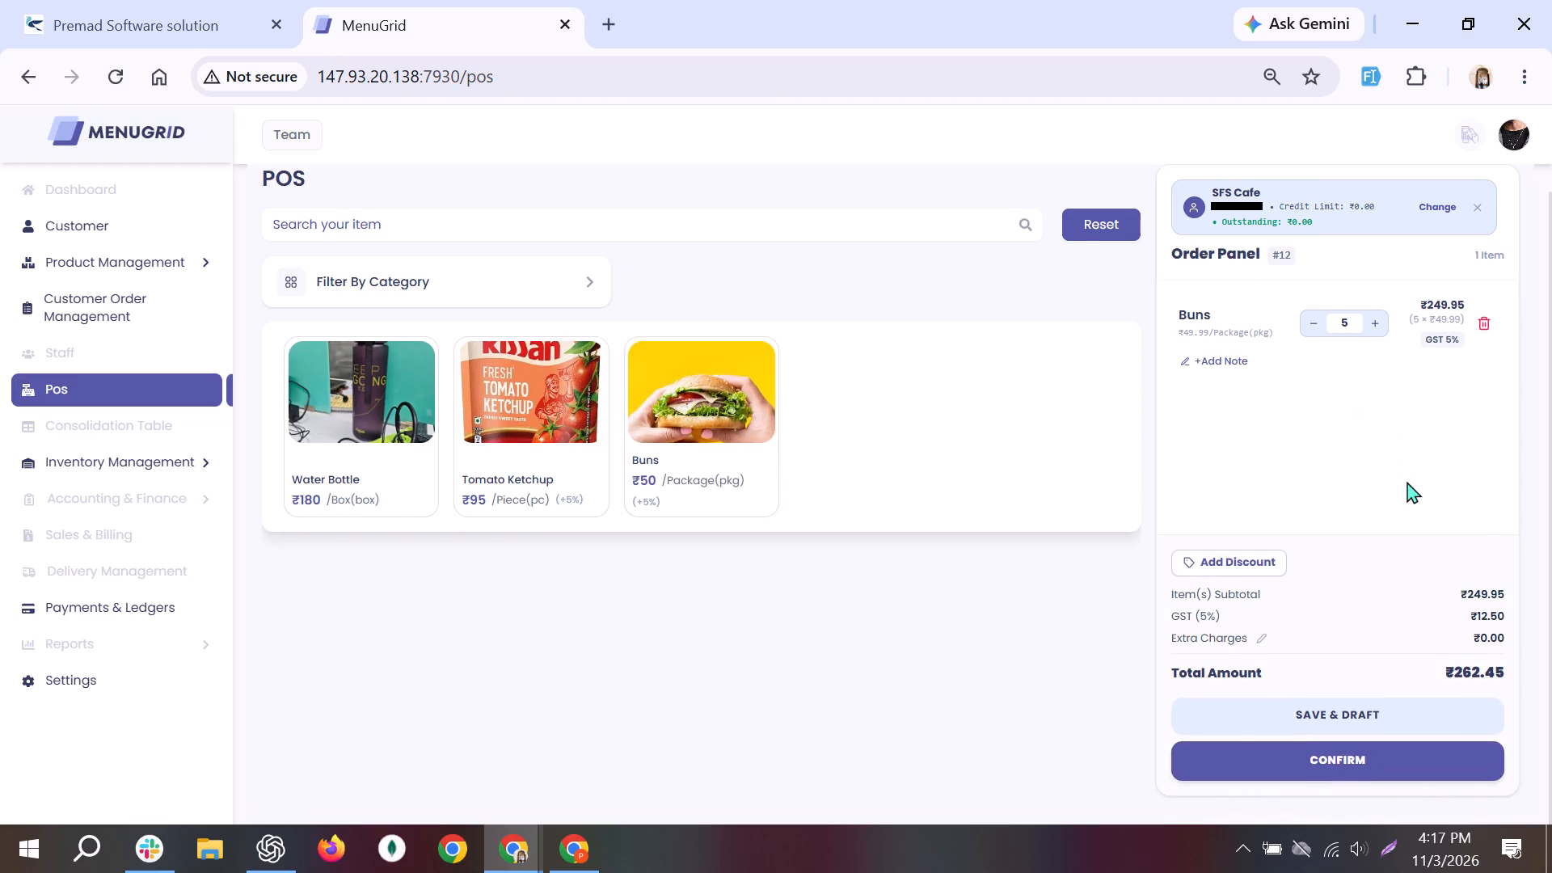
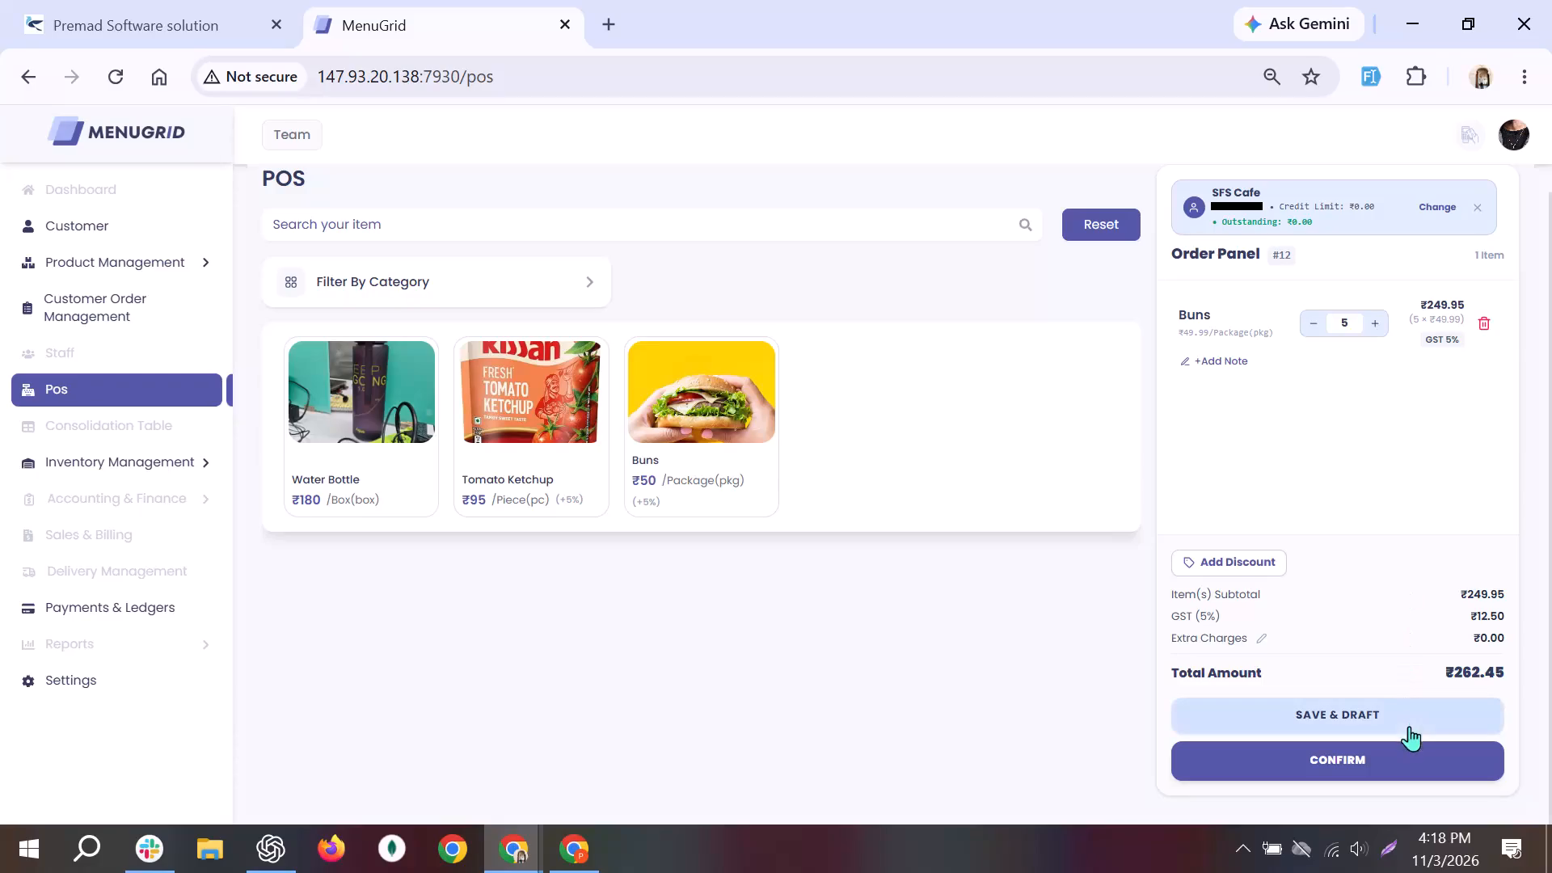
# Set the extra charges on the SFS Cafe order to ₹2 and confirm the order.
pyautogui.click(1255, 639)
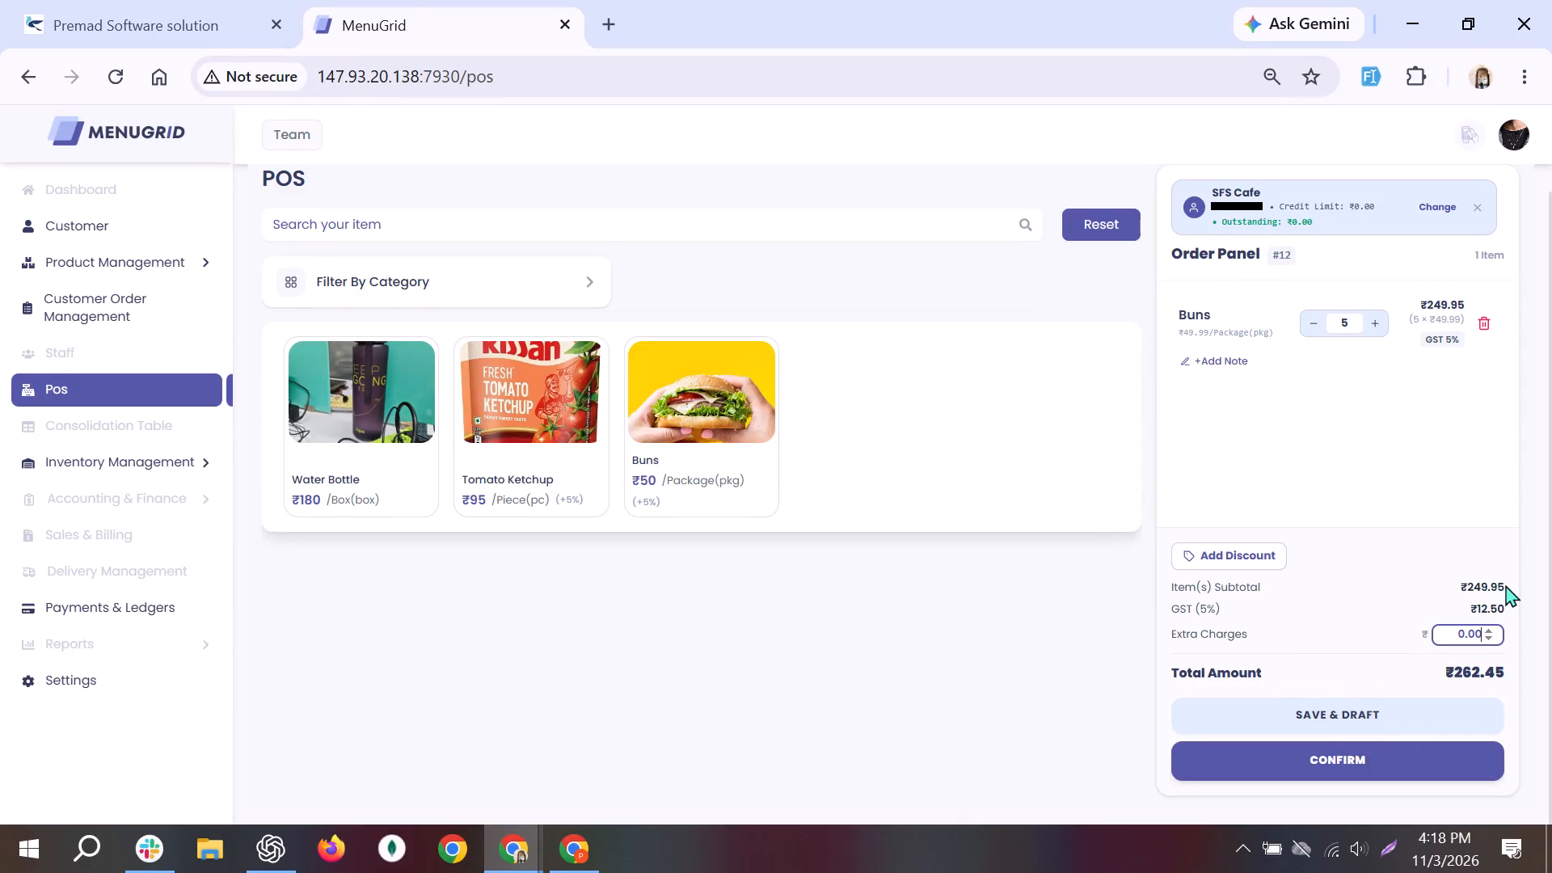
pyautogui.press('2')
pyautogui.click(1458, 758)
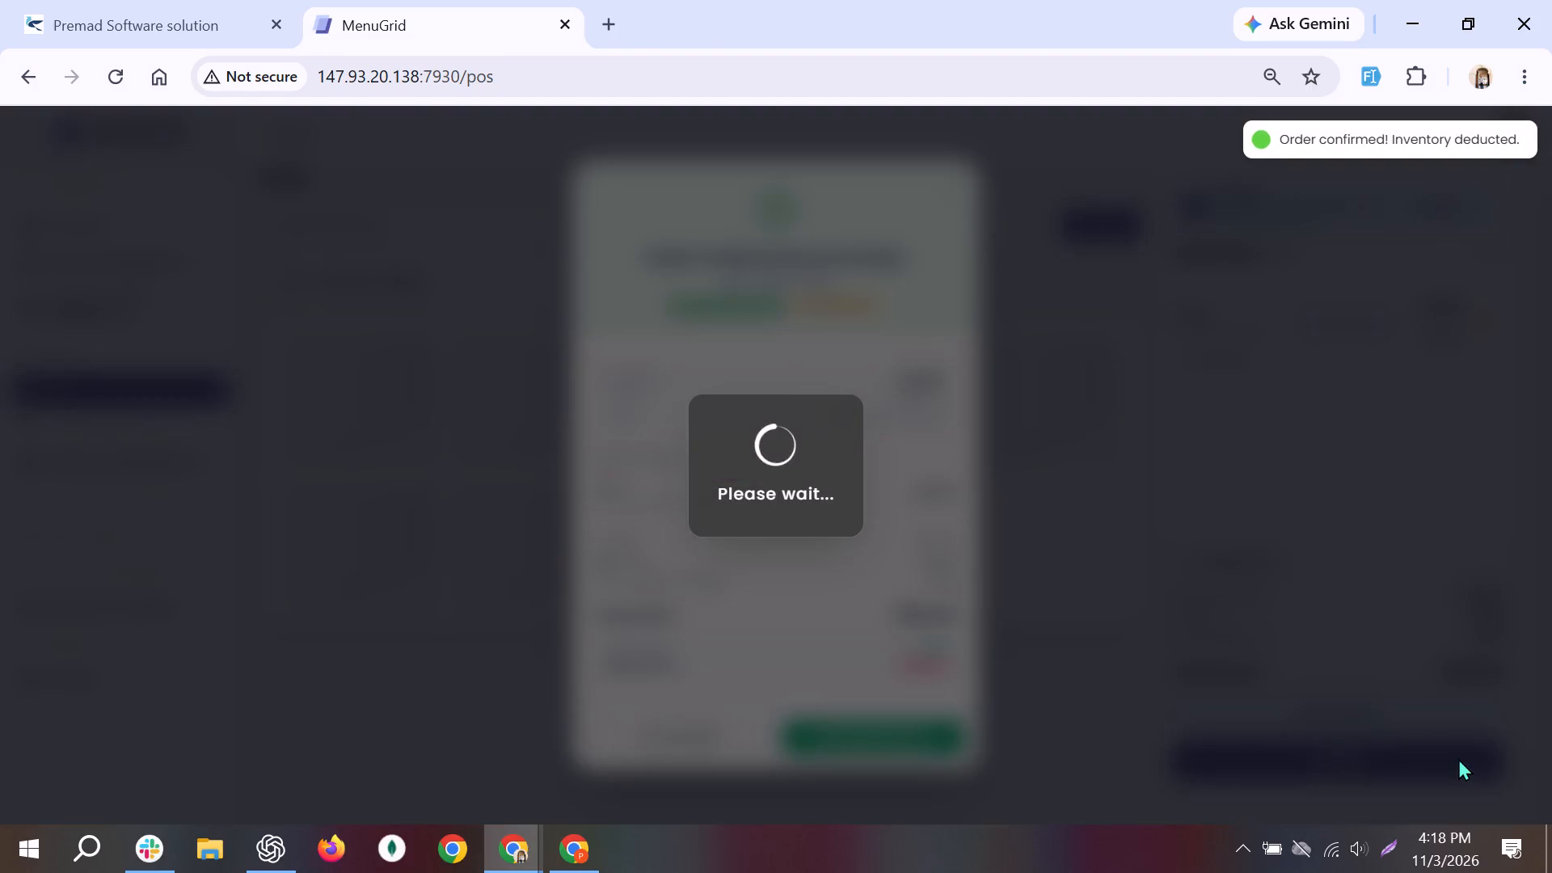
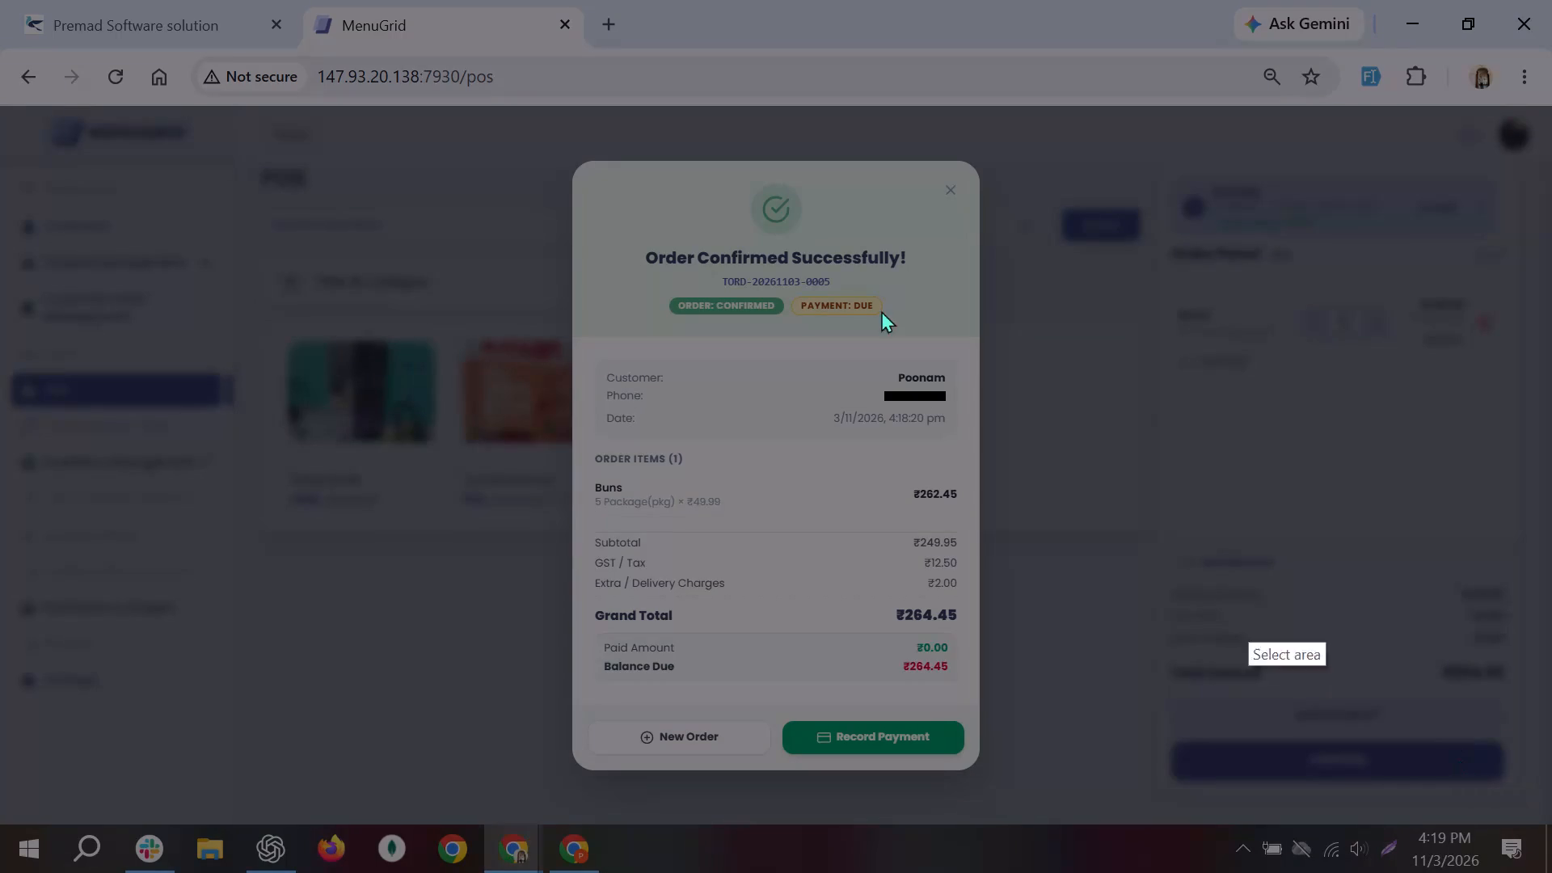
# Select the browser window area for the screenshot and outline the Buns item's ₹262.45 amount with a red rectangle.
pyautogui.moveTo(0, 46); pyautogui.dragTo(1551, 831)
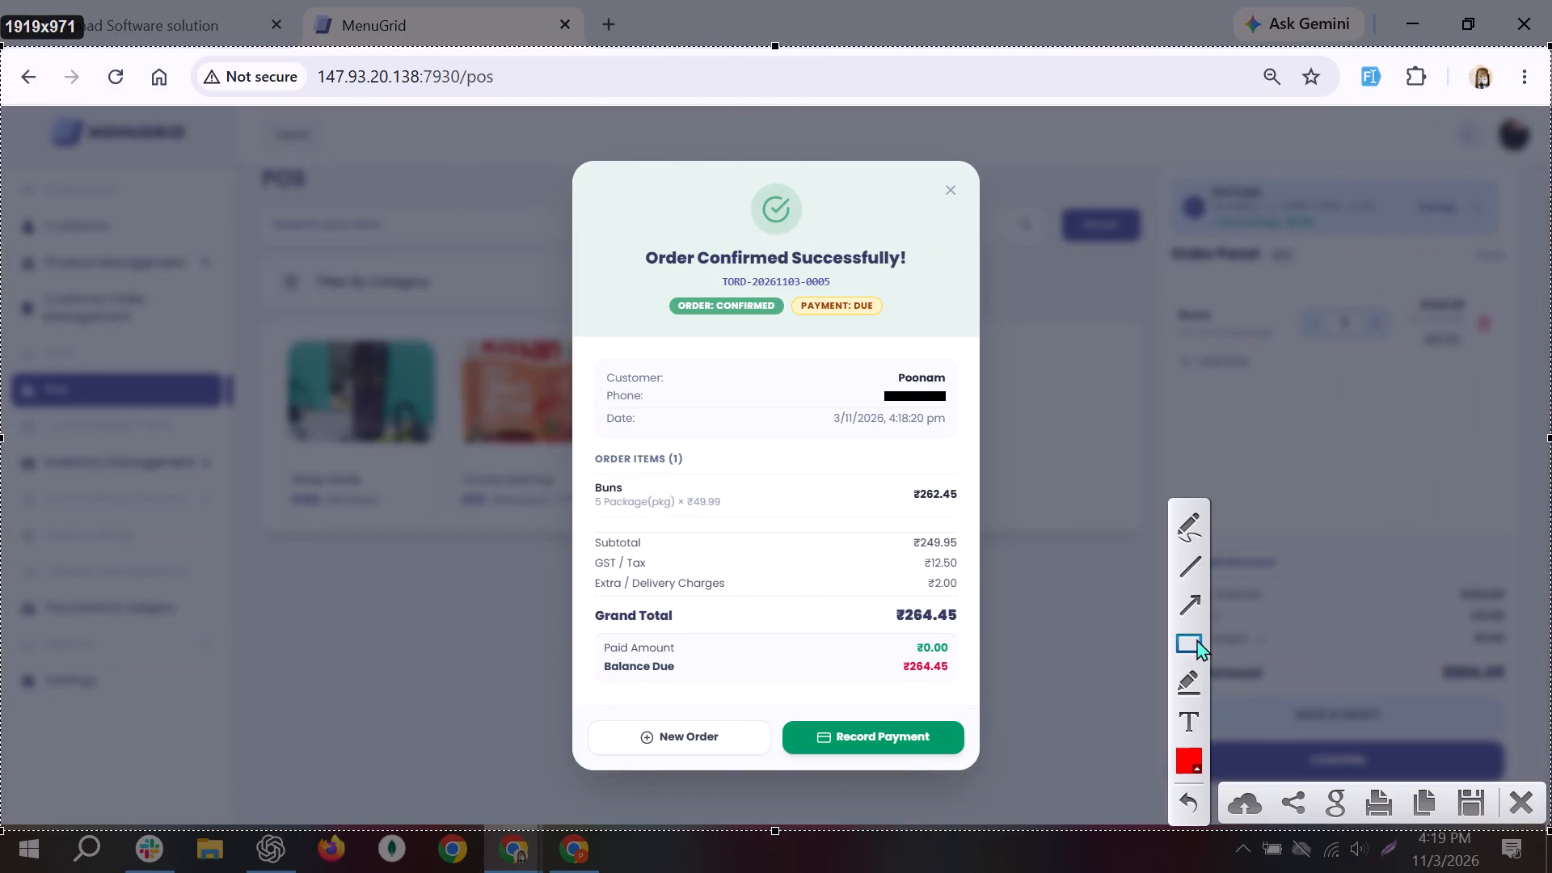
pyautogui.click(1196, 638)
pyautogui.moveTo(904, 477); pyautogui.dragTo(967, 507)
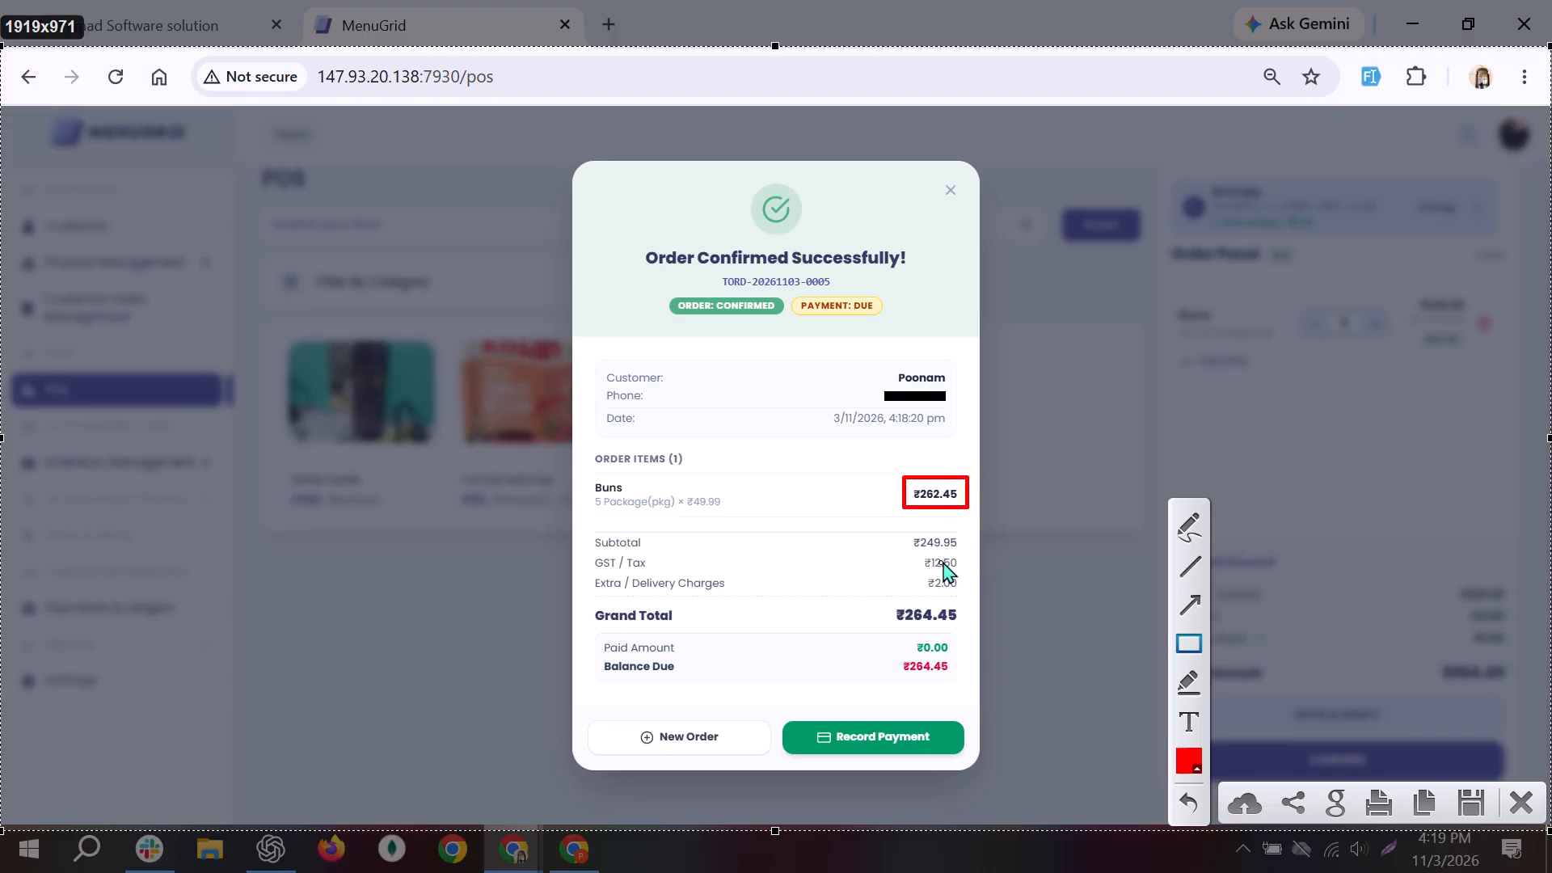
# Add the red text note "total of item without any charges show hoga" along the top edge of the order confirmation dialog.
pyautogui.click(1191, 714)
pyautogui.click(591, 176)
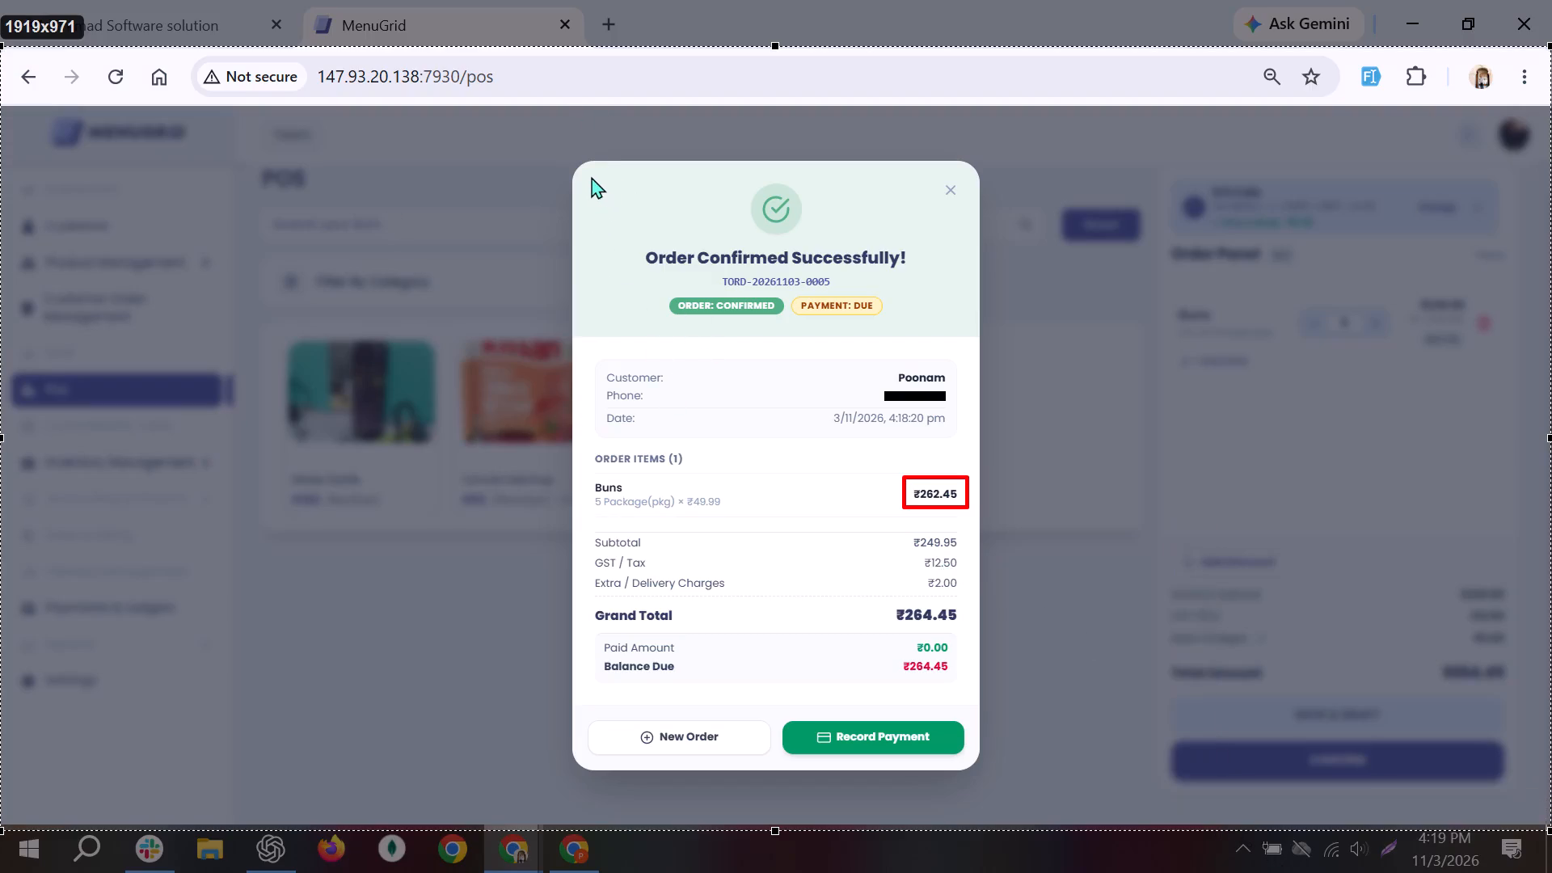
pyautogui.write('total of')
pyautogui.press('space')
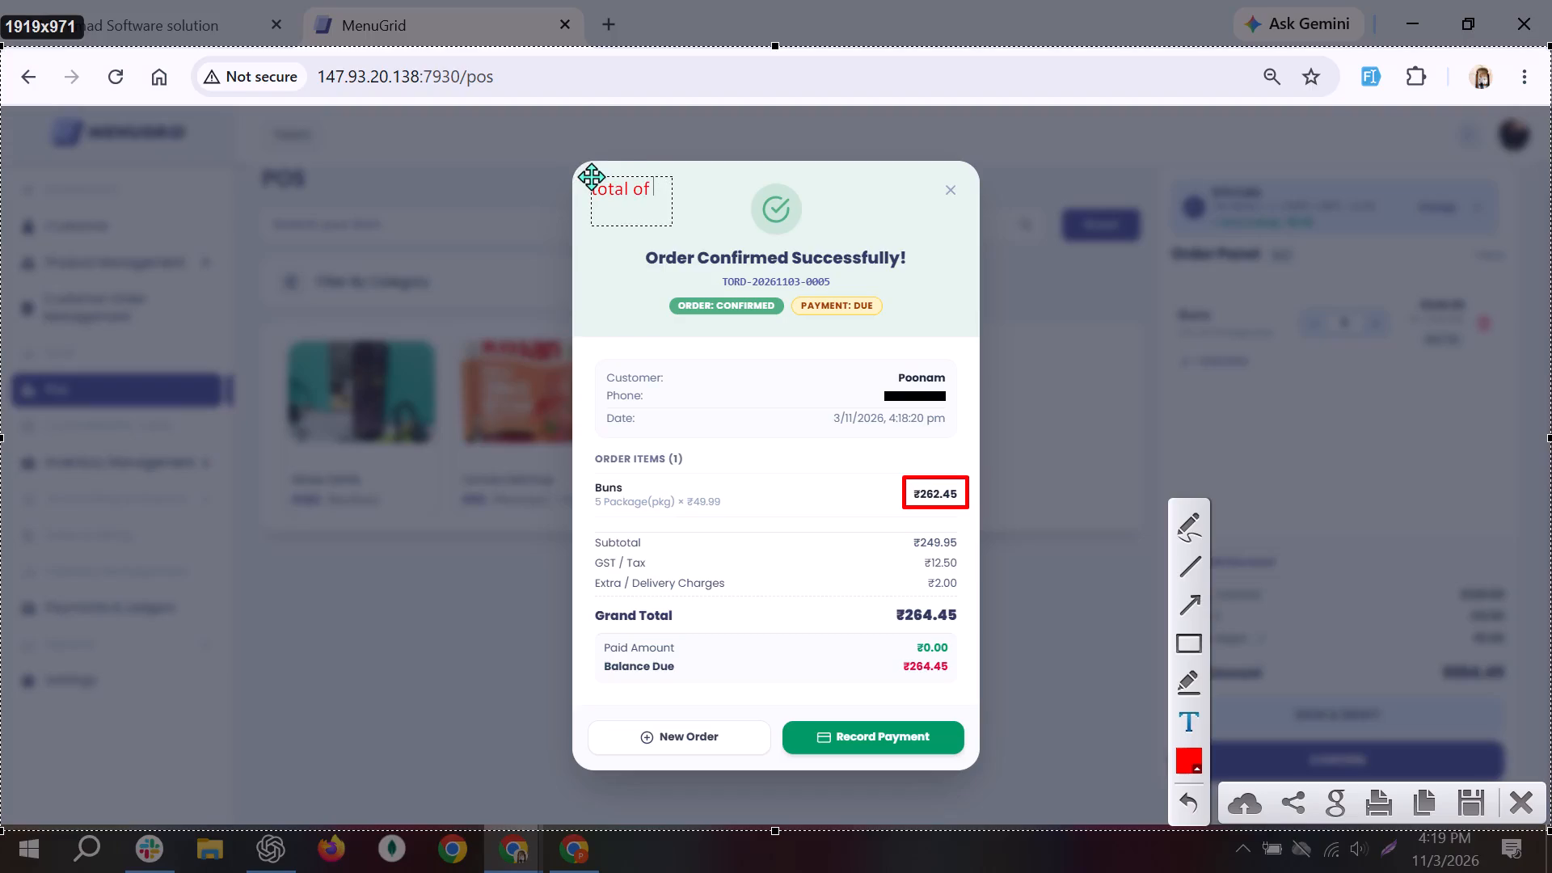
pyautogui.write('item')
pyautogui.press('space')
pyautogui.write('with')
pyautogui.press('space')
pyautogui.press('BackSpace')
pyautogui.write('oy')
pyautogui.press('BackSpace')
pyautogui.write('ut')
pyautogui.press('space')
pyautogui.write('any')
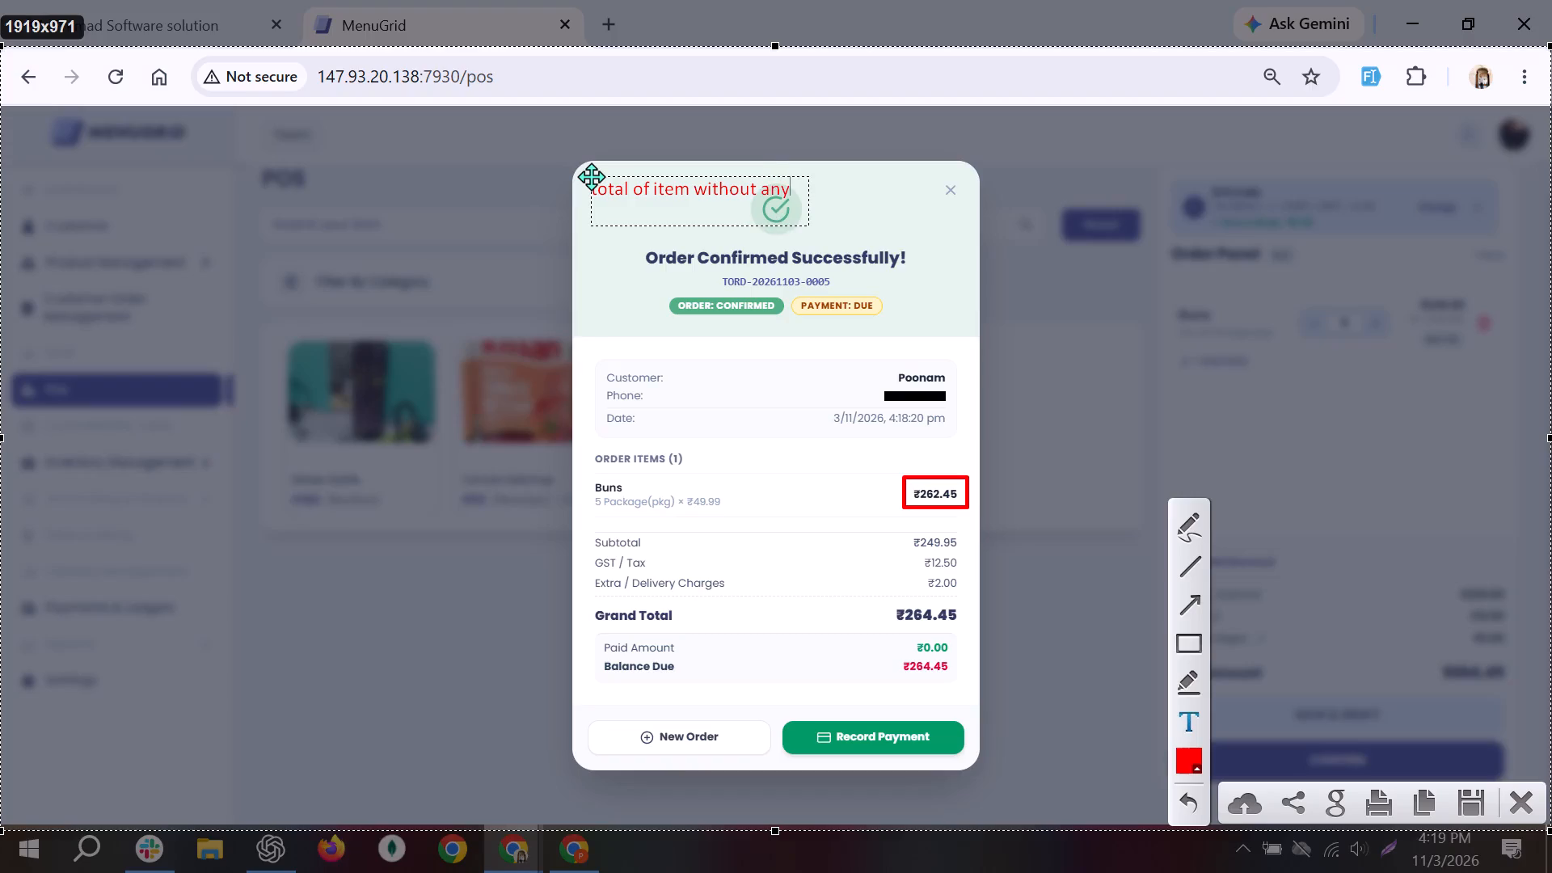
pyautogui.press('space')
pyautogui.write('char')
pyautogui.write('ges show hoga')
pyautogui.press('space')
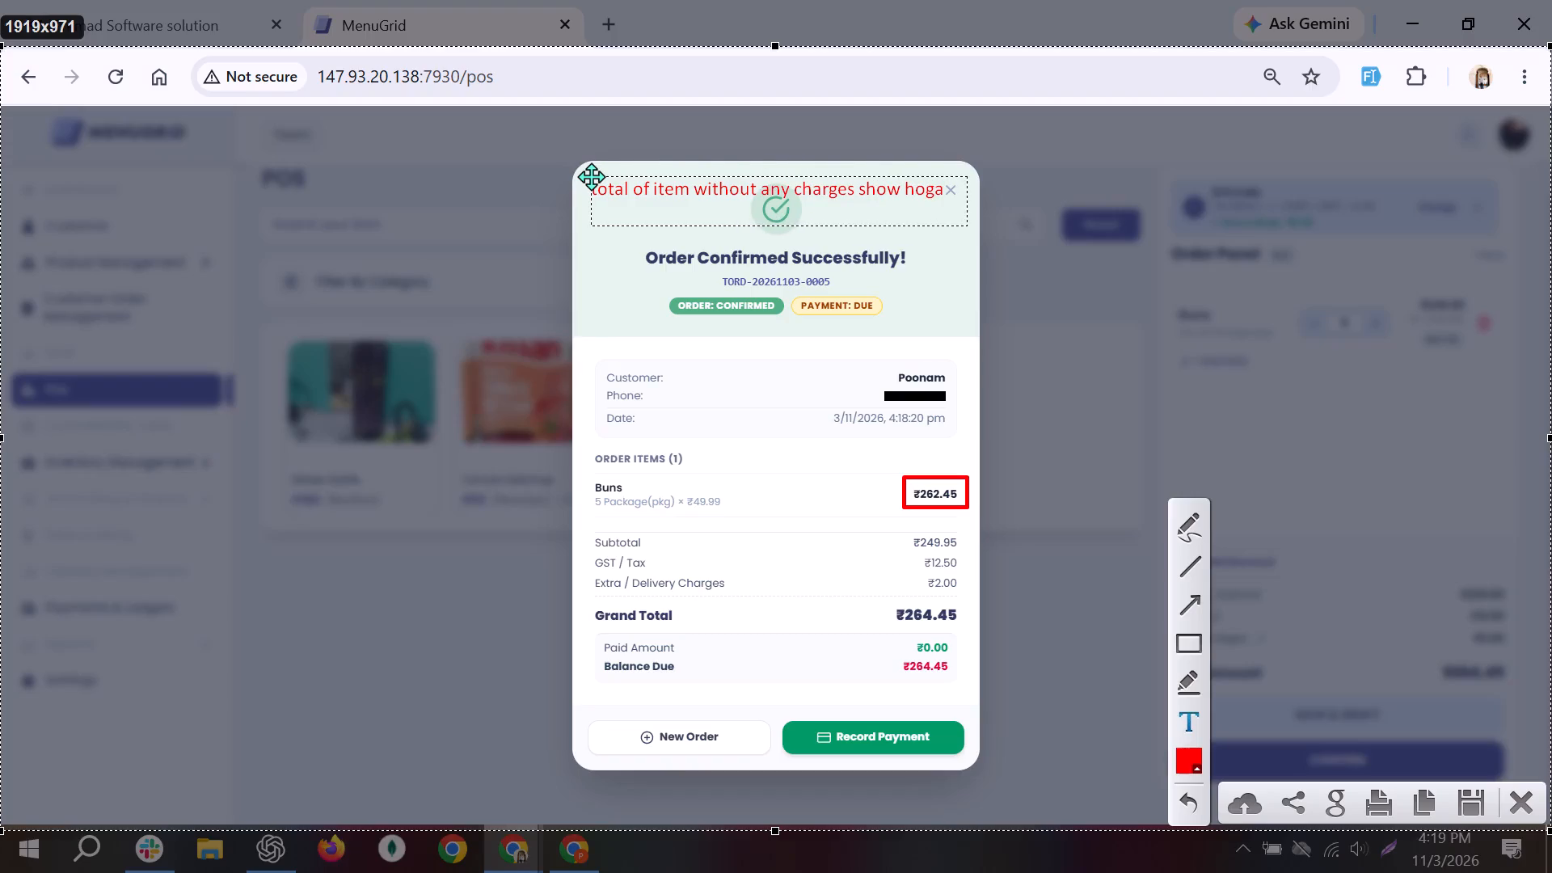
pyautogui.moveTo(591, 176); pyautogui.dragTo(582, 162)
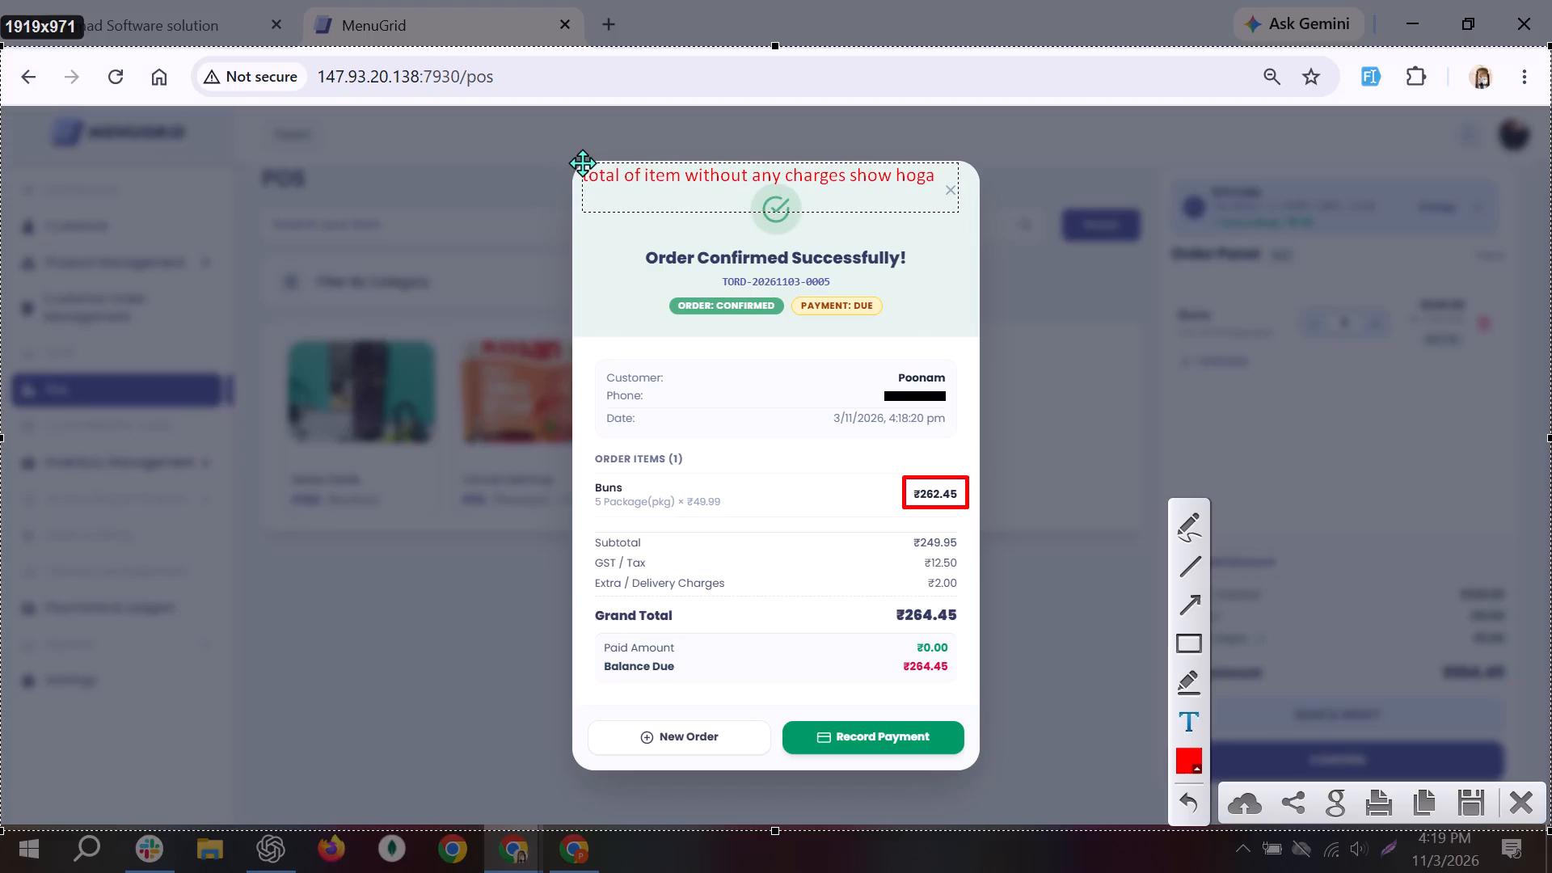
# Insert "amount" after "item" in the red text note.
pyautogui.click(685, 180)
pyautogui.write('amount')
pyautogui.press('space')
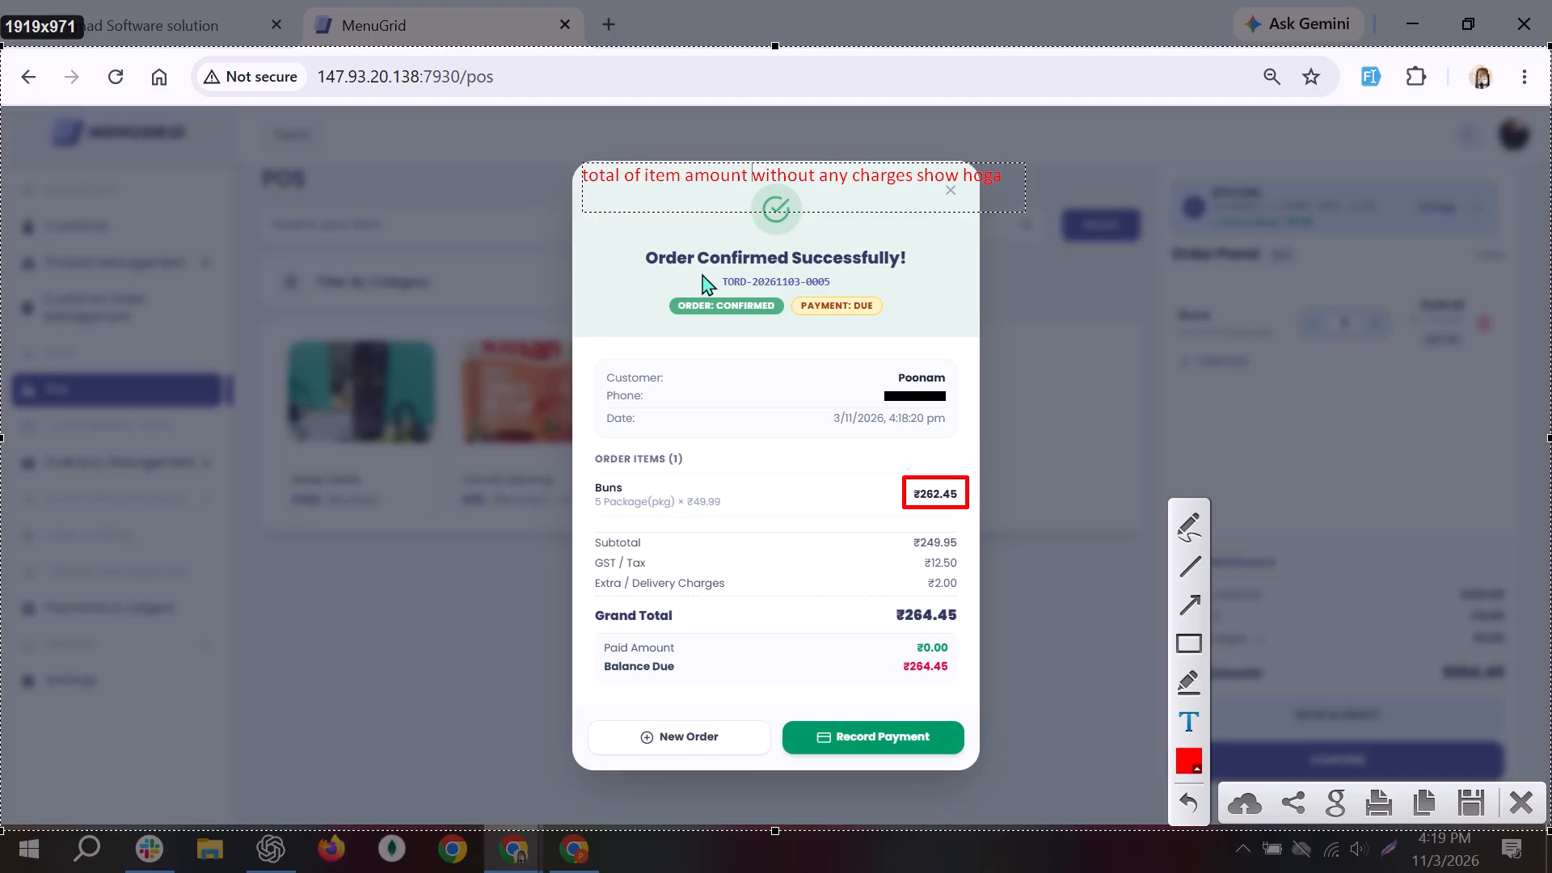
# Reword the red text note to read "total amount show hoga with add any charges".
pyautogui.press('Right')
pyautogui.press('Right')
pyautogui.press('Right')
pyautogui.press('Right')
pyautogui.press('Right')
pyautogui.press('Right')
pyautogui.press('Right')
pyautogui.press('Right')
pyautogui.press('Right')
pyautogui.press('Right')
pyautogui.press('Right')
pyautogui.press('Right')
pyautogui.press('Right')
pyautogui.press('Right')
pyautogui.press('Right')
pyautogui.press('Right')
pyautogui.press('Right')
pyautogui.press('Right')
pyautogui.press('Right')
pyautogui.press('Right')
pyautogui.press('BackSpace')
pyautogui.press('BackSpace')
pyautogui.press('BackSpace')
pyautogui.press('BackSpace')
pyautogui.press('BackSpace')
pyautogui.press('BackSpace')
pyautogui.press('BackSpace')
pyautogui.press('BackSpace')
pyautogui.press('BackSpace')
pyautogui.press('BackSpace')
pyautogui.press('BackSpace')
pyautogui.press('BackSpace')
pyautogui.press('BackSpace')
pyautogui.press('BackSpace')
pyautogui.press('BackSpace')
pyautogui.press('BackSpace')
pyautogui.press('BackSpace')
pyautogui.press('BackSpace')
pyautogui.press('BackSpace')
pyautogui.press('BackSpace')
pyautogui.press('BackSpace')
pyautogui.press('BackSpace')
pyautogui.press('BackSpace')
pyautogui.press('BackSpace')
pyautogui.press('BackSpace')
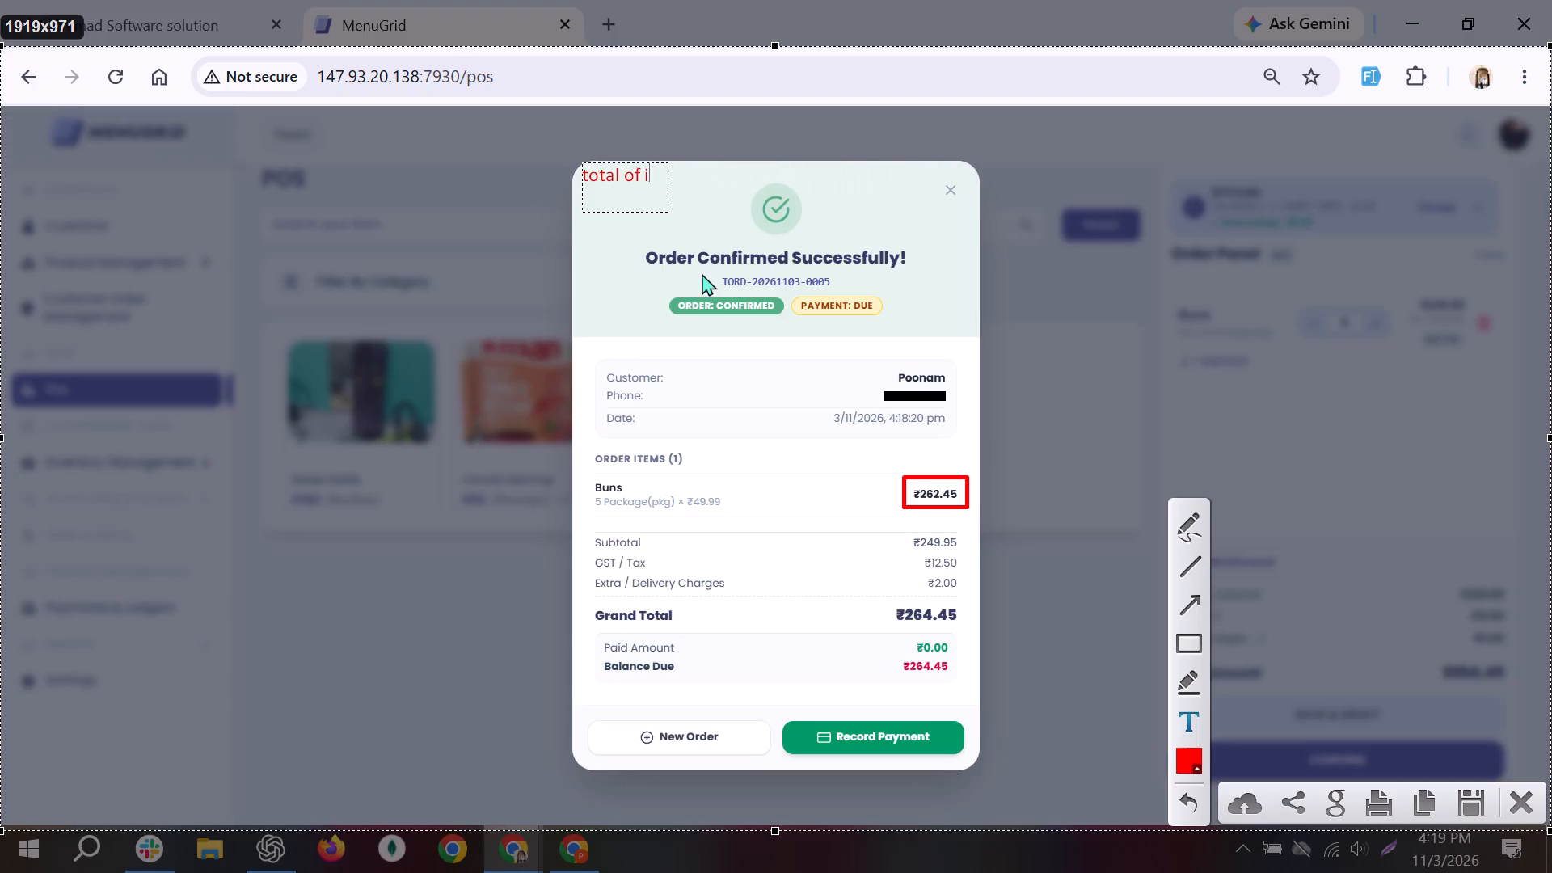
pyautogui.press('BackSpace')
pyautogui.press('BackSpace')
pyautogui.press('BackSpace')
pyautogui.press('BackSpace')
pyautogui.press('m')
pyautogui.press('BackSpace')
pyautogui.write('amount show ho ga')
pyautogui.press('BackSpace')
pyautogui.press('BackSpace')
pyautogui.press('BackSpace')
pyautogui.write('ga')
pyautogui.press('space')
pyautogui.write('with')
pyautogui.press('space')
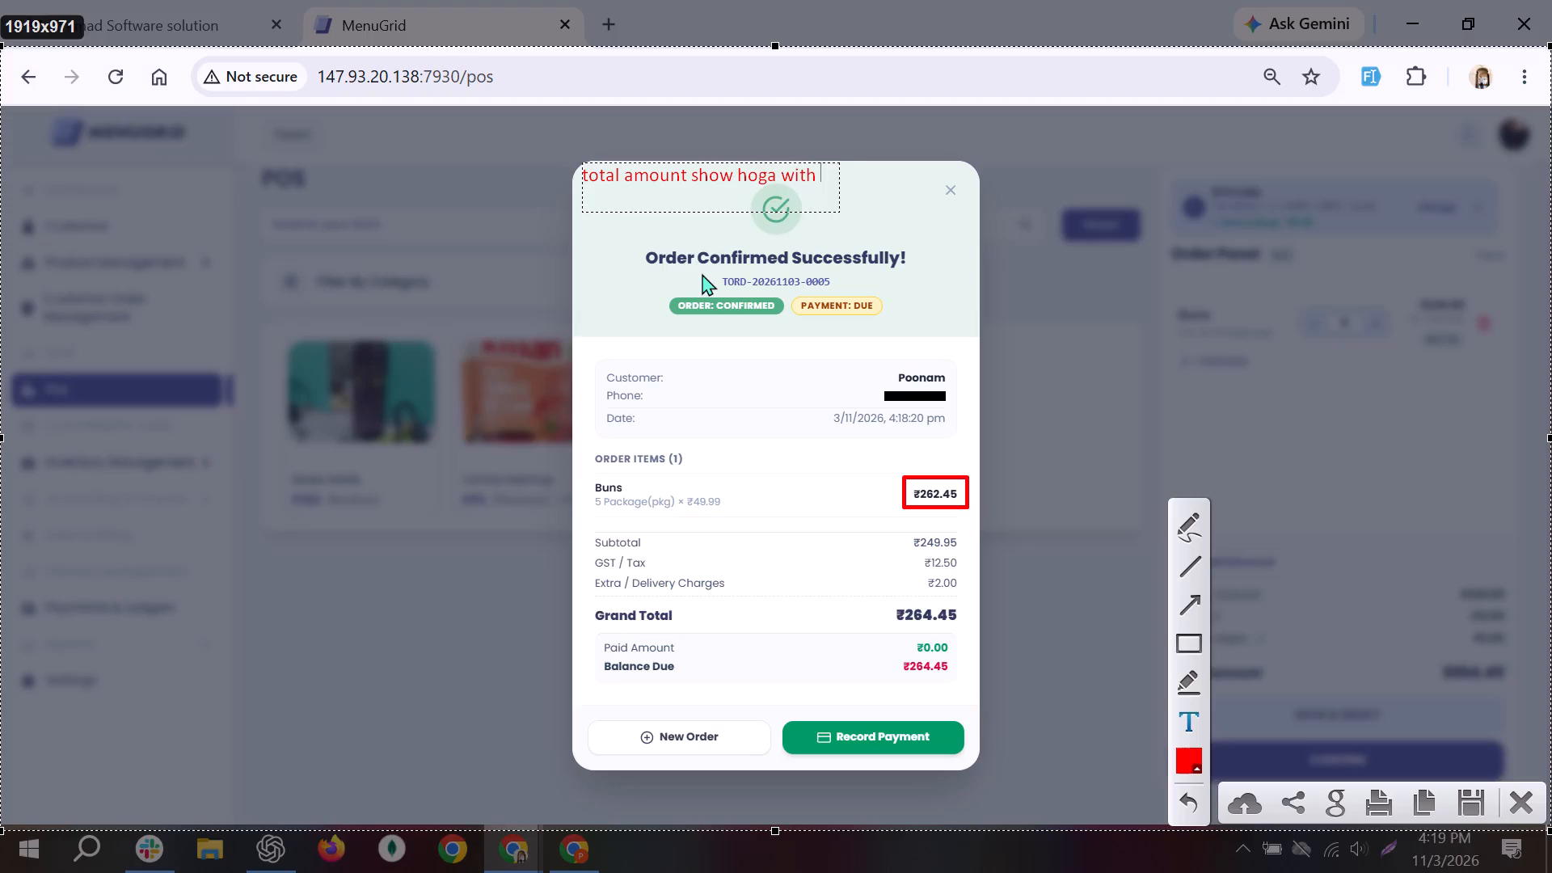
pyautogui.write('add any chan')
pyautogui.press('BackSpace')
pyautogui.write('te')
pyautogui.press('BackSpace')
pyautogui.press('BackSpace')
pyautogui.press('t')
pyautogui.press('BackSpace')
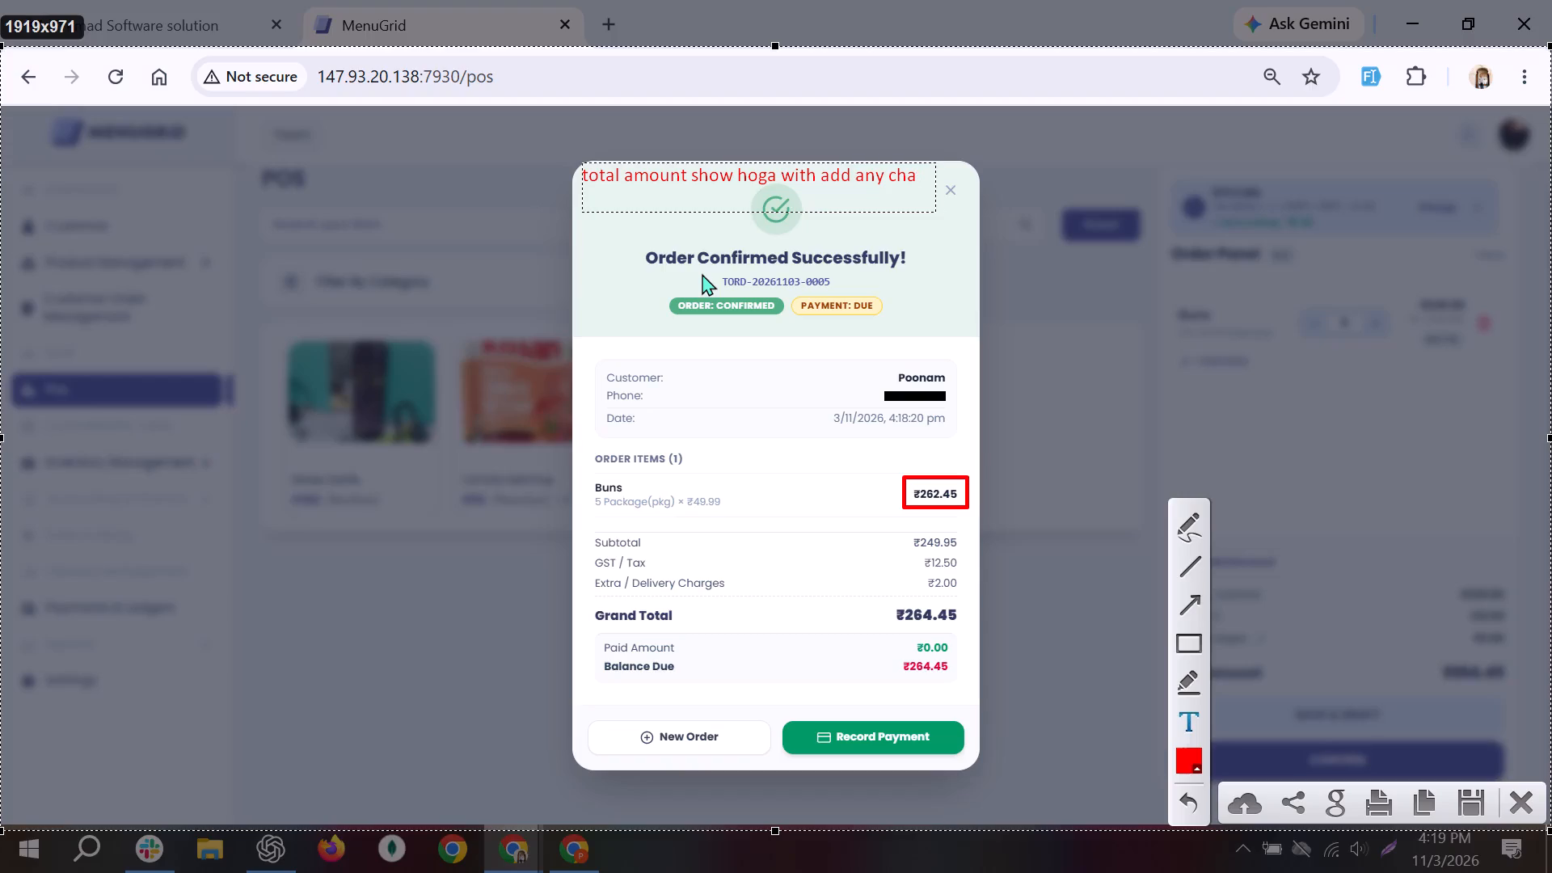
pyautogui.write('rges')
pyautogui.press('space')
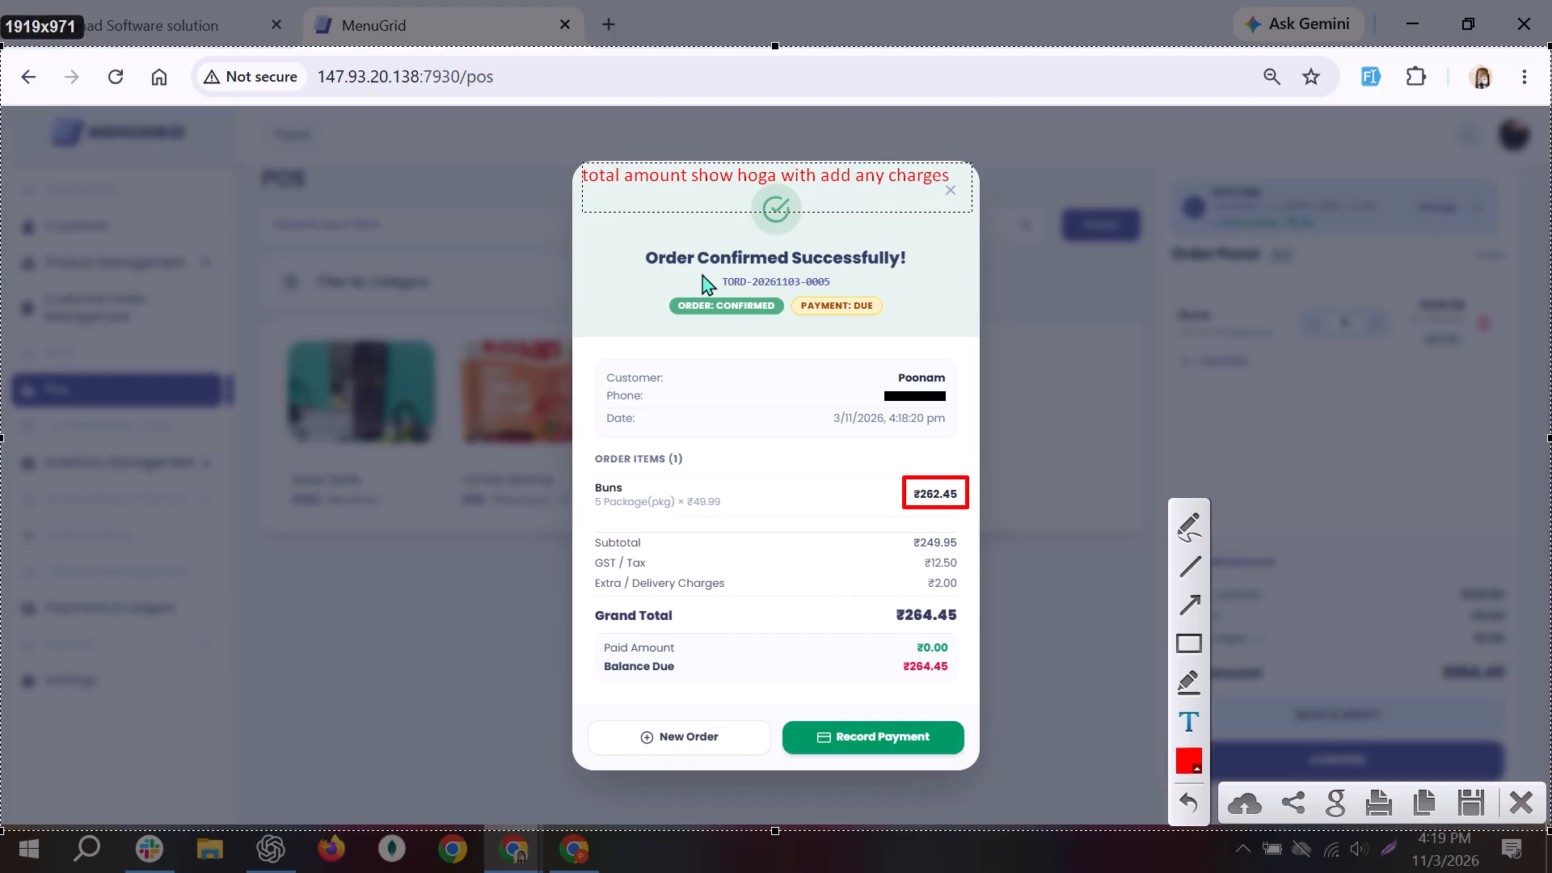
# Copy the note's text and upload the annotated screenshot to get a shareable link.
pyautogui.hotkey('ctrl', 'a')
pyautogui.hotkey('ctrl', 'c')
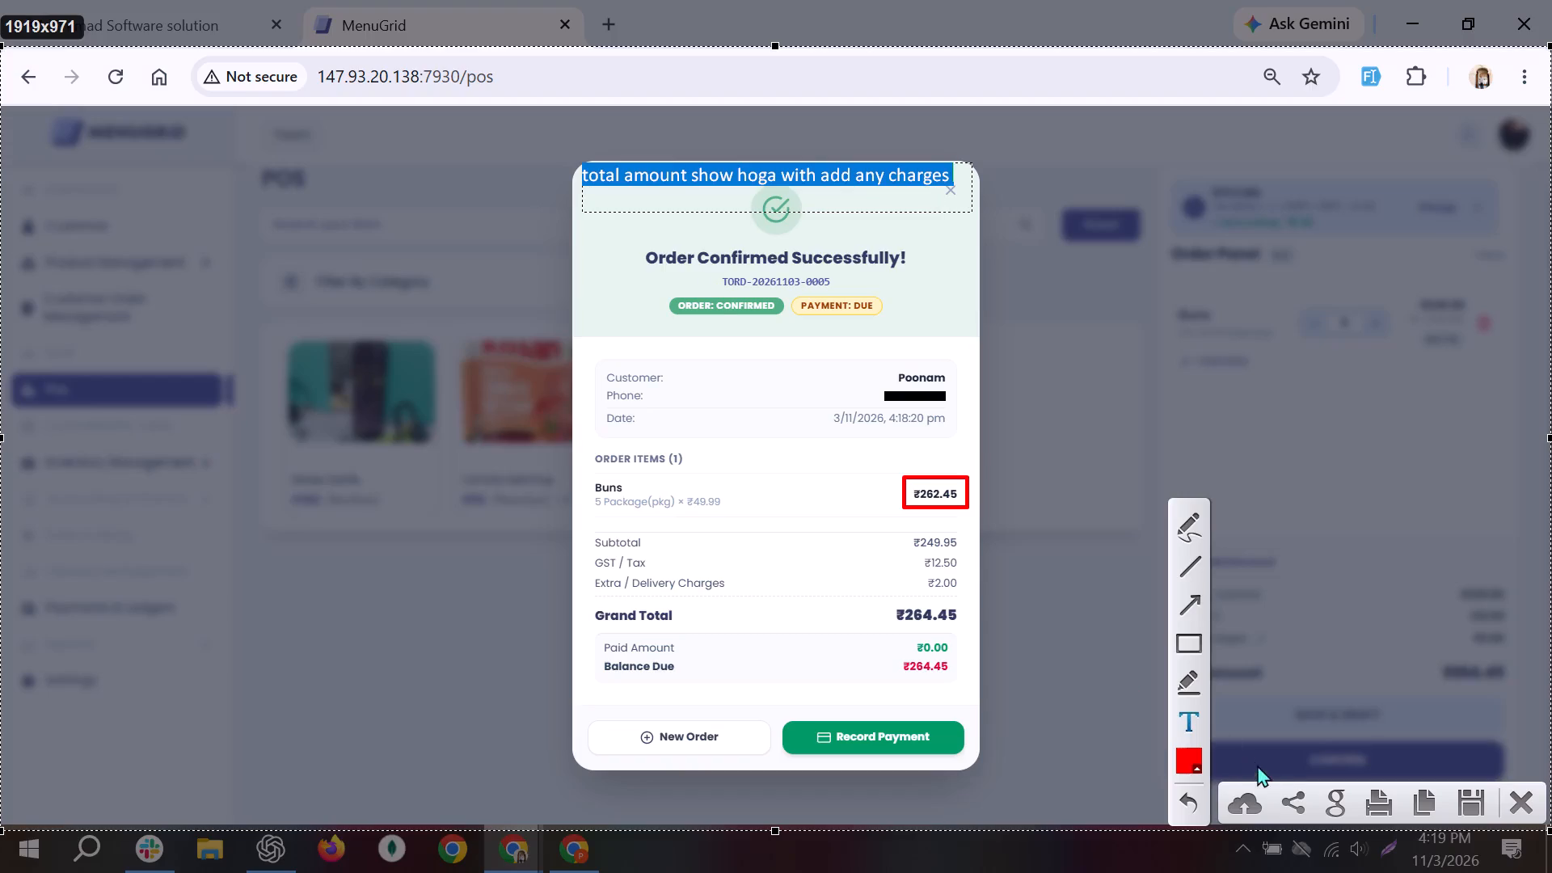
pyautogui.click(1246, 802)
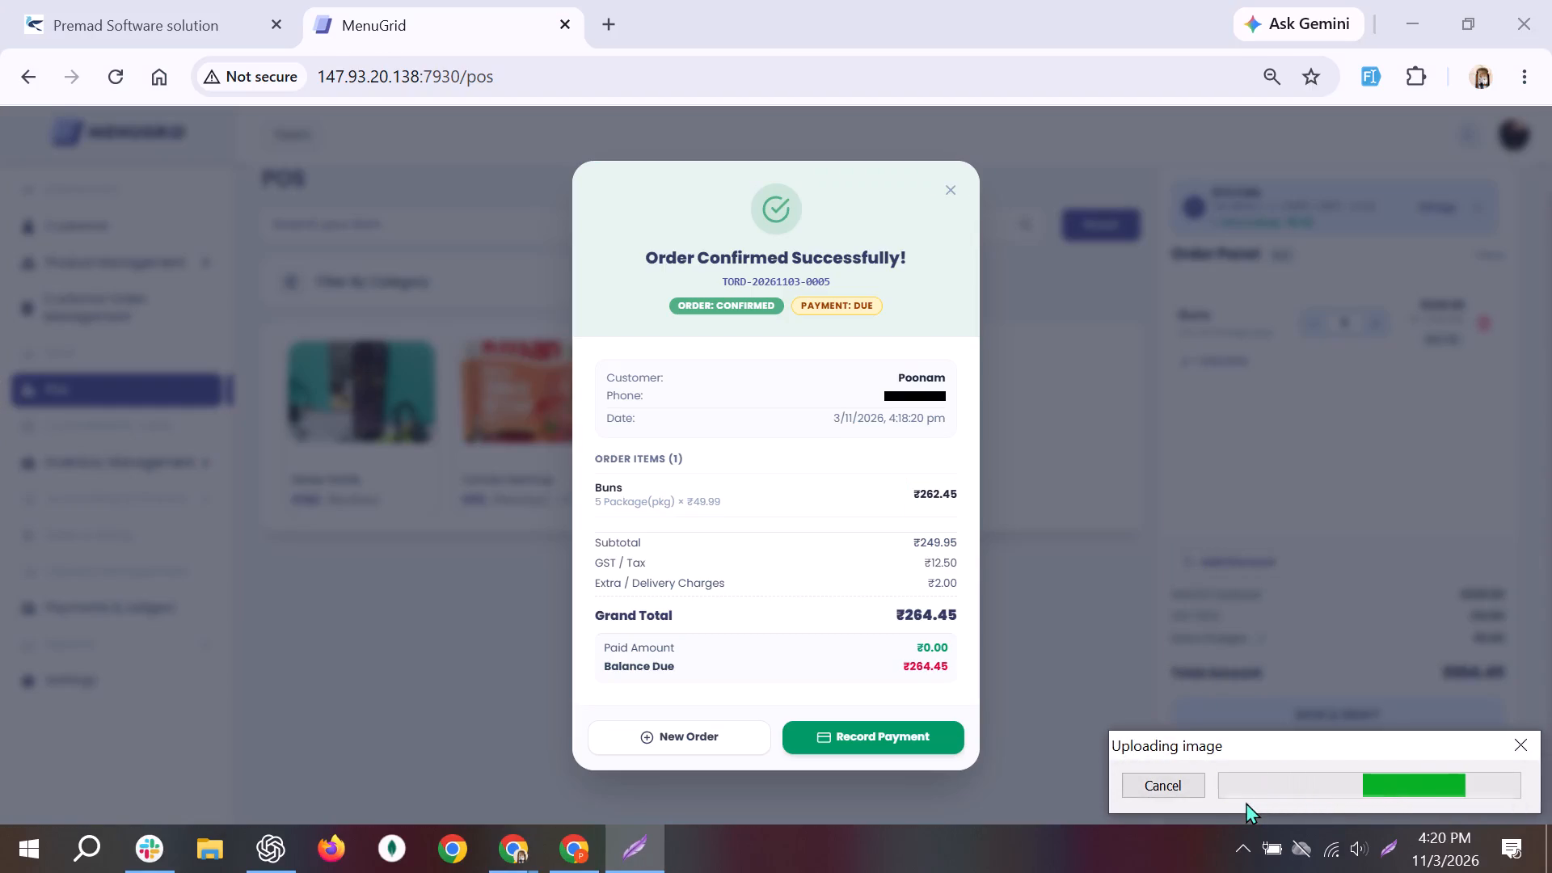
# Switch to the MENU-GRID QA sheet and paste the copied note as the issue description in cell F17.
pyautogui.hotkey('alt', 'Tab')
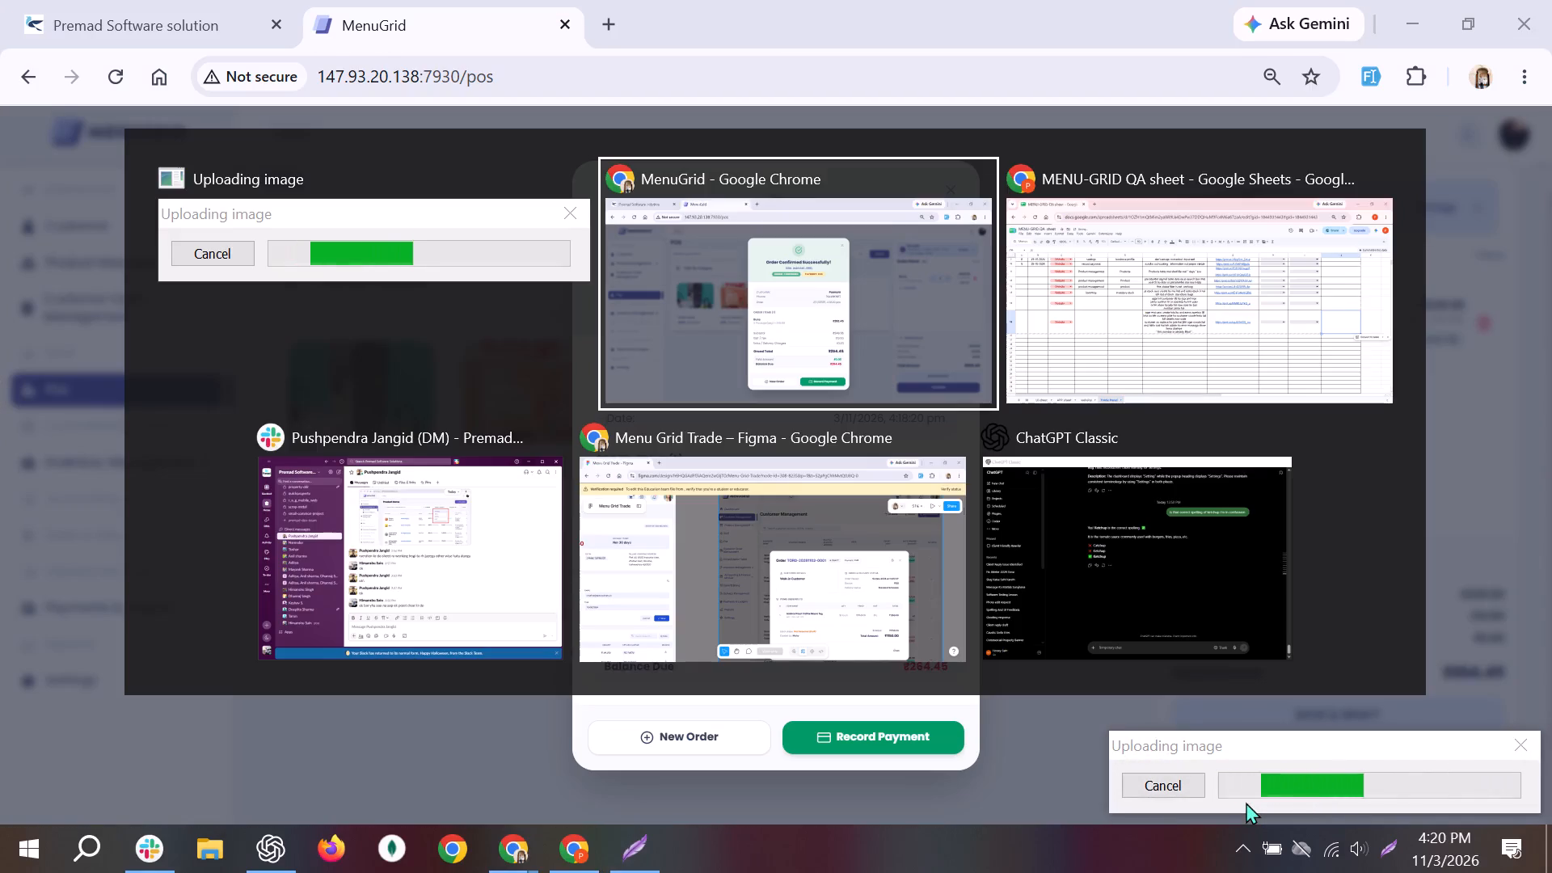
pyautogui.hotkey('alt', 'Tab')
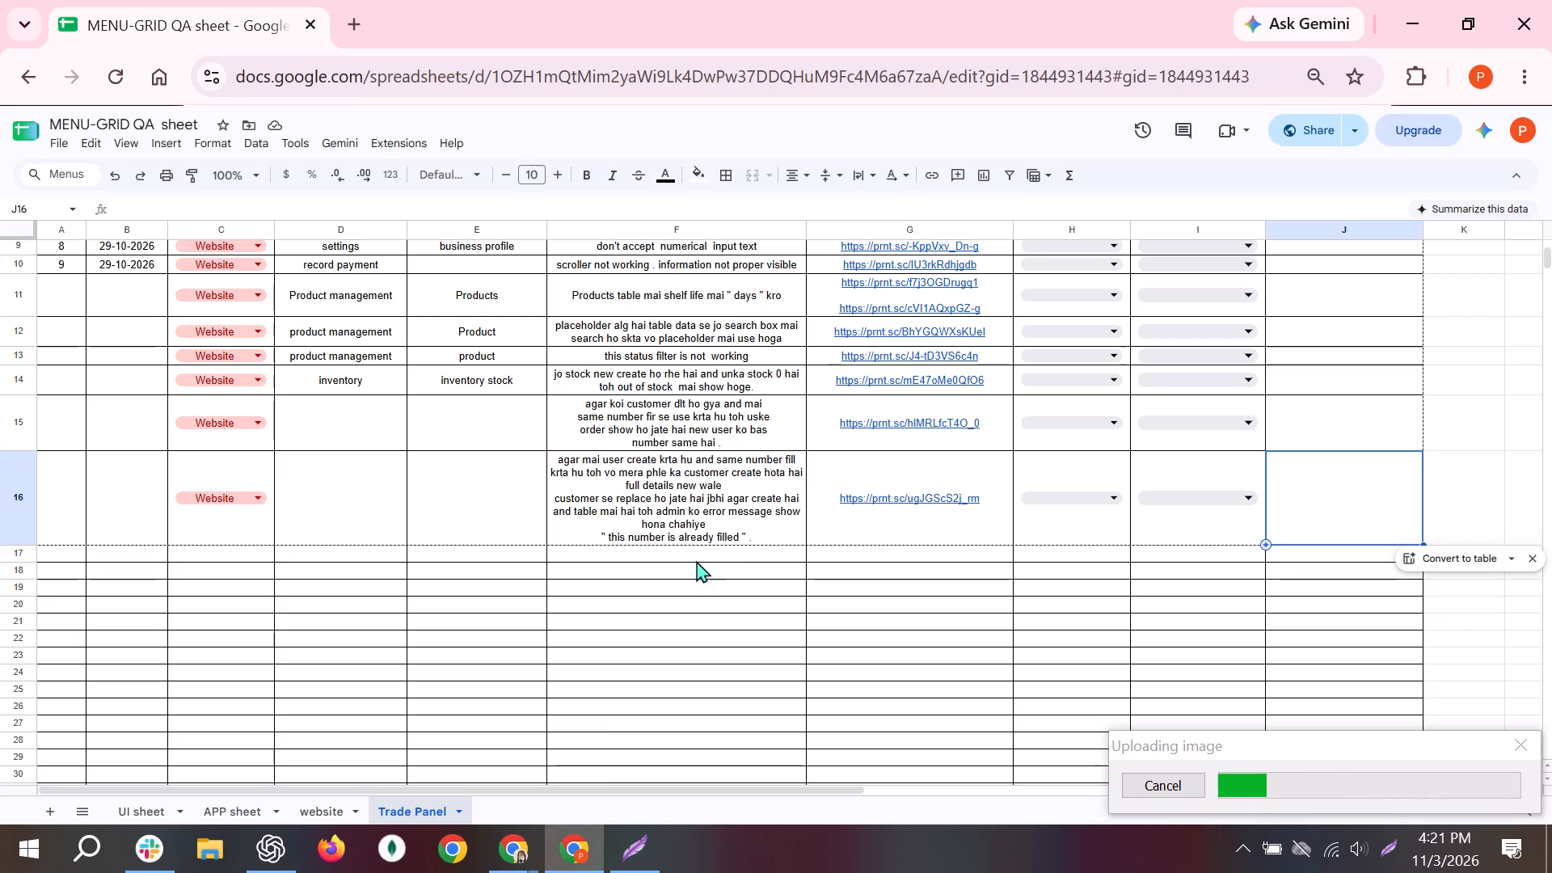
pyautogui.doubleClick(694, 559)
pyautogui.hotkey('ctrl', 'v')
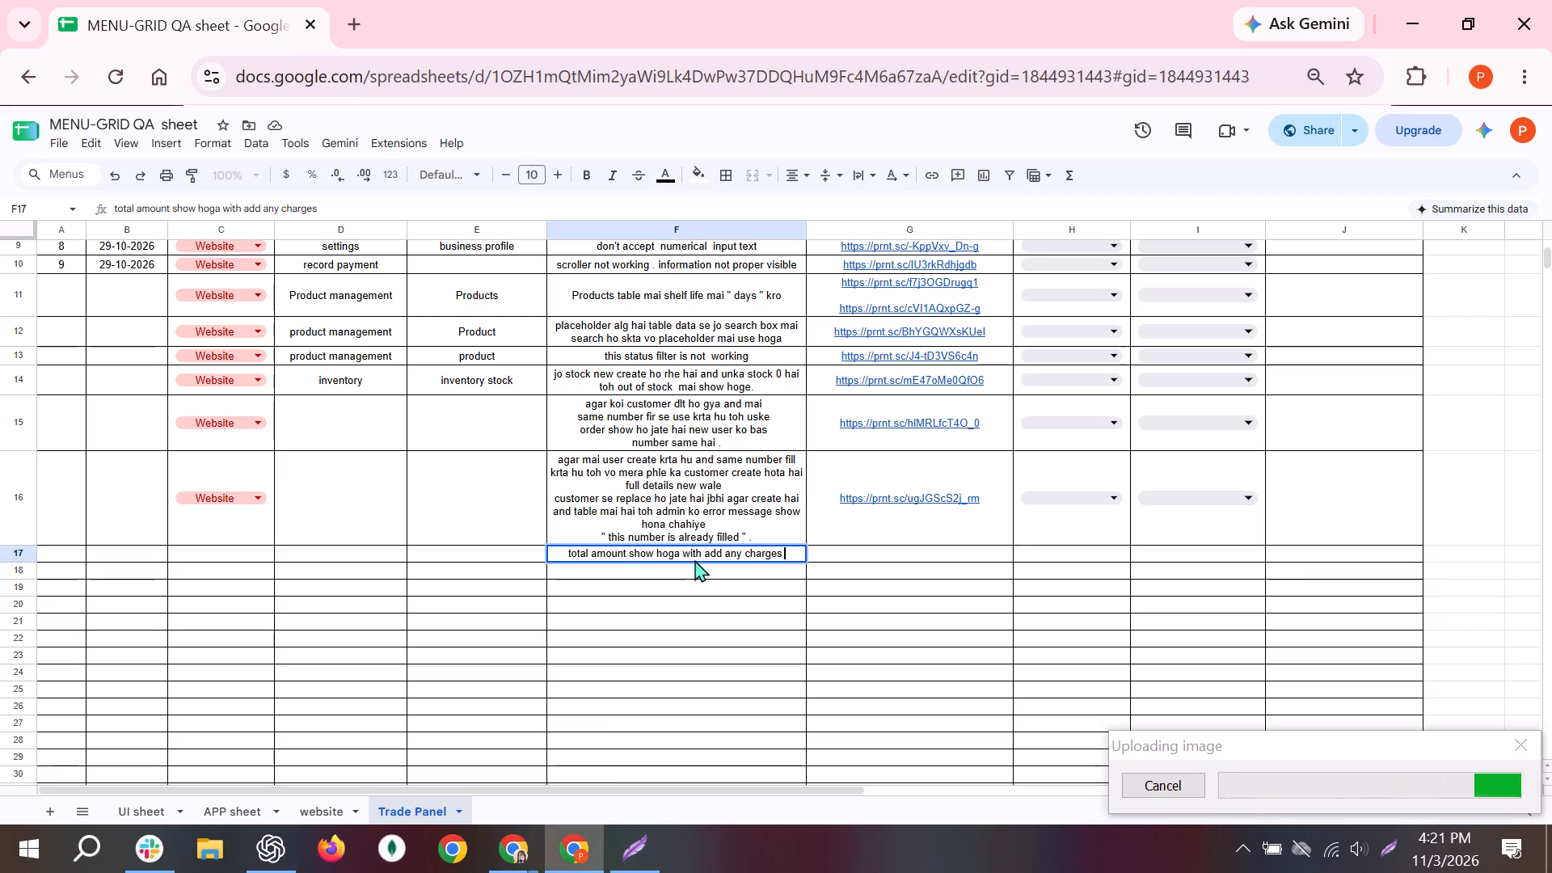
pyautogui.press('Right')
# Copy the uploaded screenshot's link and paste it into cell G17 beside the issue description.
pyautogui.click(848, 559)
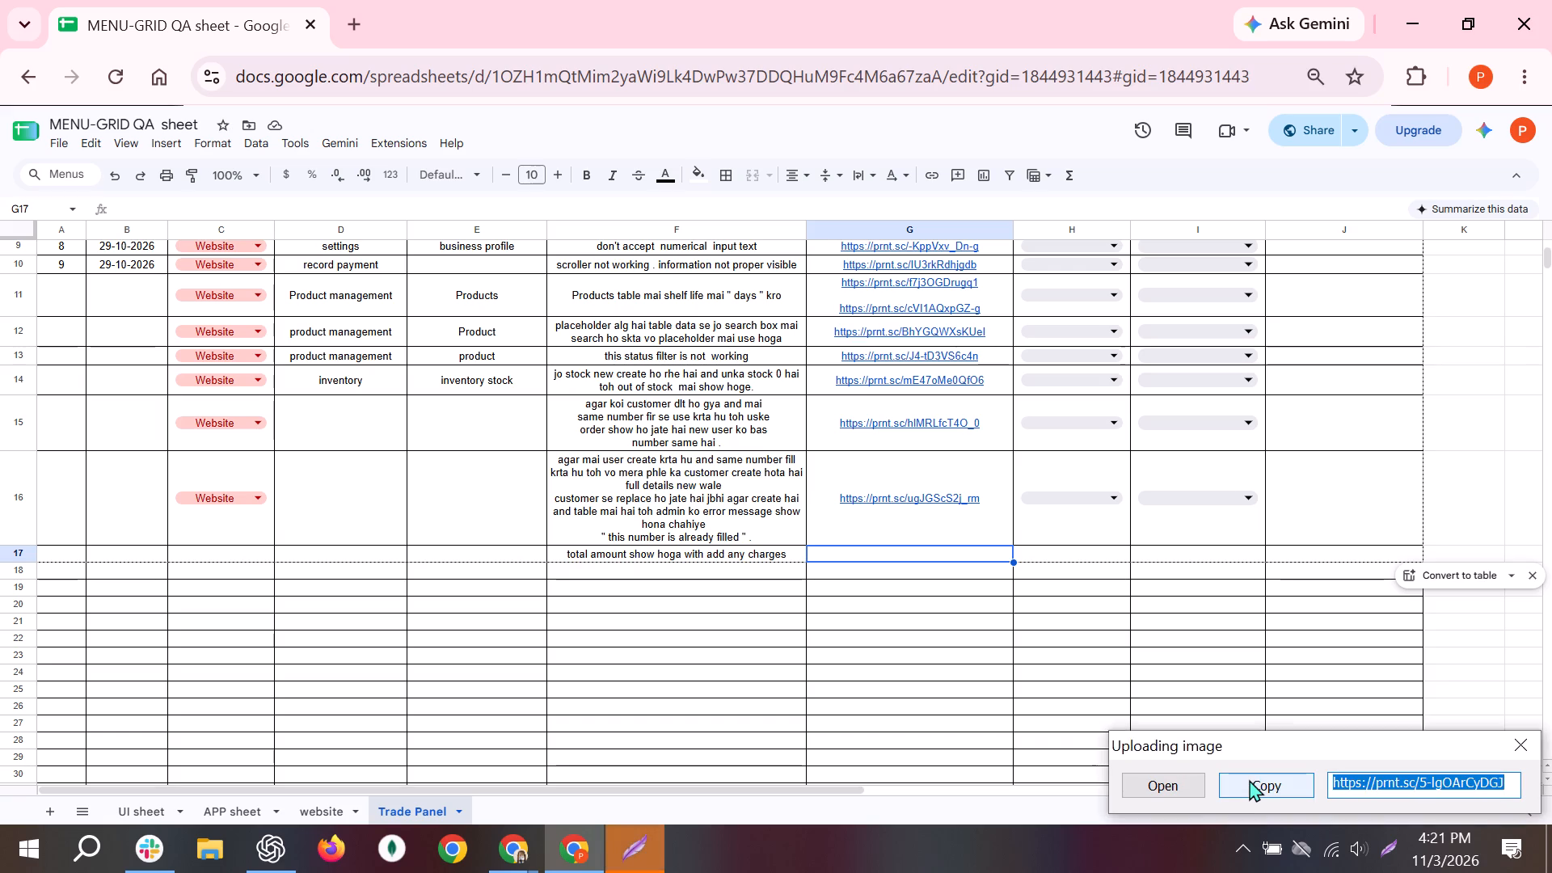
pyautogui.click(1264, 782)
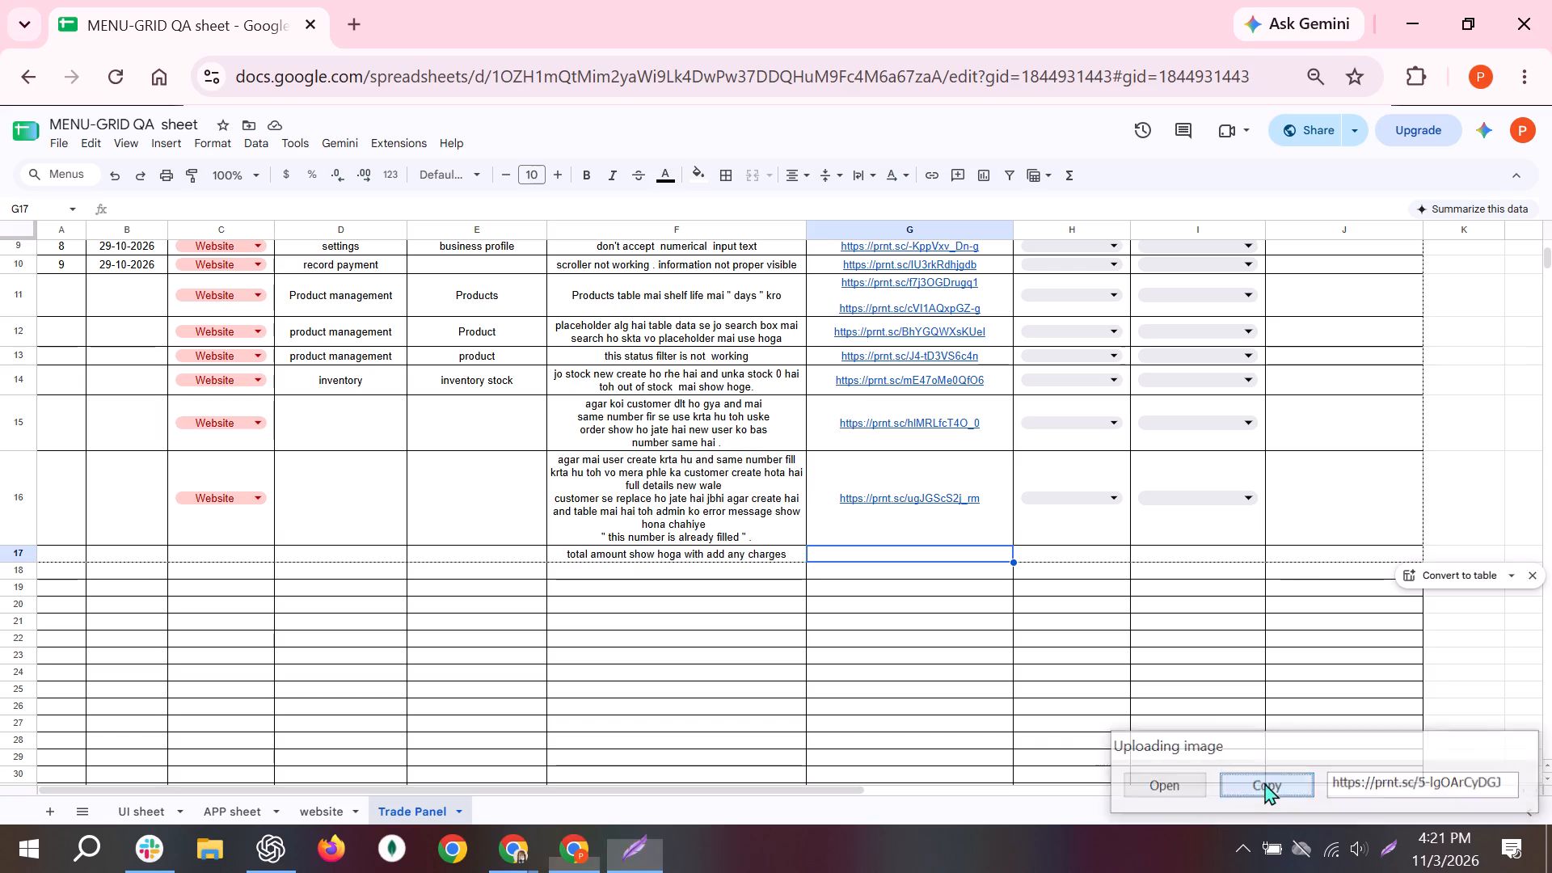
pyautogui.hotkey('ctrl', 'v')
# Fill the "Website" value from cell C16 down to C17 for the new issue.
pyautogui.press('Left')
pyautogui.press('Left')
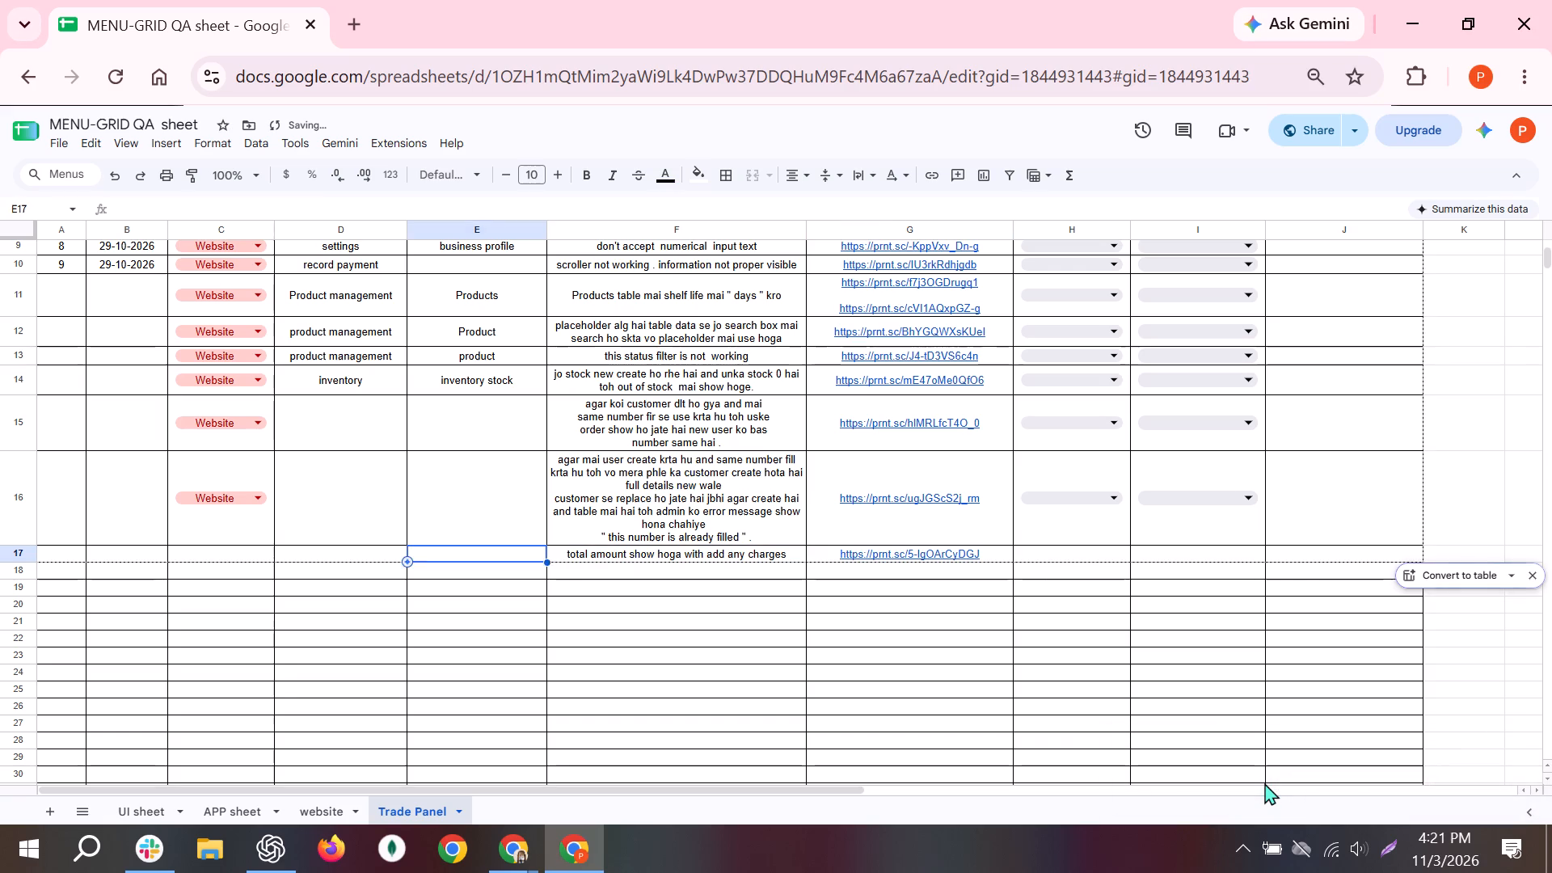
pyautogui.press('Left')
pyautogui.press('Left')
pyautogui.press('Up')
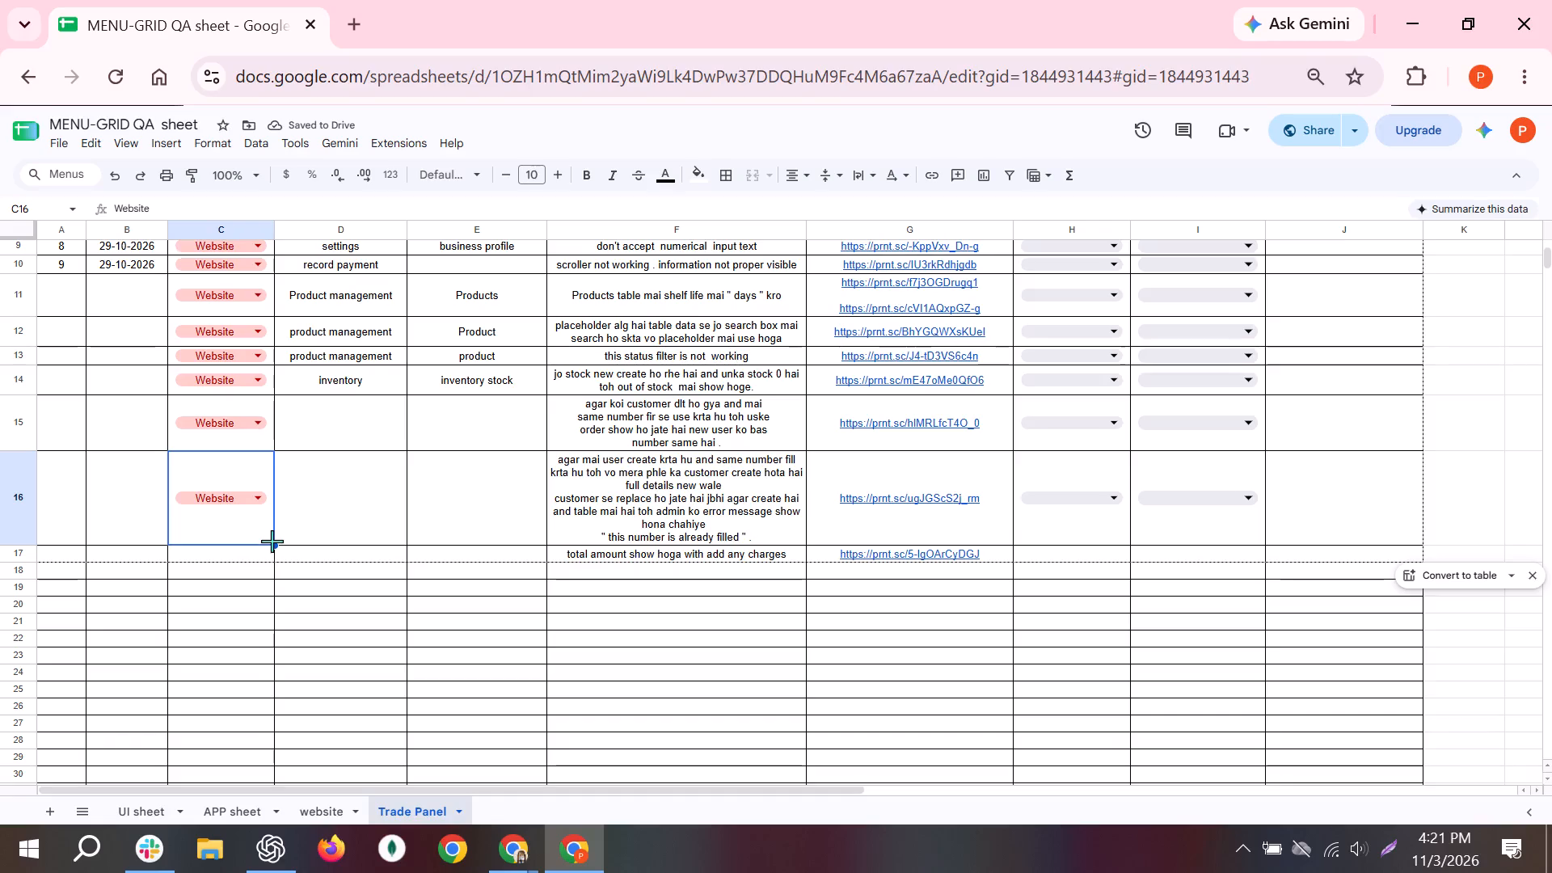
pyautogui.moveTo(272, 541); pyautogui.dragTo(274, 560)
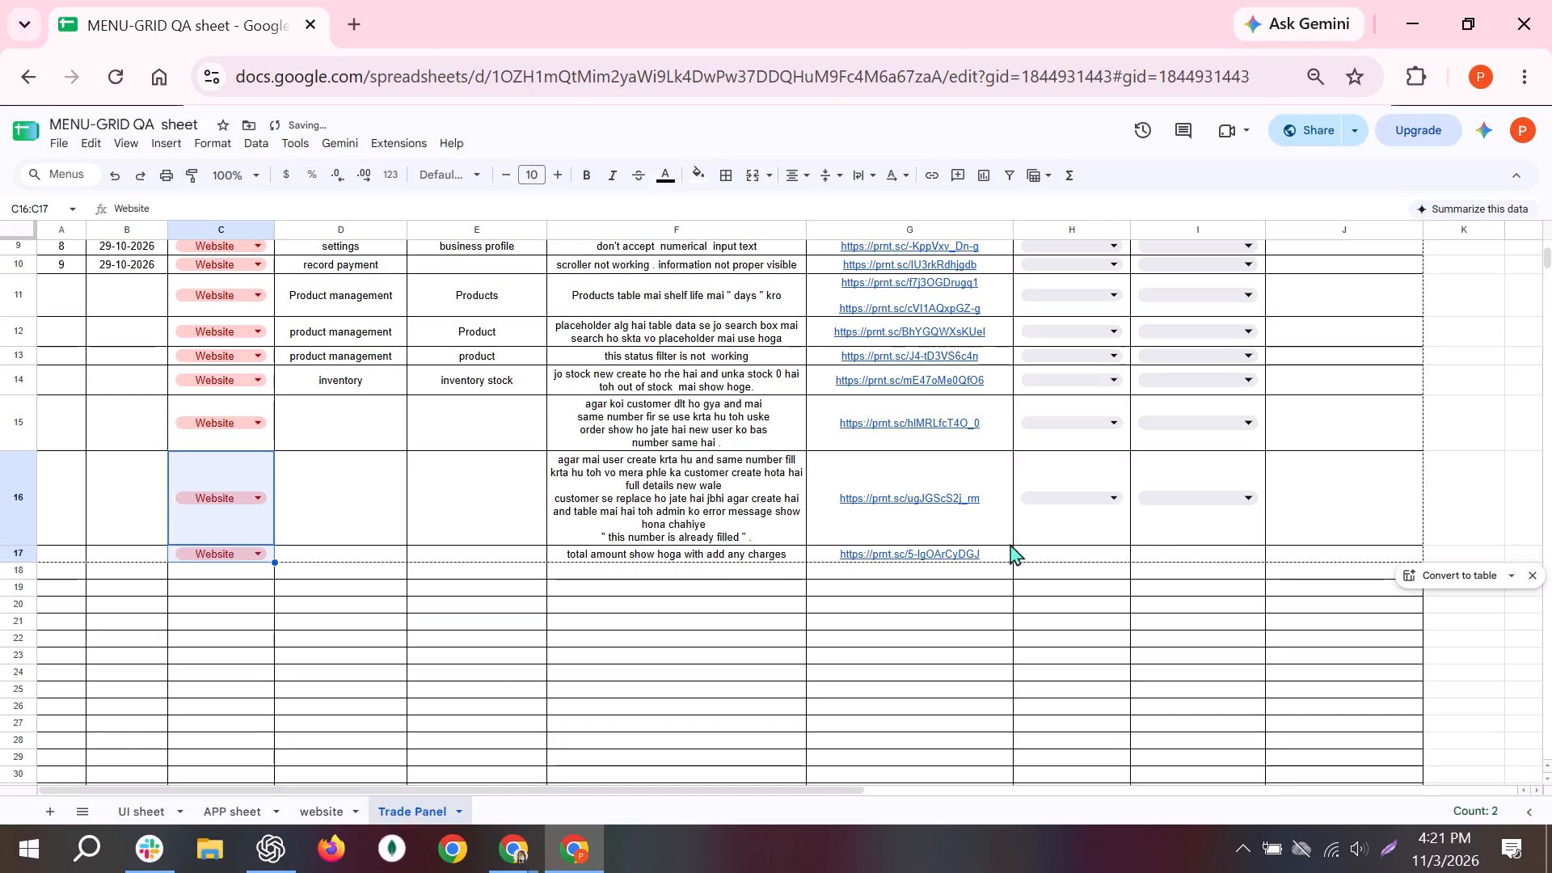
# Switch back to MenuGrid and open payment recording for the confirmed order.
pyautogui.hotkey('alt', 'Tab')
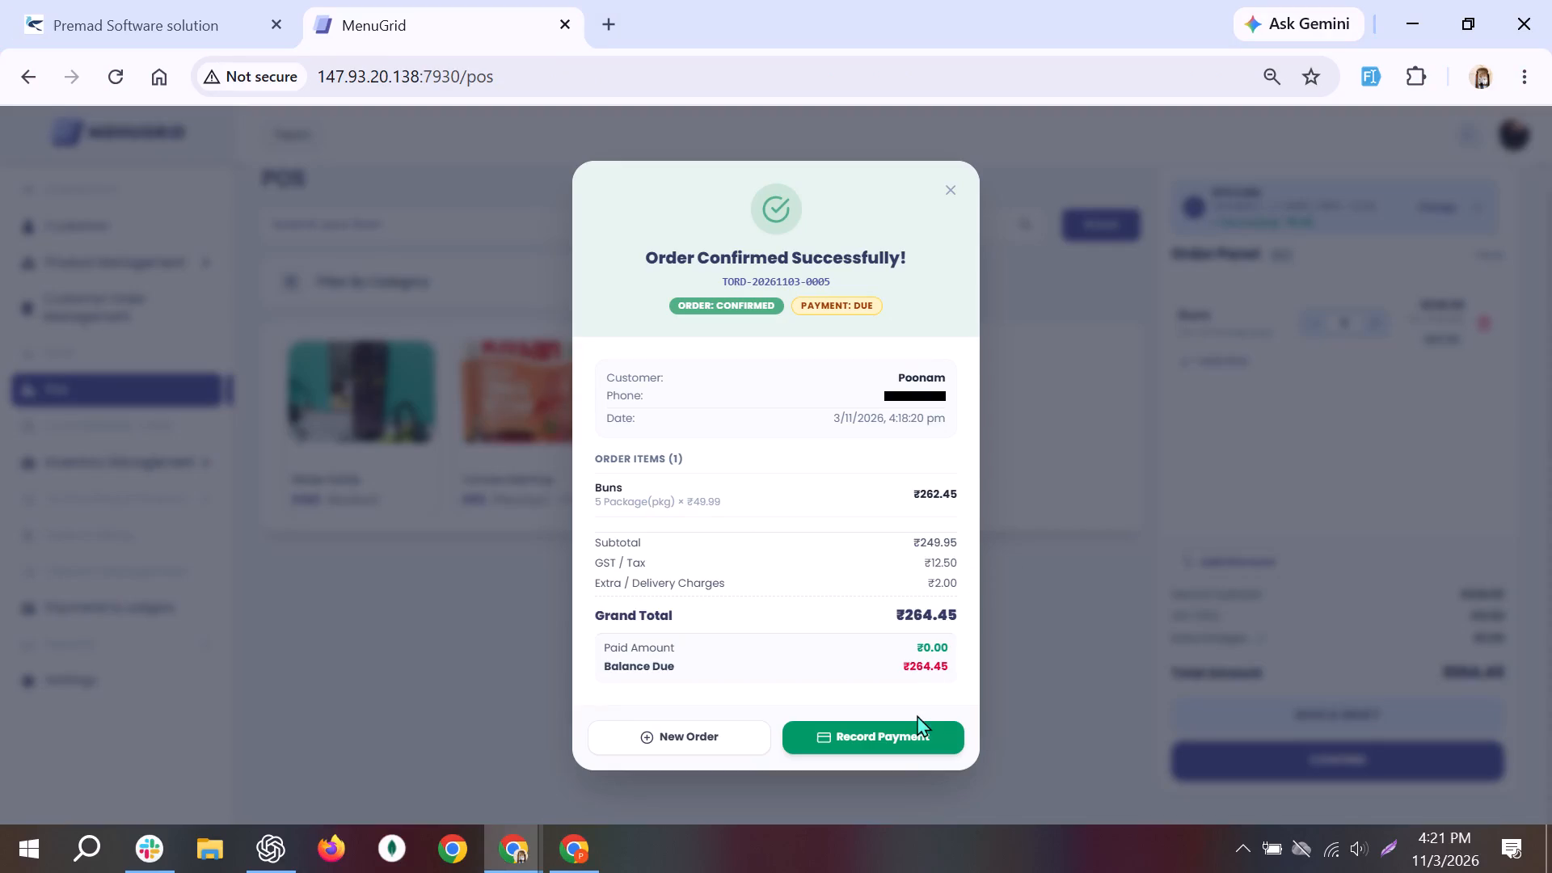
pyautogui.click(917, 715)
pyautogui.click(917, 737)
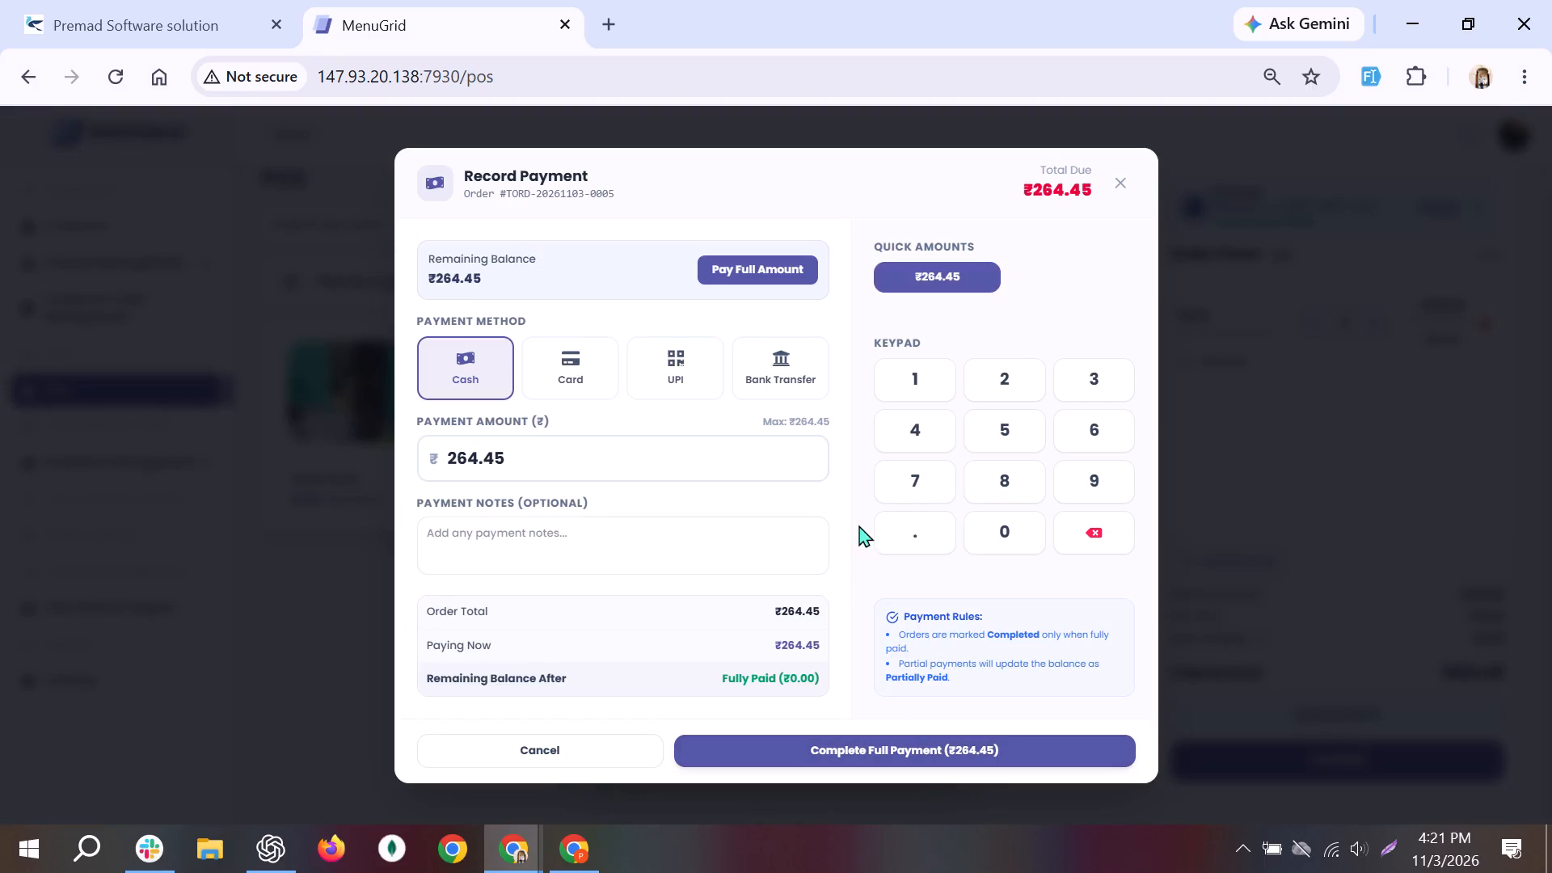
# Check the UPI payment method and its store QR, then the Card method, and return to Cash.
pyautogui.click(672, 375)
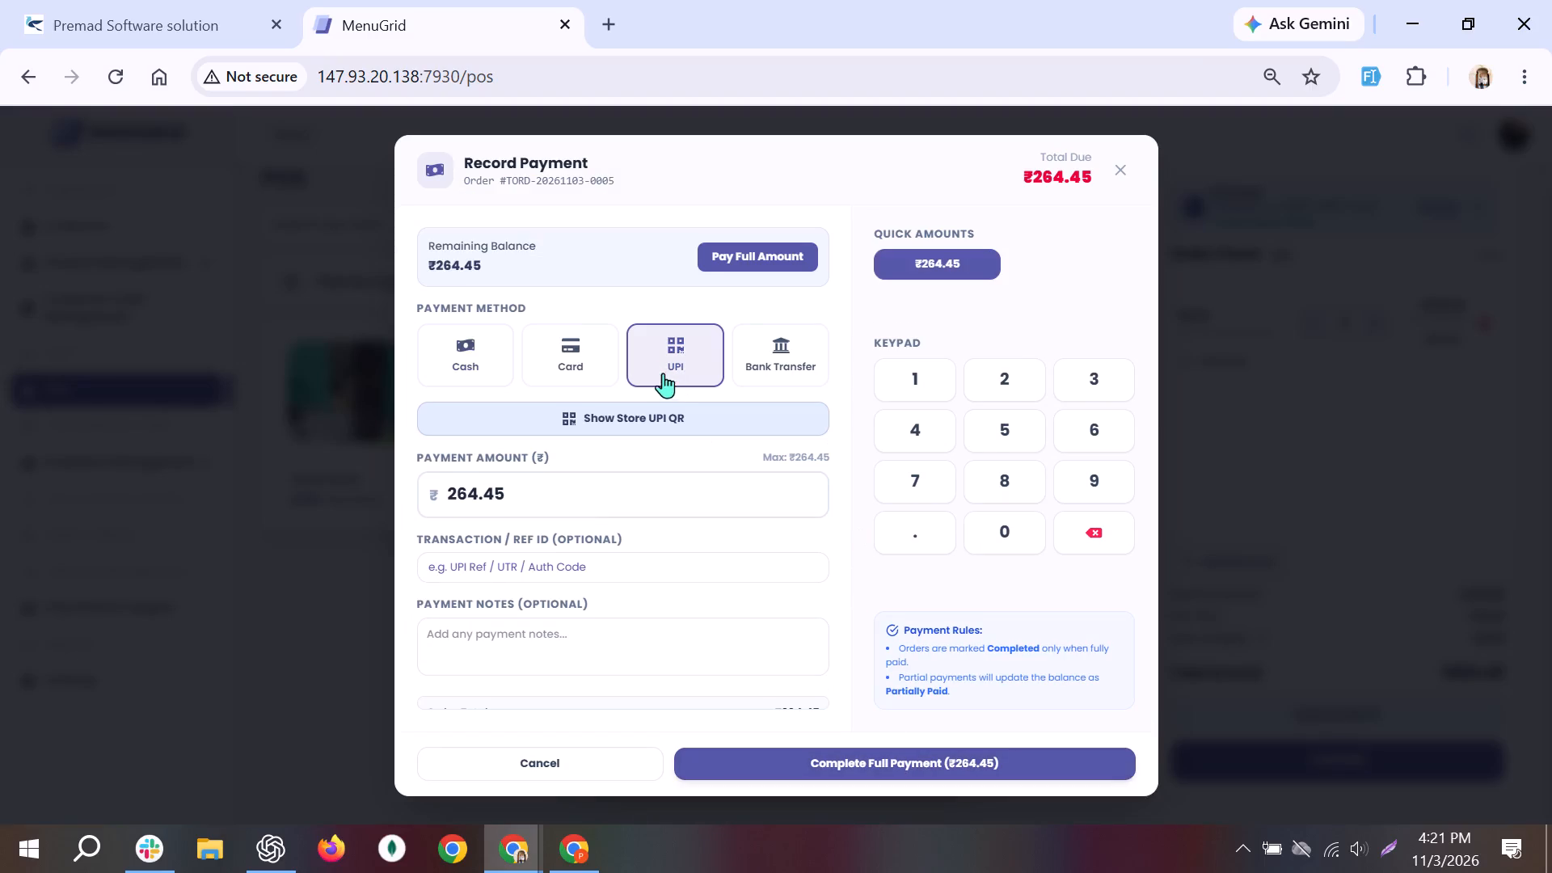
pyautogui.click(591, 413)
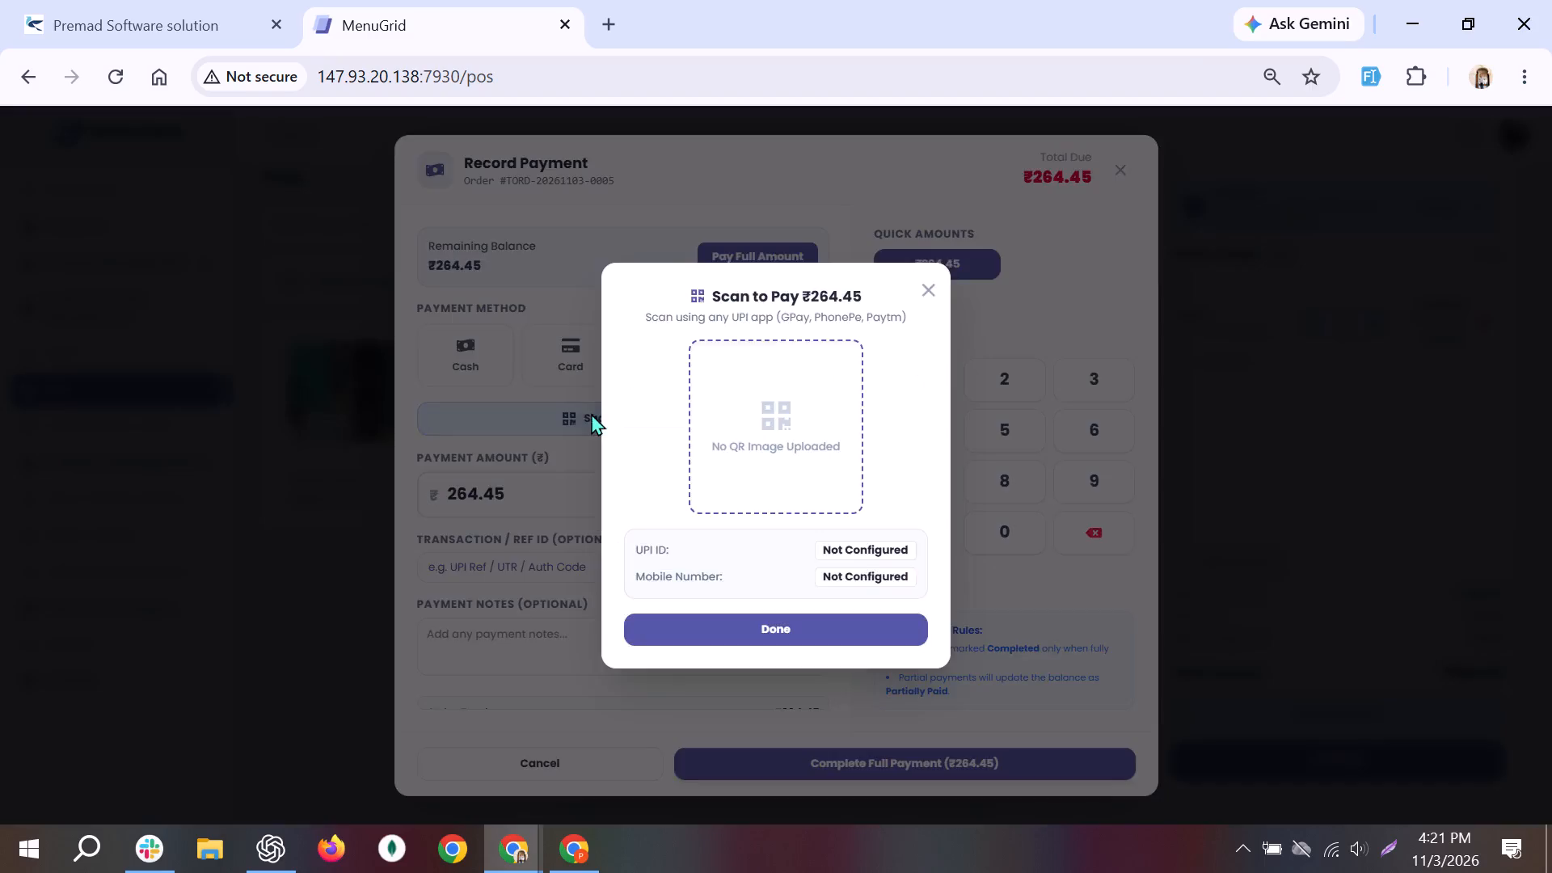
pyautogui.click(928, 291)
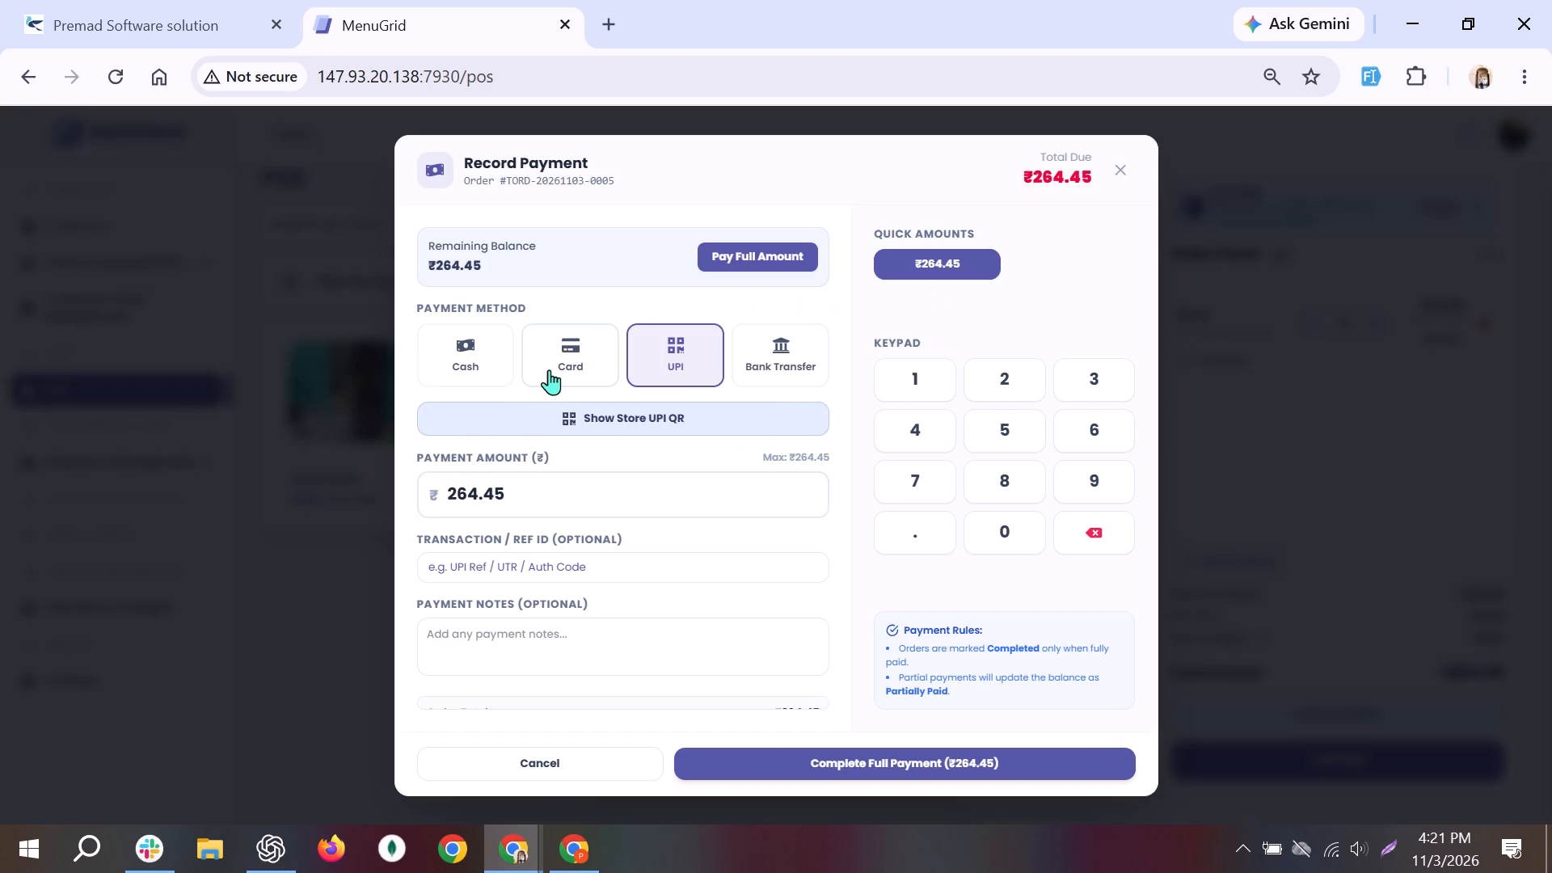
pyautogui.click(549, 369)
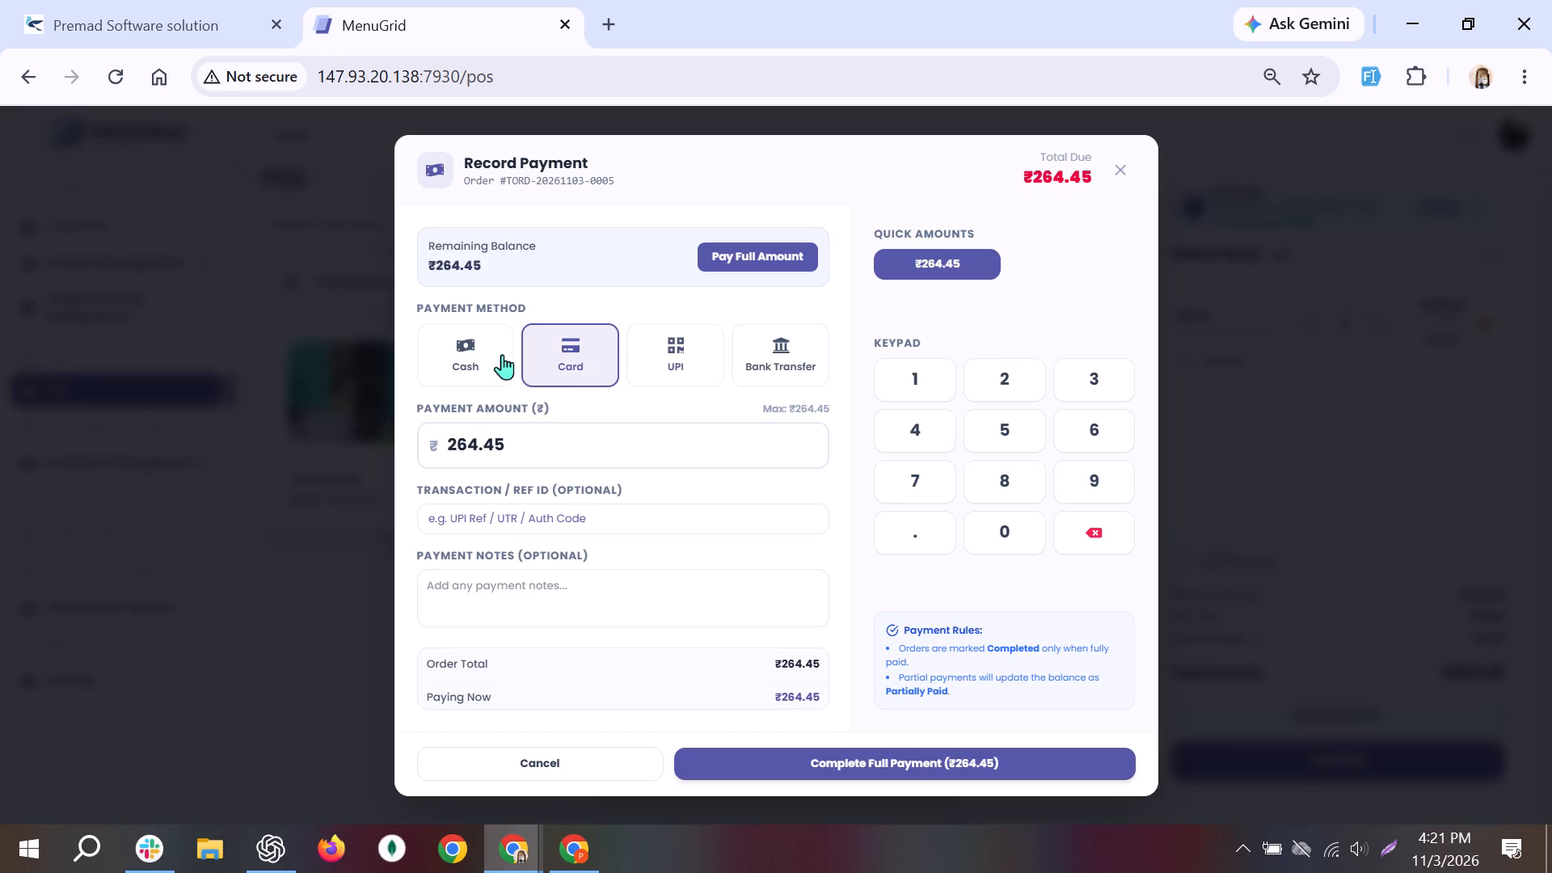
pyautogui.click(472, 340)
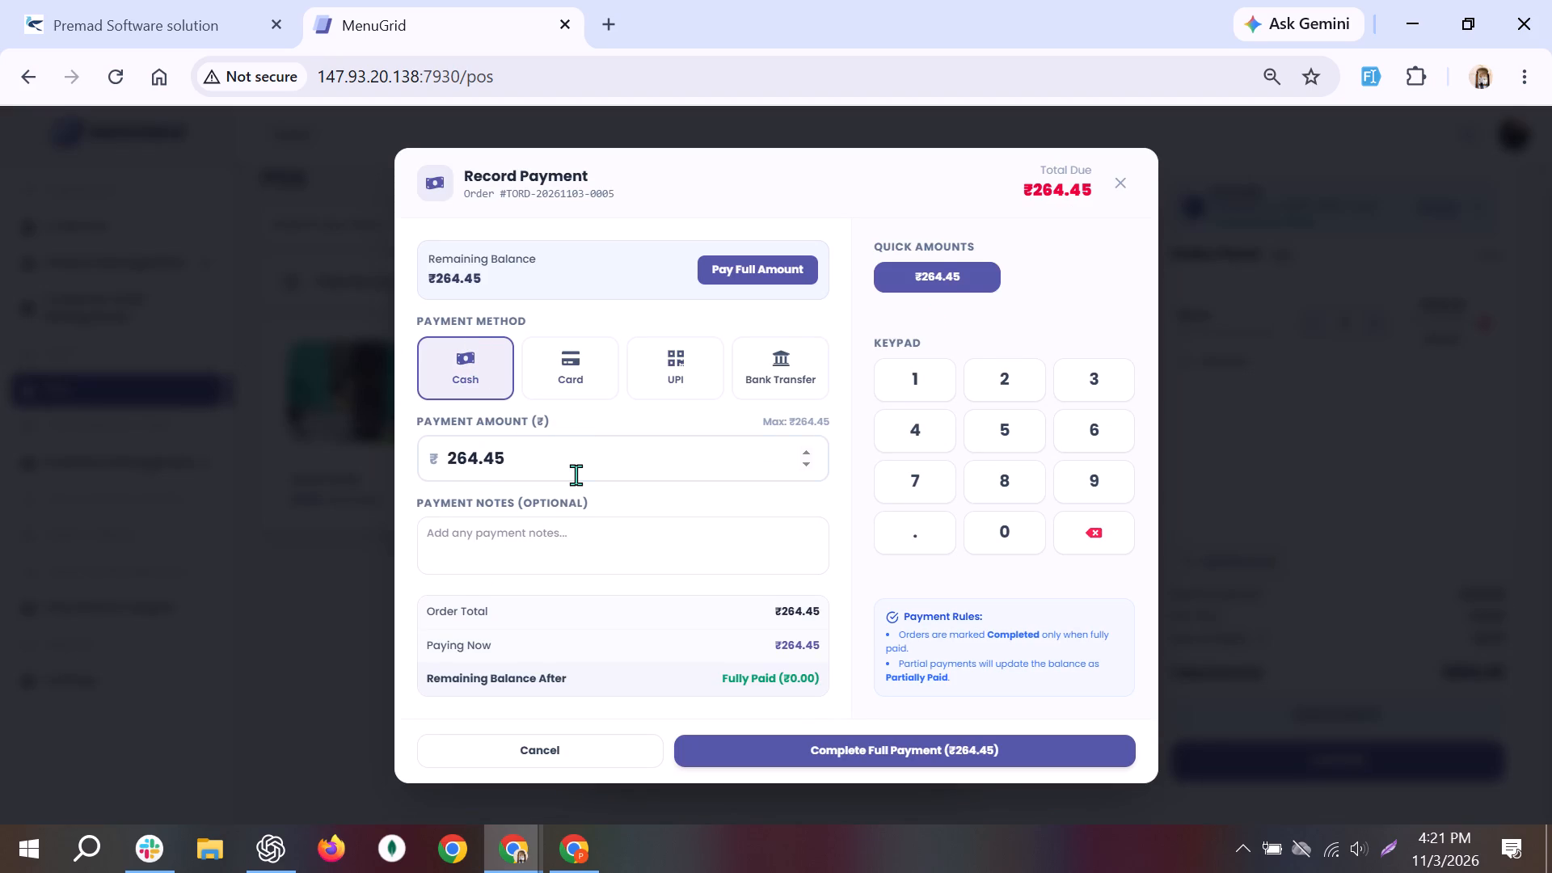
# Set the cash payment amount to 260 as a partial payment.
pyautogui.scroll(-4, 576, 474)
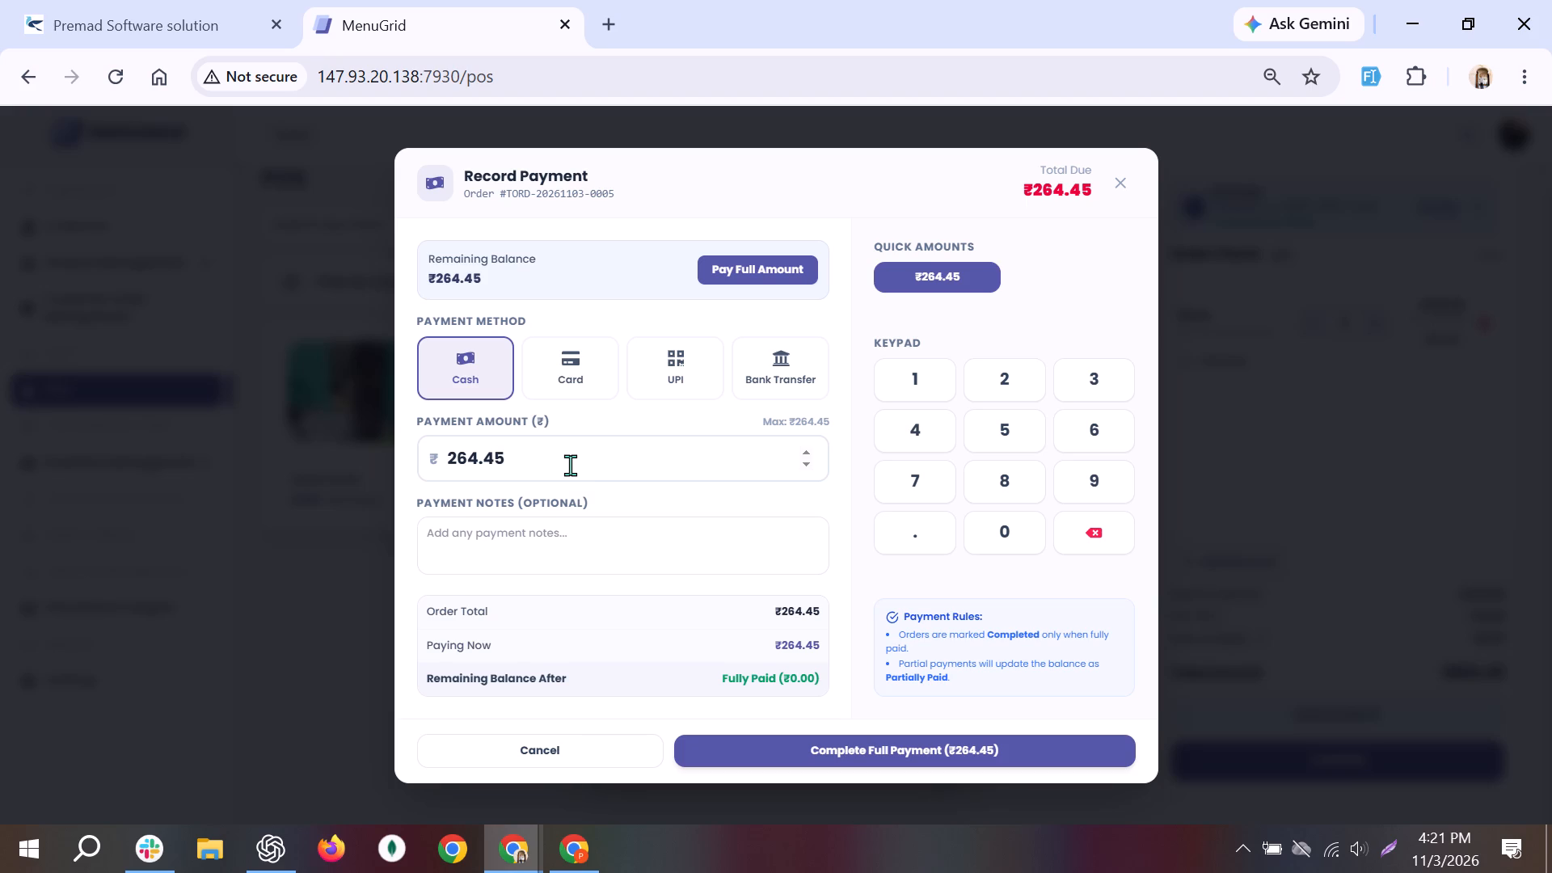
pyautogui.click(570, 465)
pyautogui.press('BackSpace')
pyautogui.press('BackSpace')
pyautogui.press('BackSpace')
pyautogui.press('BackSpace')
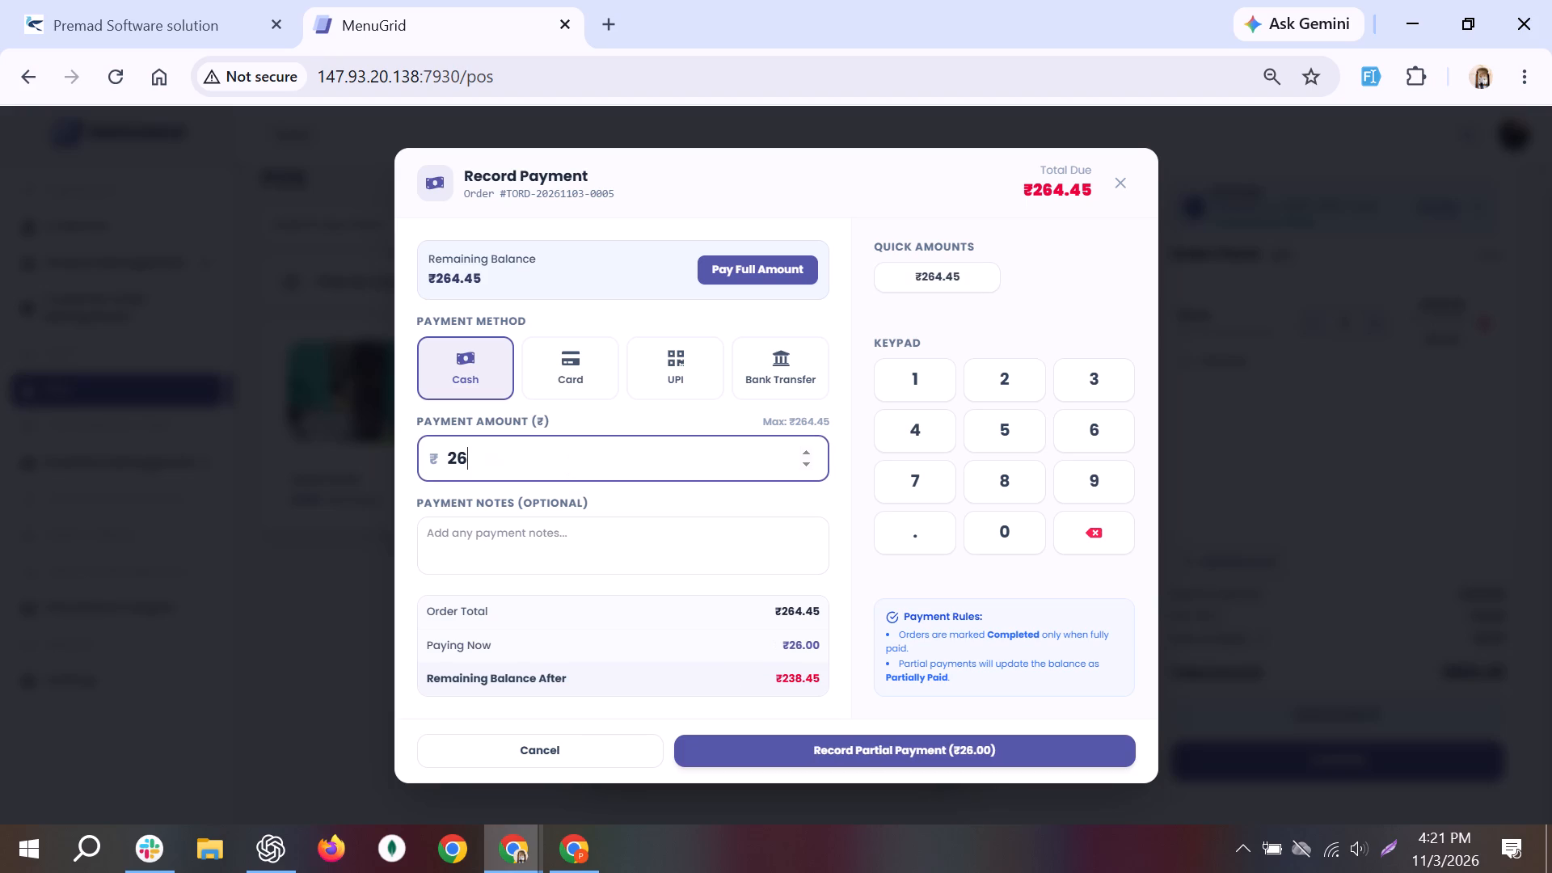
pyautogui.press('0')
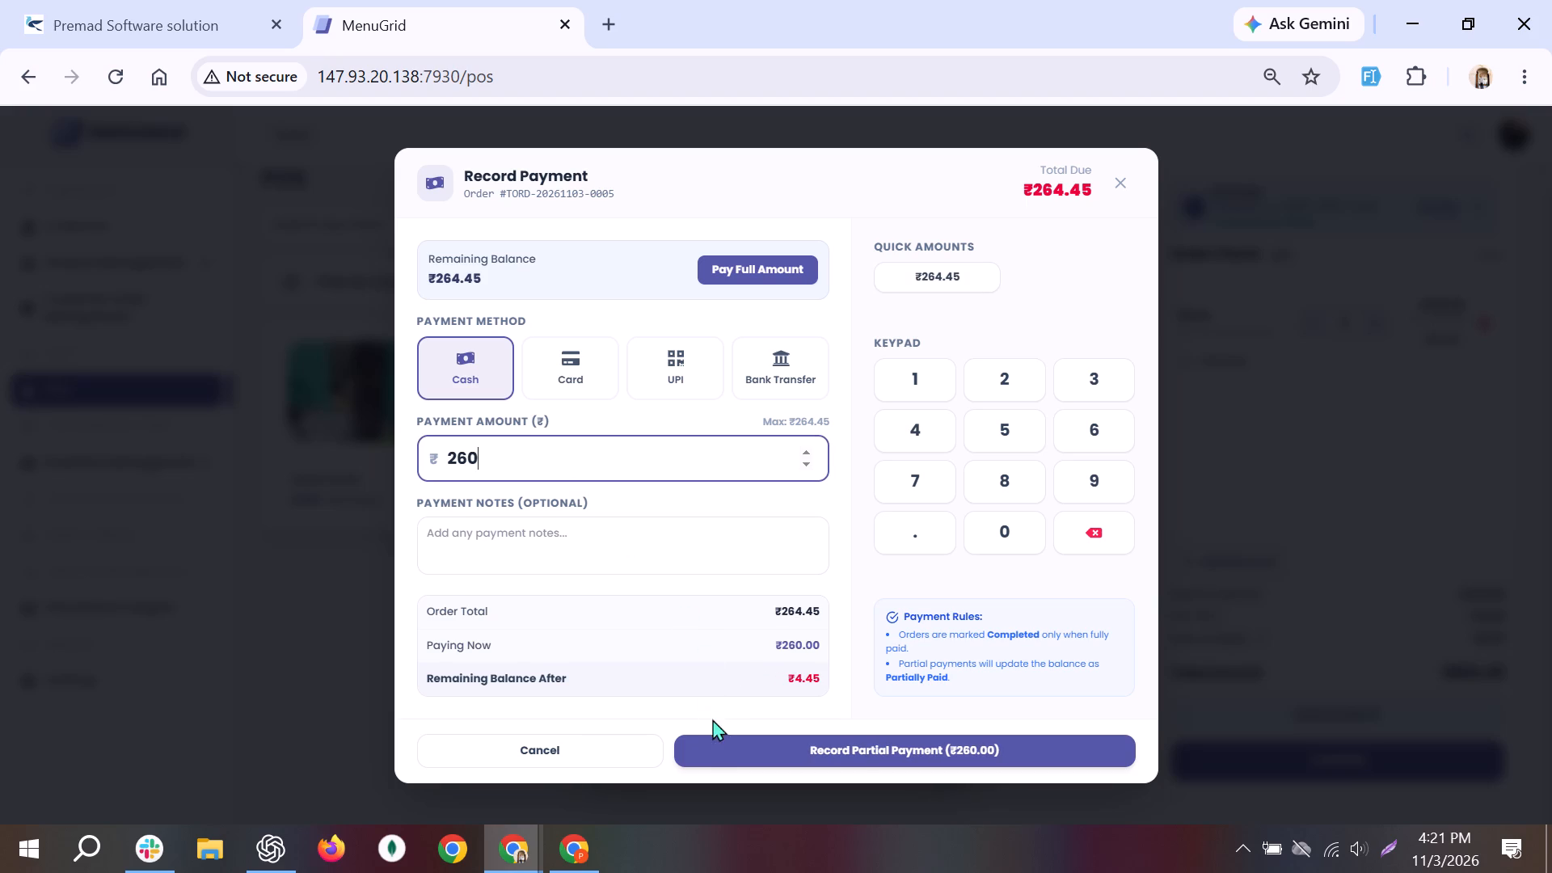
# Set the payment to the full ₹264.45, test additional keypad entry of 2, and complete the full cash payment.
pyautogui.click(701, 264)
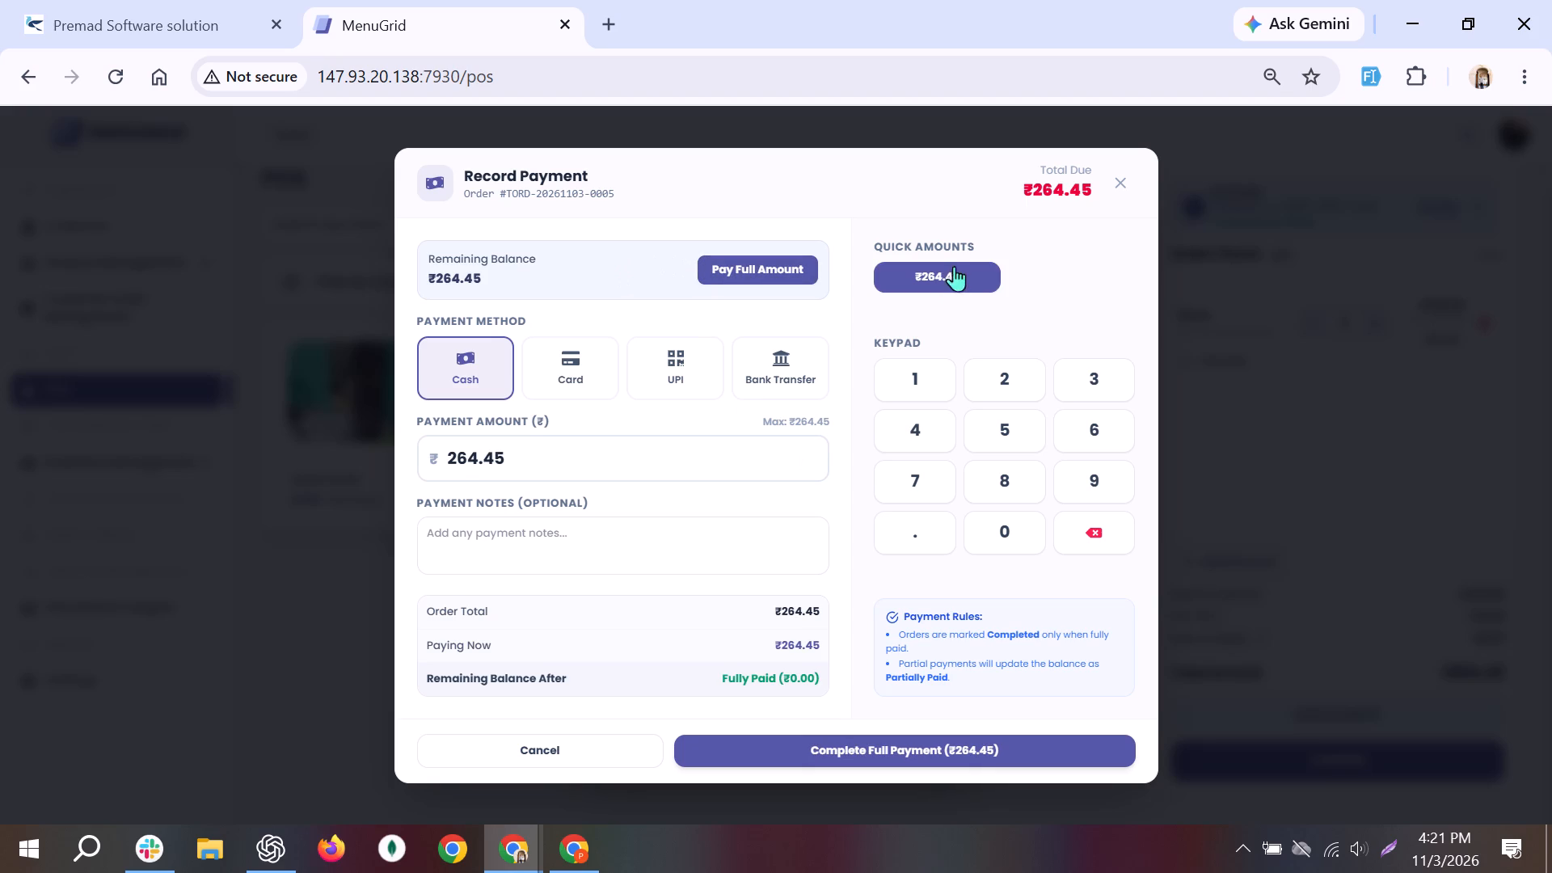
pyautogui.click(958, 284)
pyautogui.click(1002, 381)
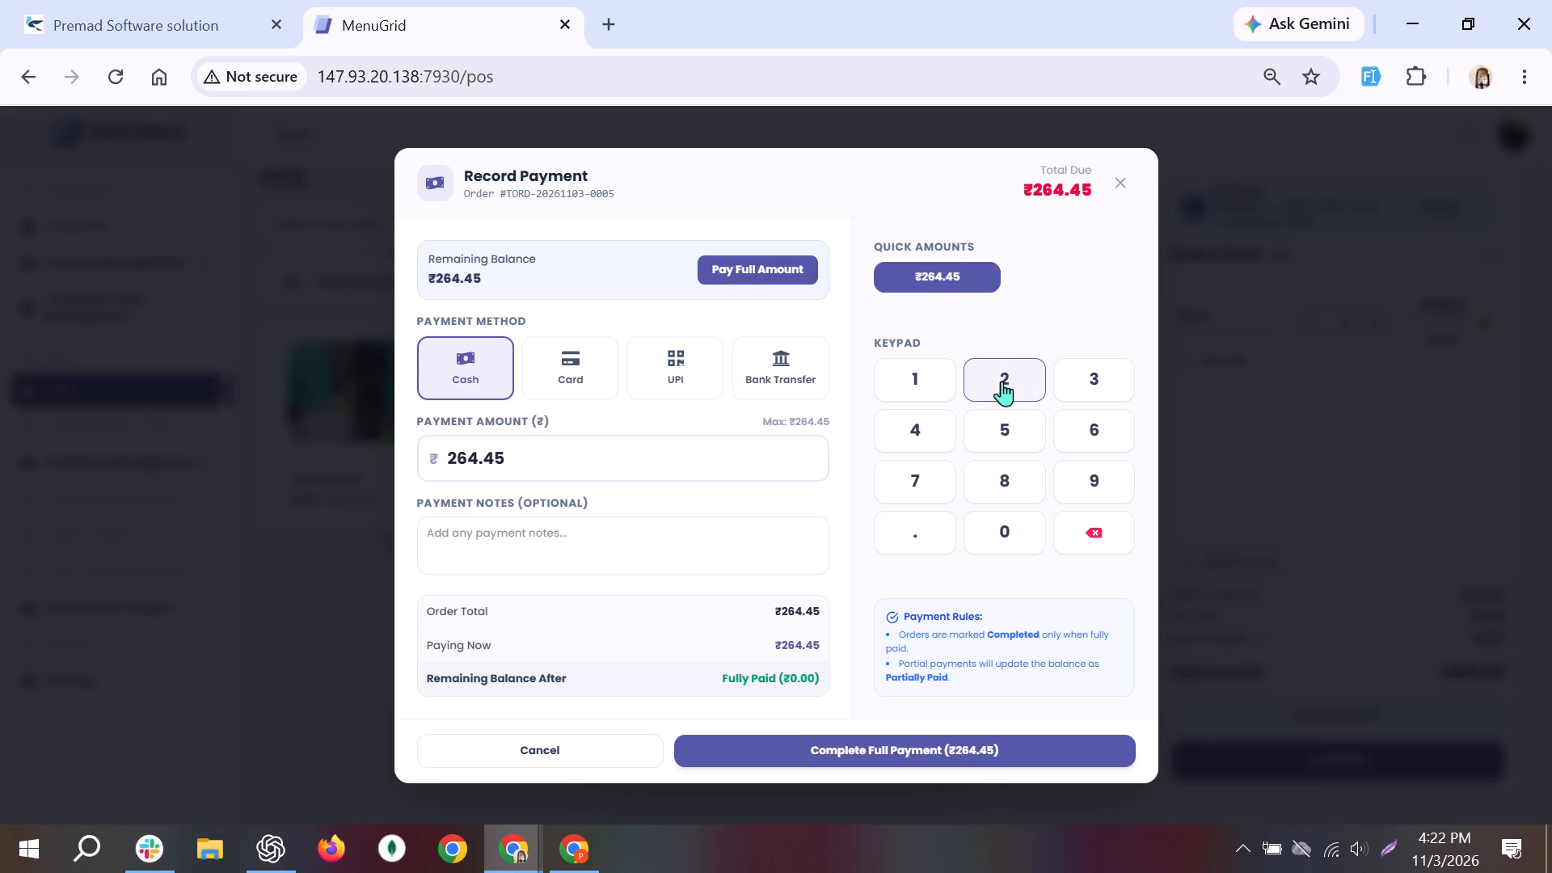
pyautogui.tripleClick(1002, 381)
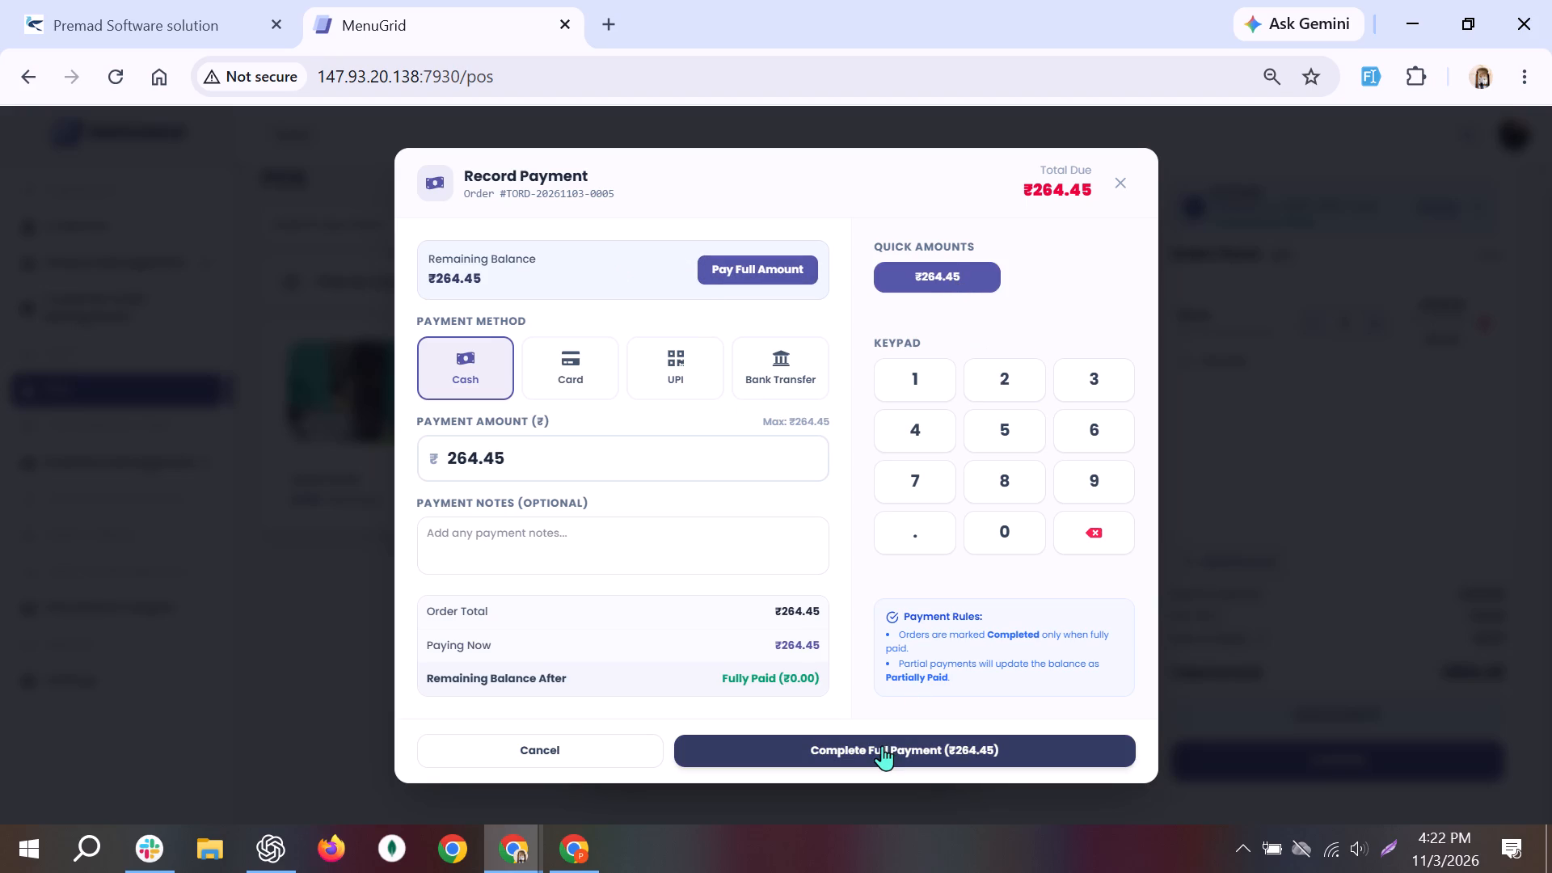
pyautogui.click(882, 745)
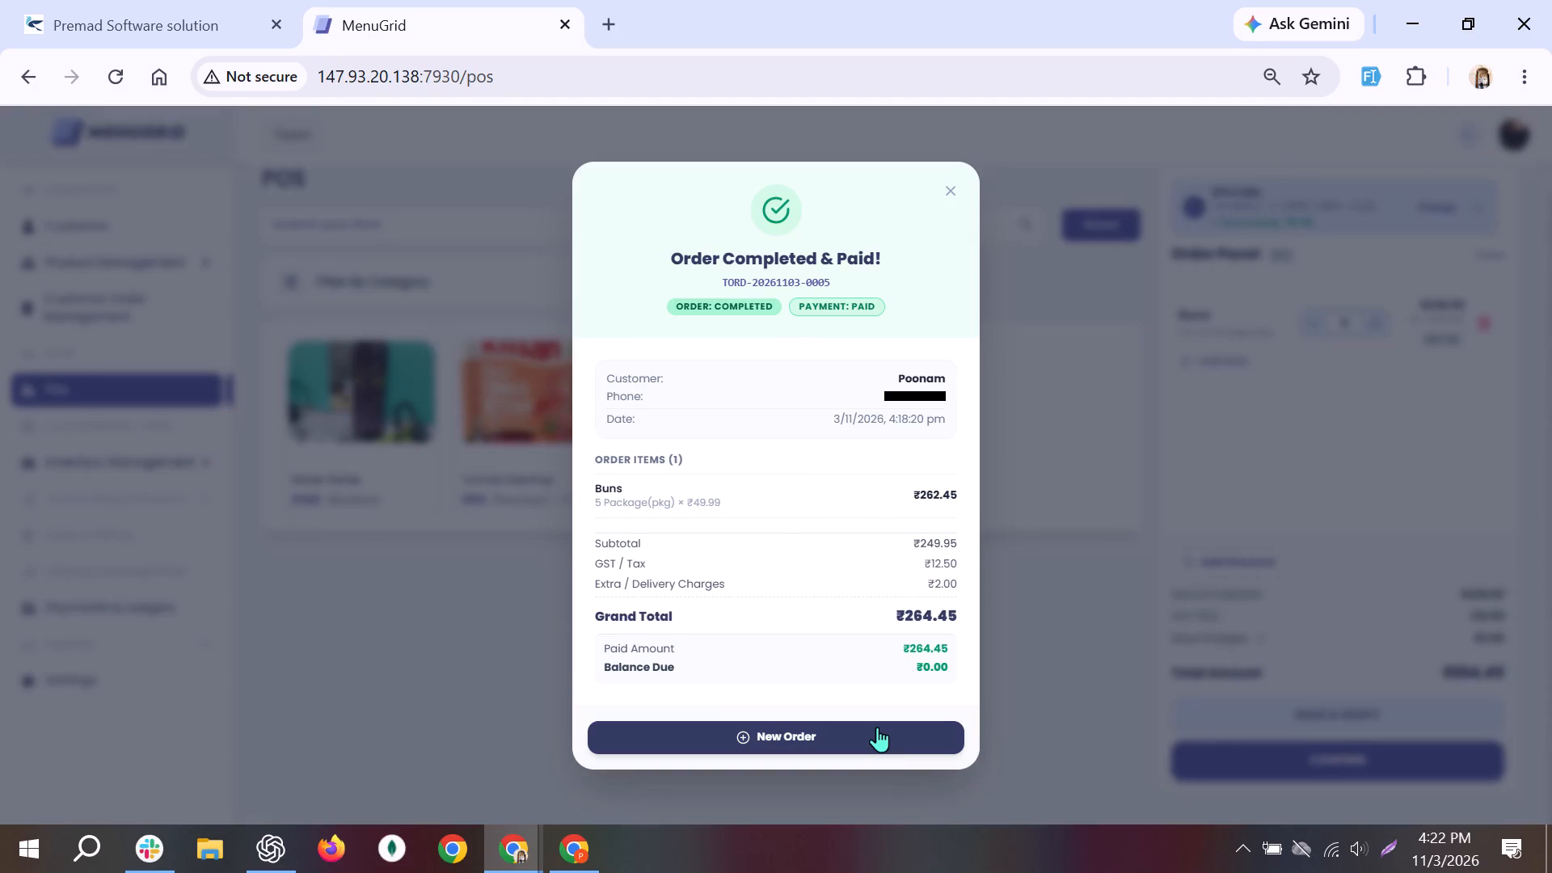
# Start a new order from the paid order's summary.
pyautogui.scroll(-3, 877, 727)
pyautogui.scroll(-3, 854, 404)
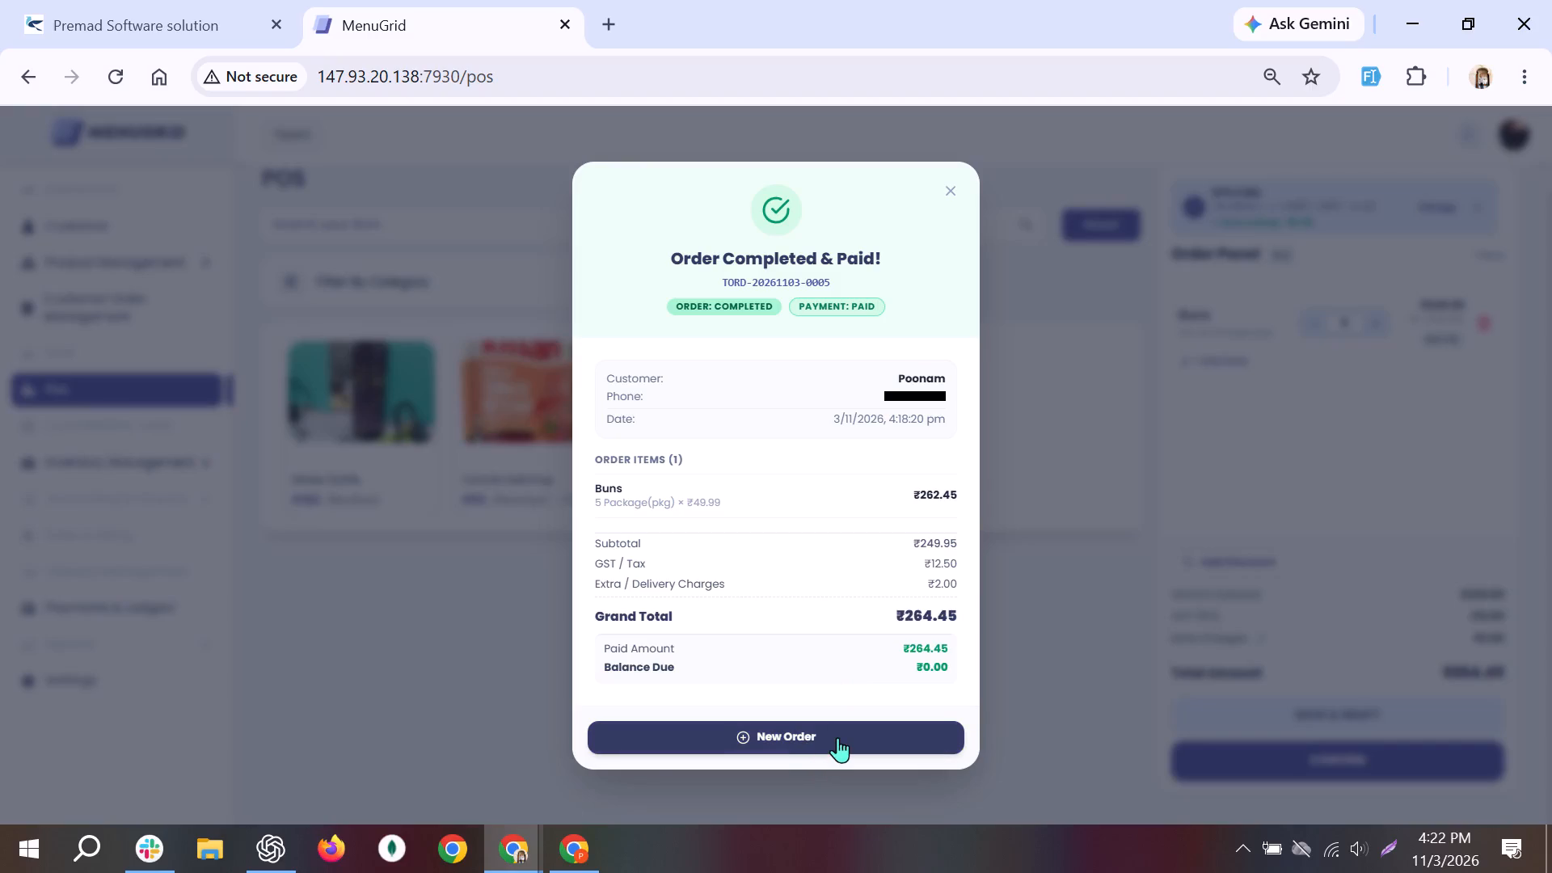
pyautogui.click(837, 737)
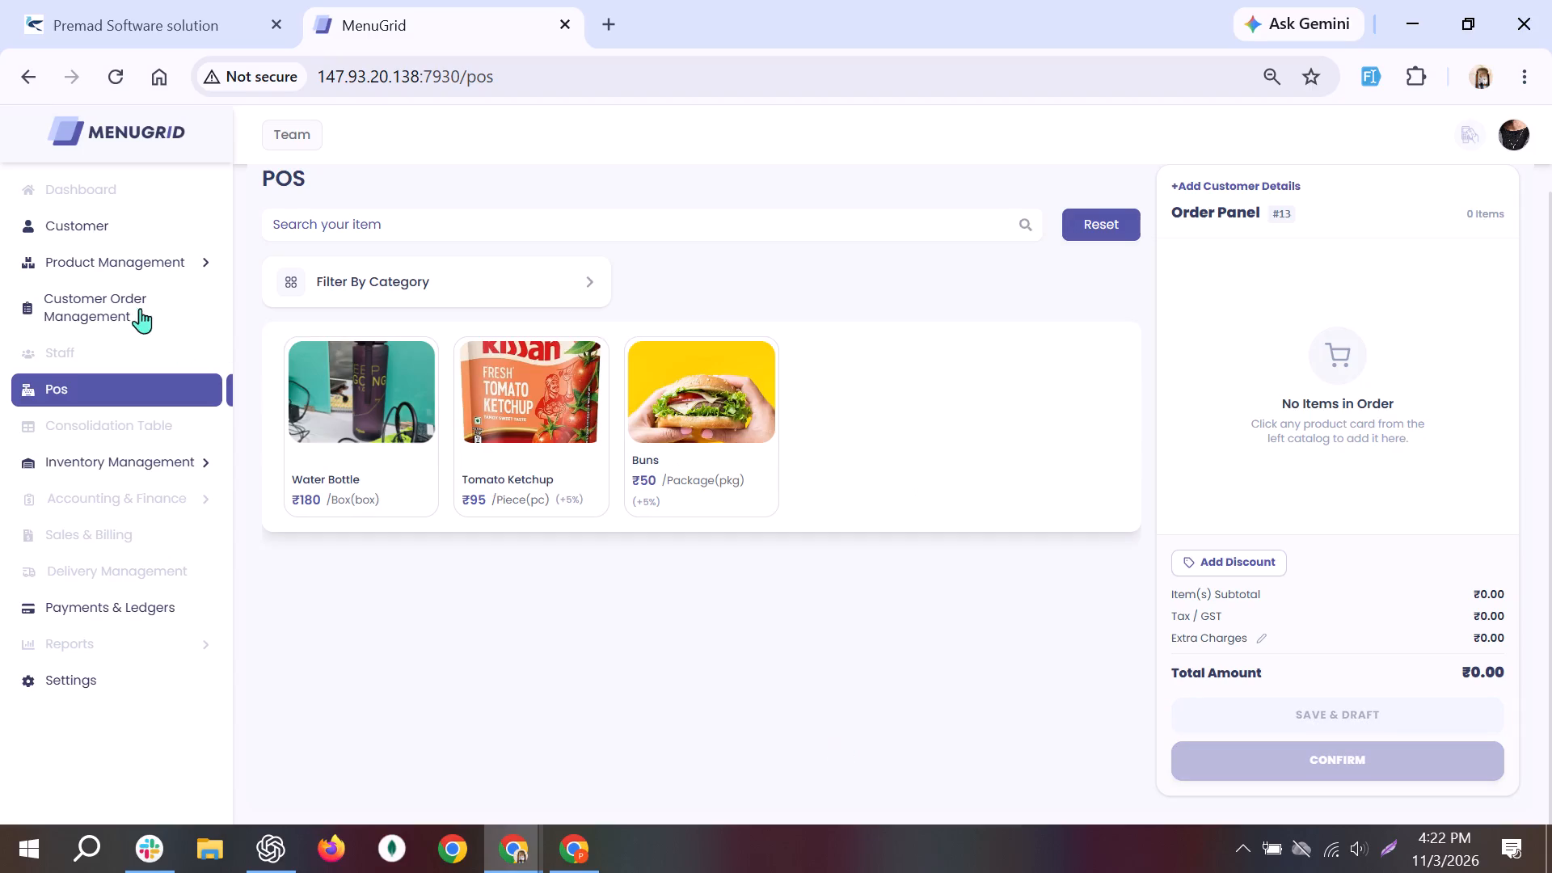
# Open the SFS Cafe customer's details from customer management and examine the order history.
pyautogui.click(108, 232)
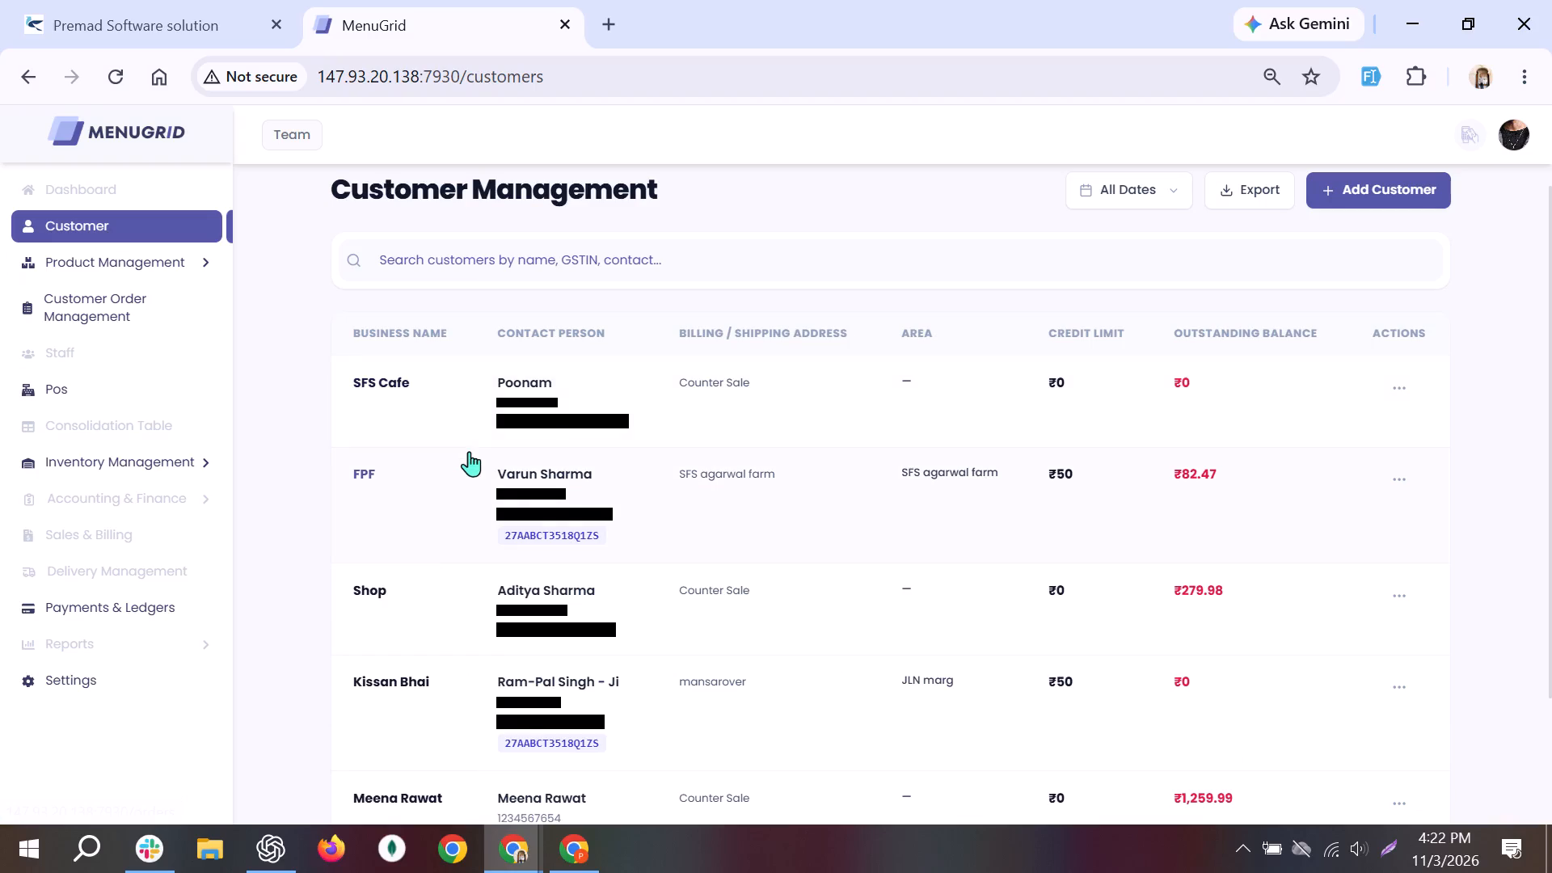
pyautogui.click(548, 380)
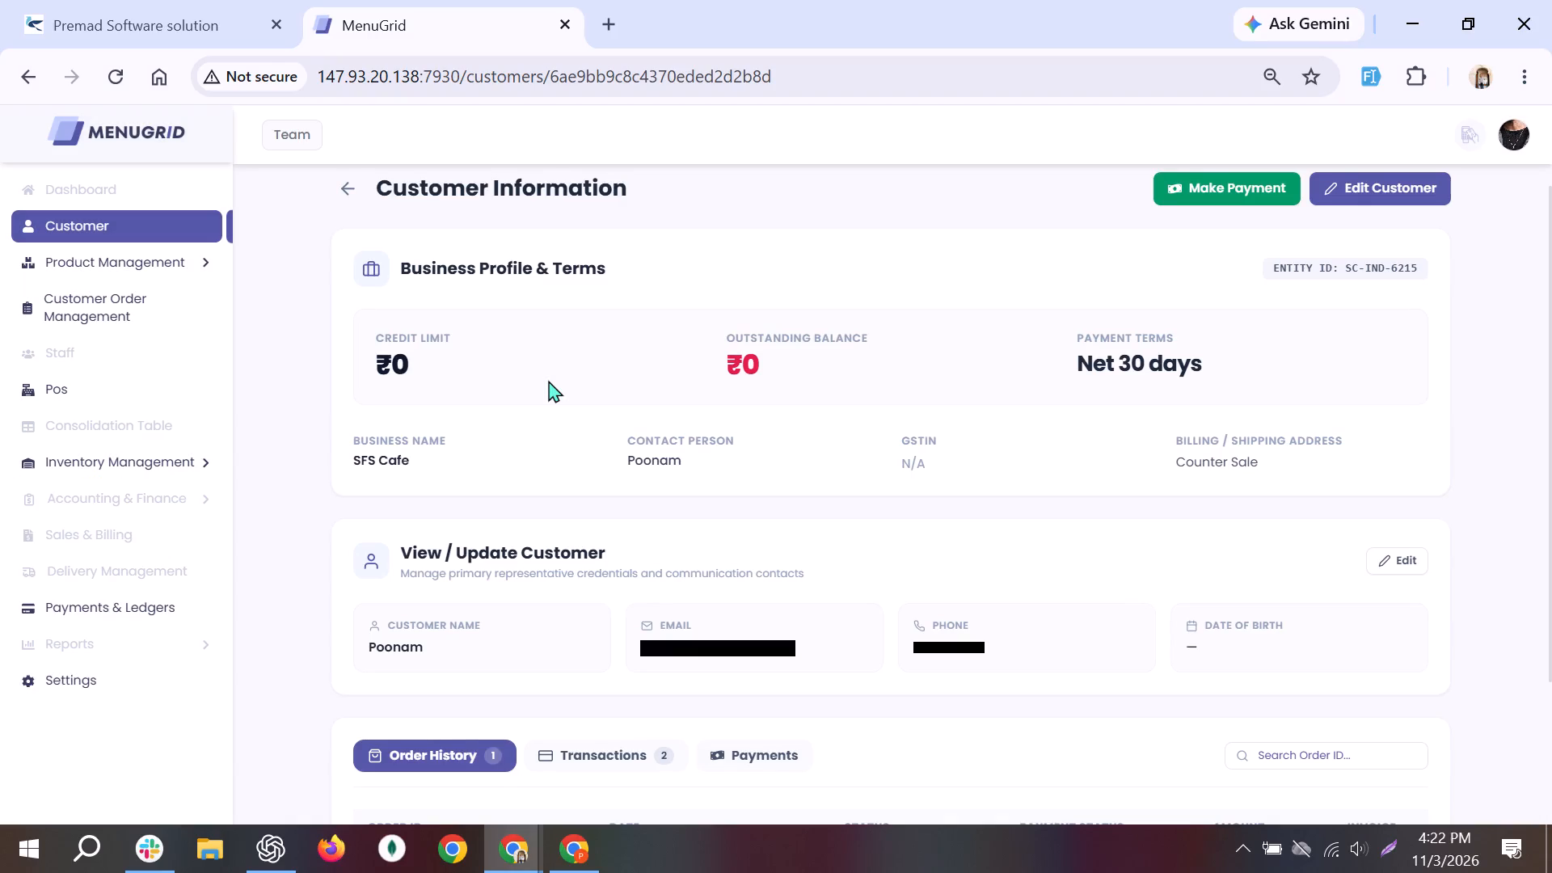
pyautogui.scroll(-1, 548, 380)
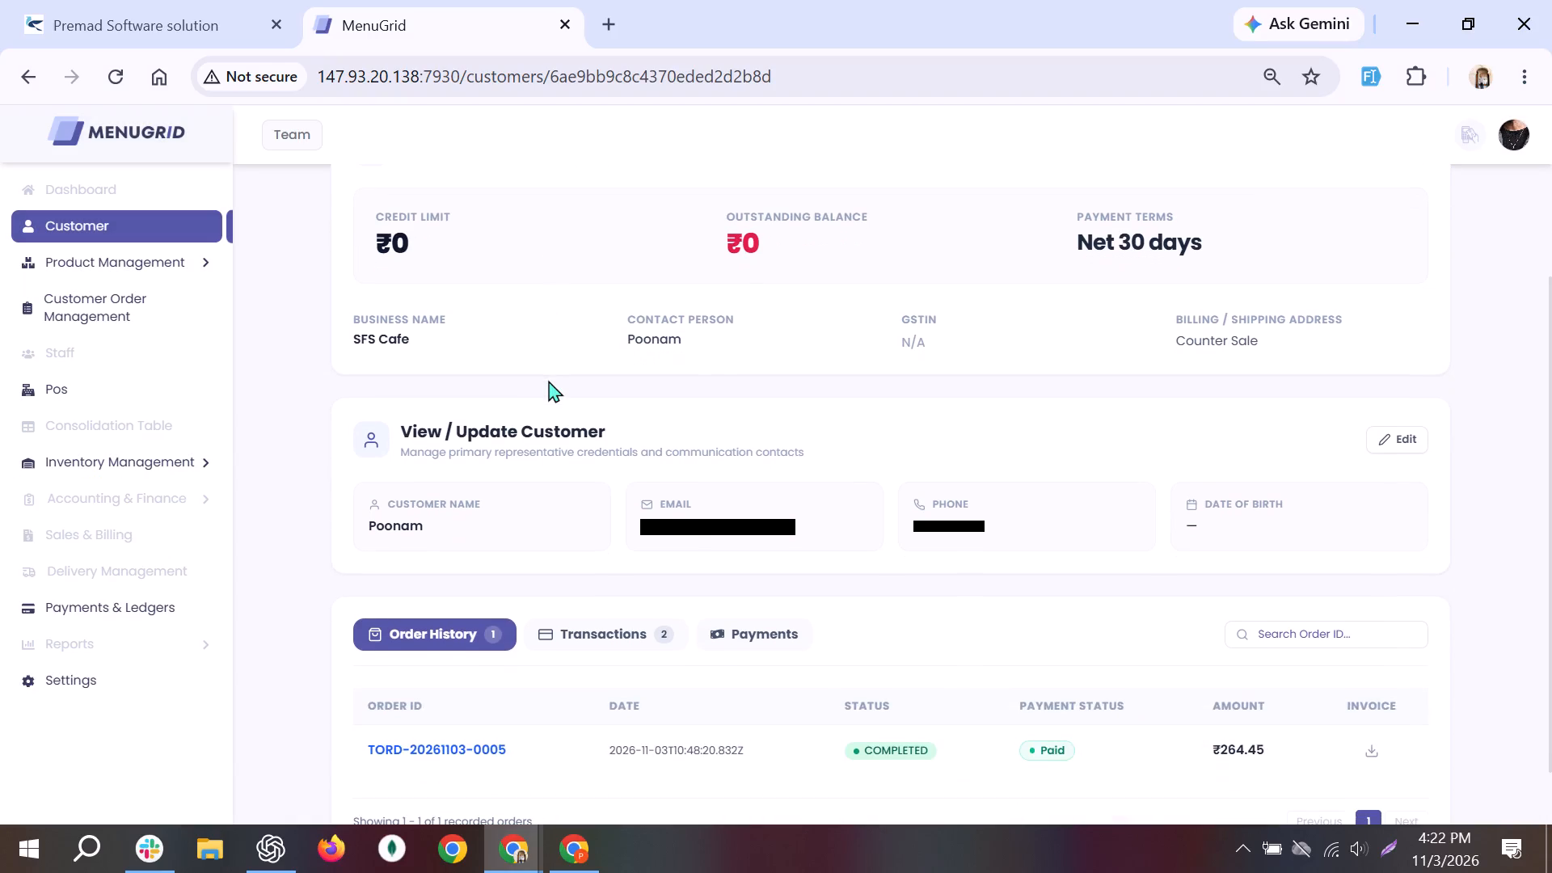
pyautogui.scroll(-1, 548, 380)
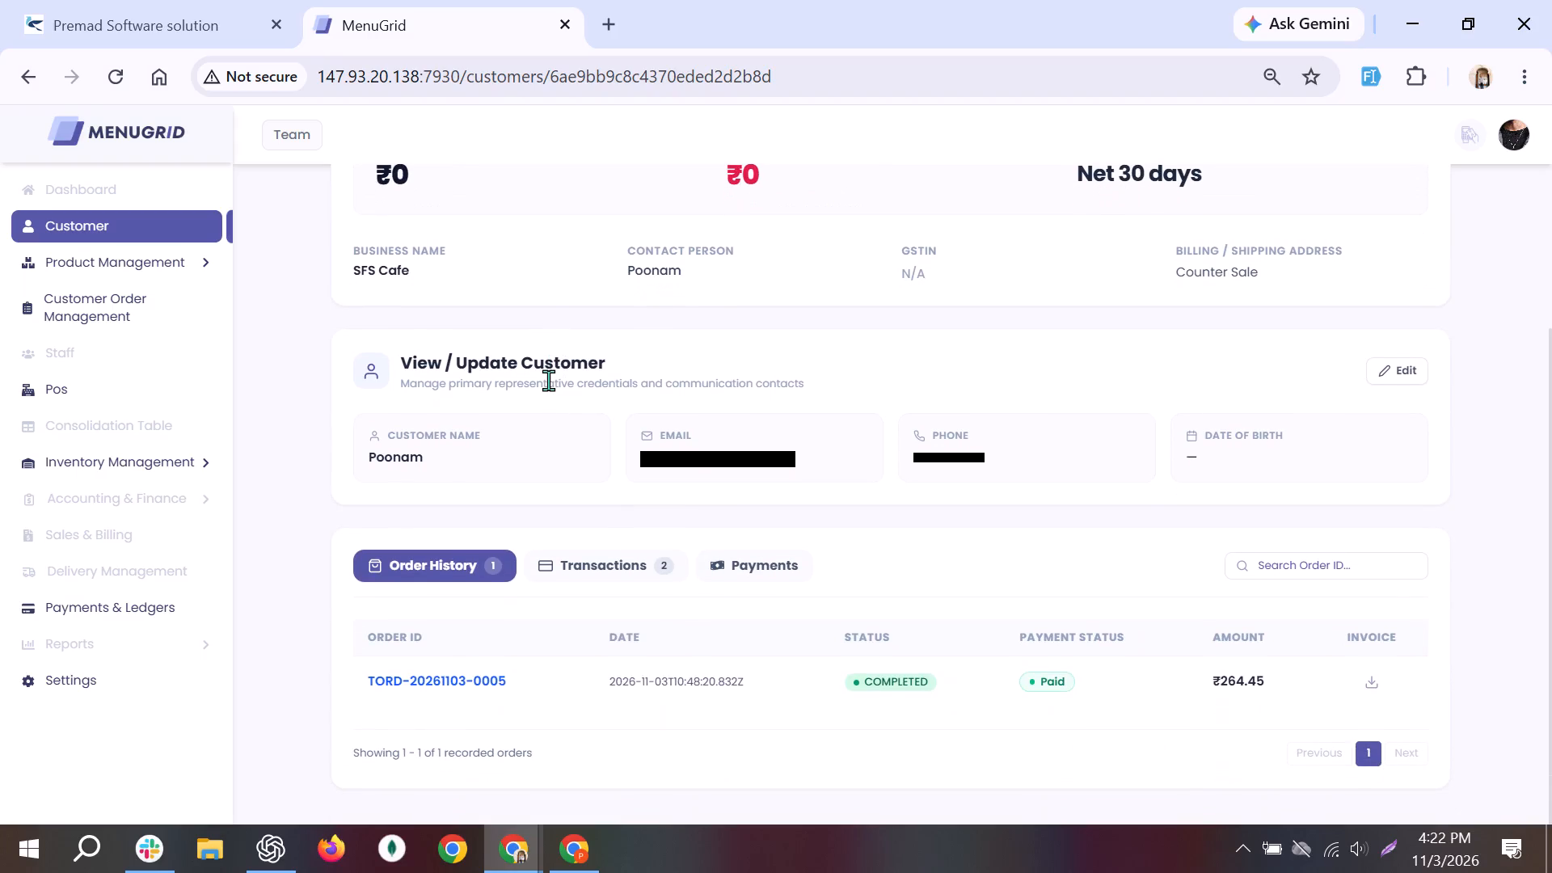
pyautogui.scroll(-1, 548, 380)
pyautogui.click(487, 677)
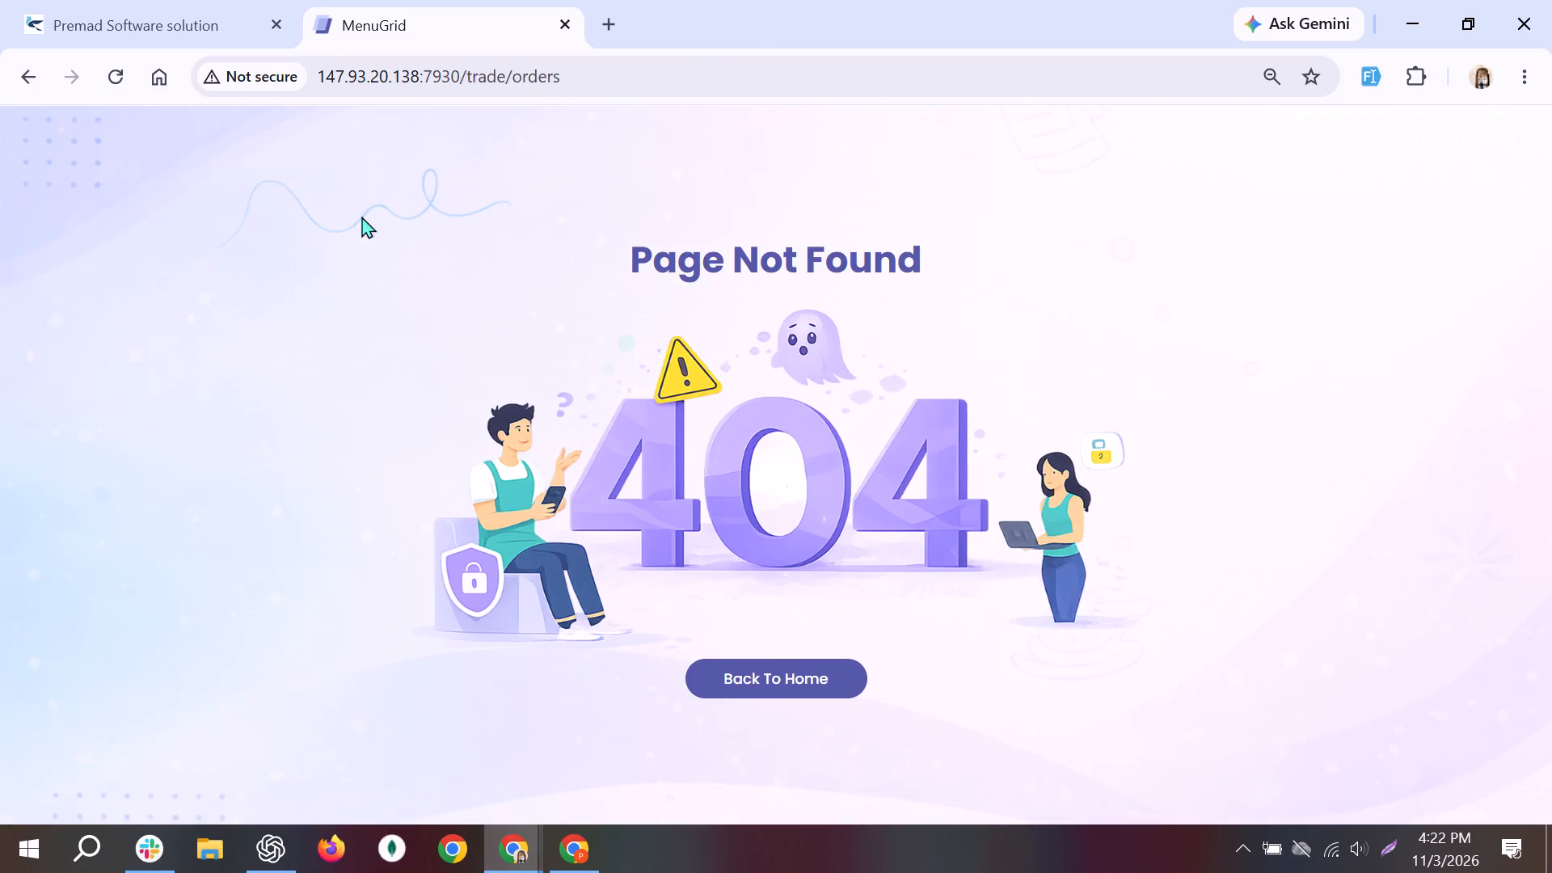
pyautogui.click(24, 82)
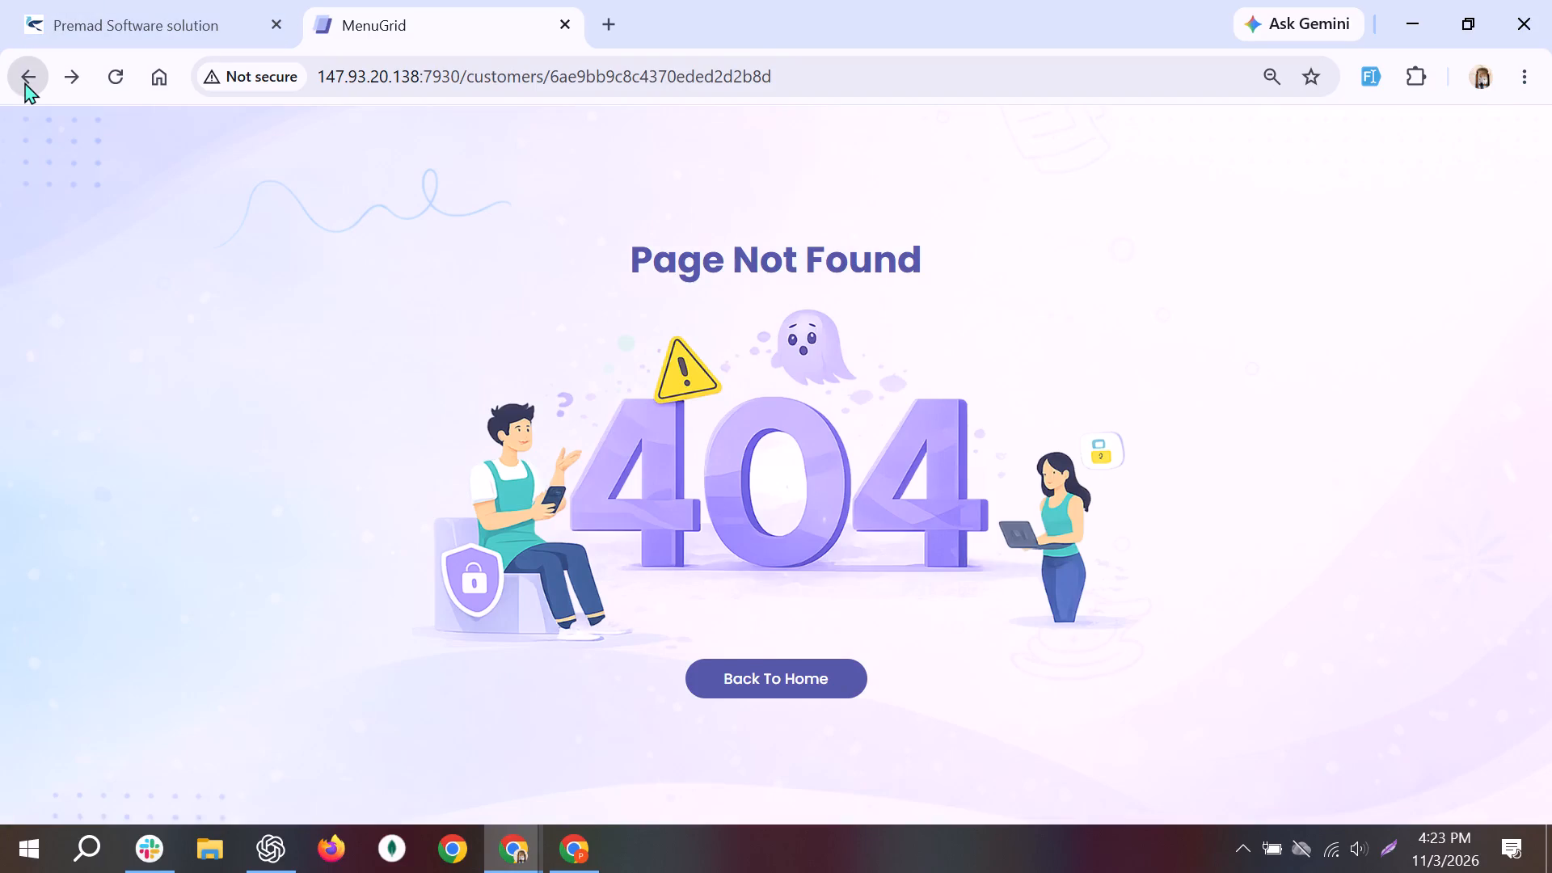
pyautogui.scroll(-12, 1321, 608)
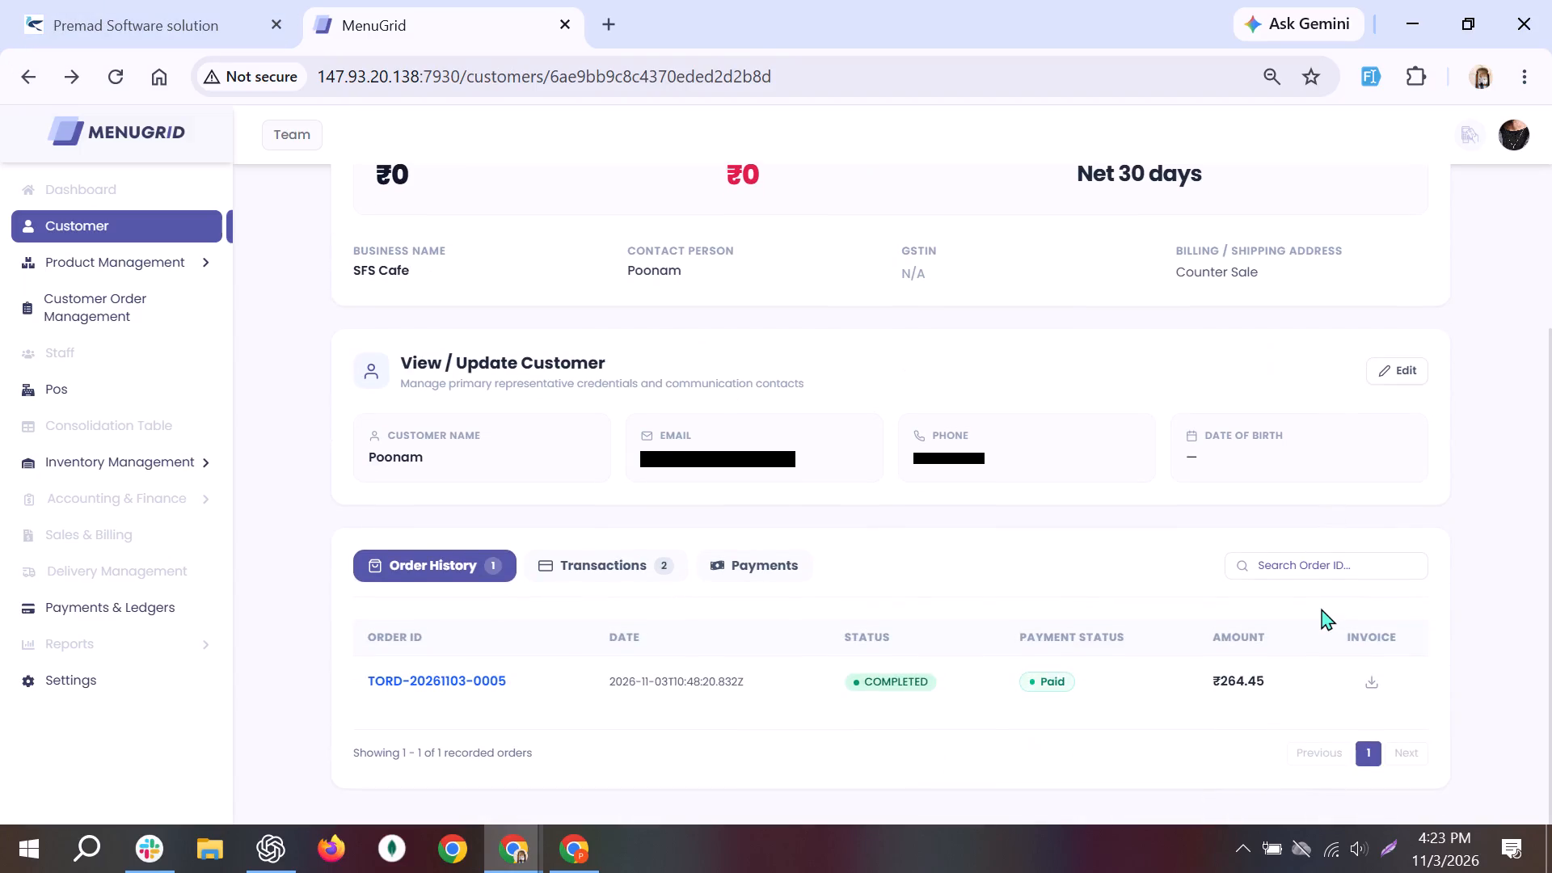
pyautogui.scroll(-3, 1321, 608)
pyautogui.click(1368, 682)
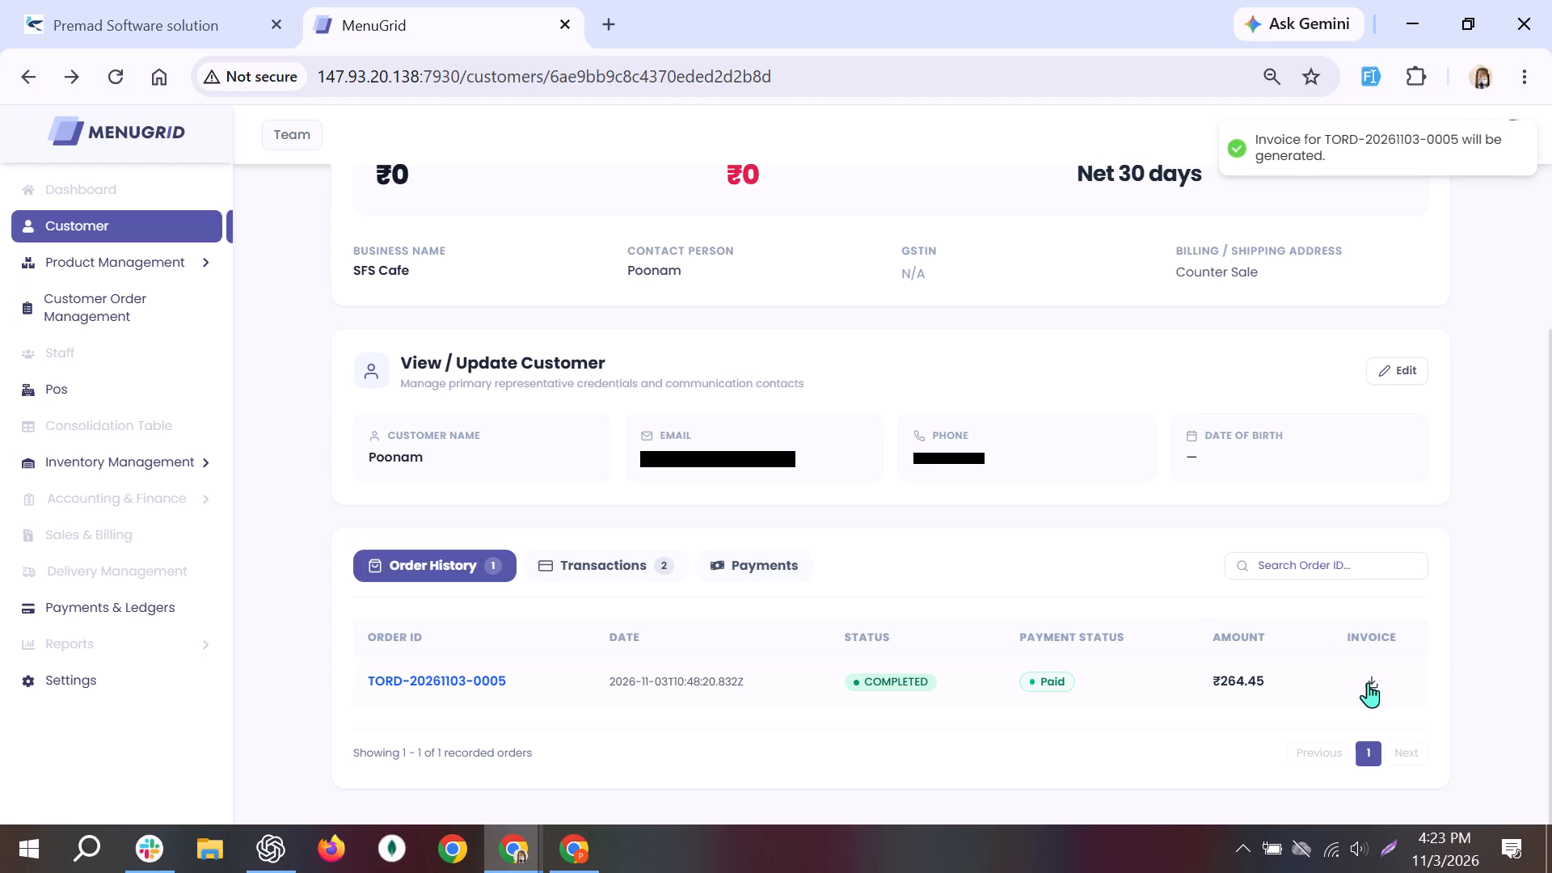
pyautogui.click(1358, 160)
pyautogui.click(1449, 333)
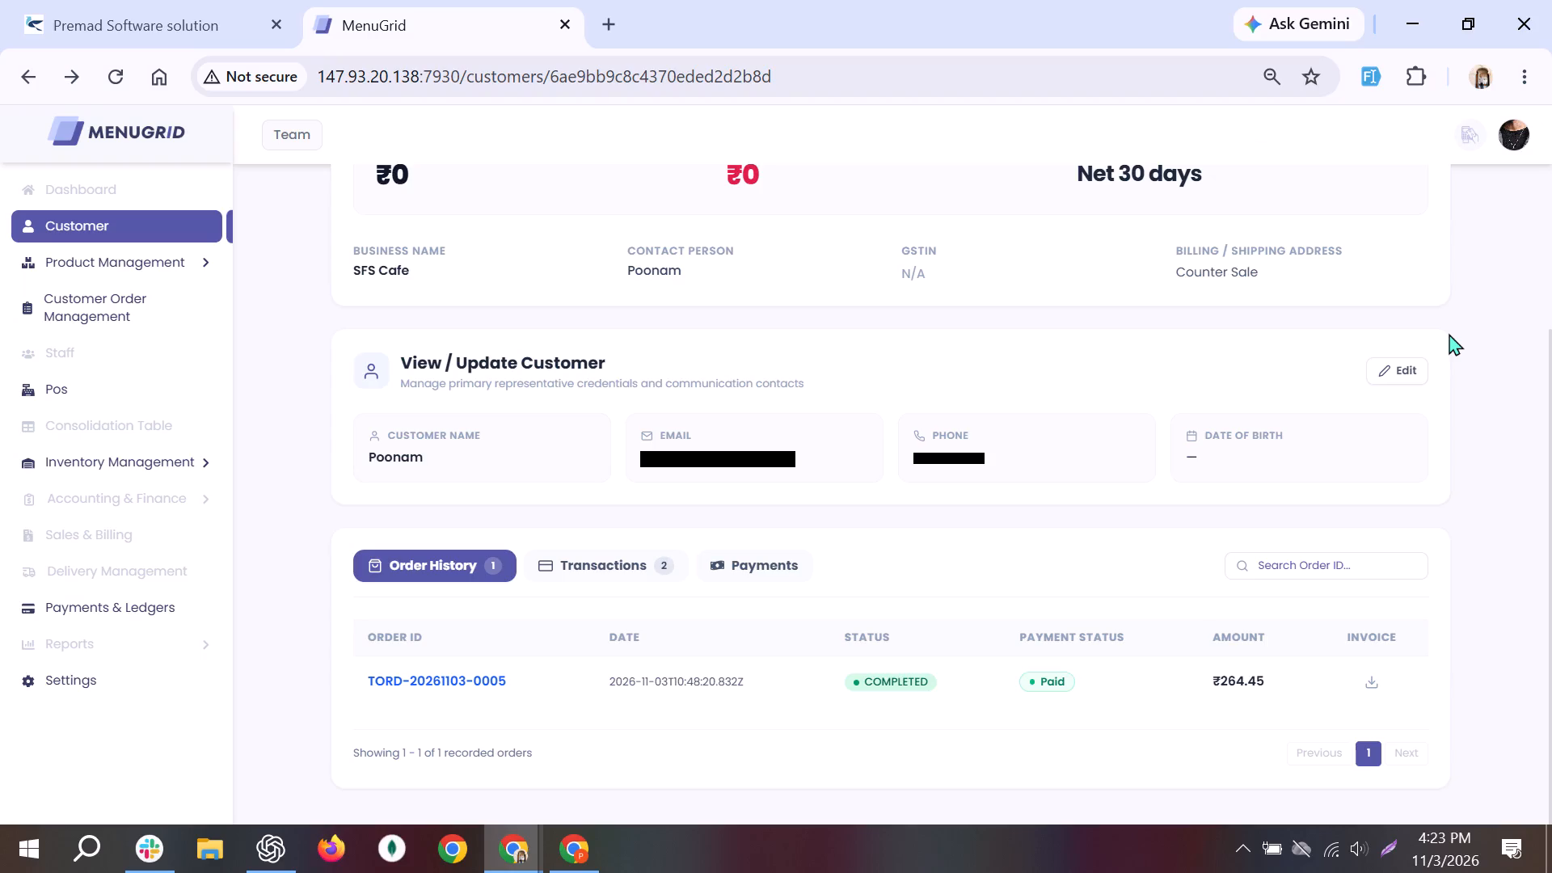
# Search the customer's order history for 0002 and 0005, then clear the search.
pyautogui.scroll(-4, 1449, 333)
pyautogui.click(1324, 558)
pyautogui.write('000')
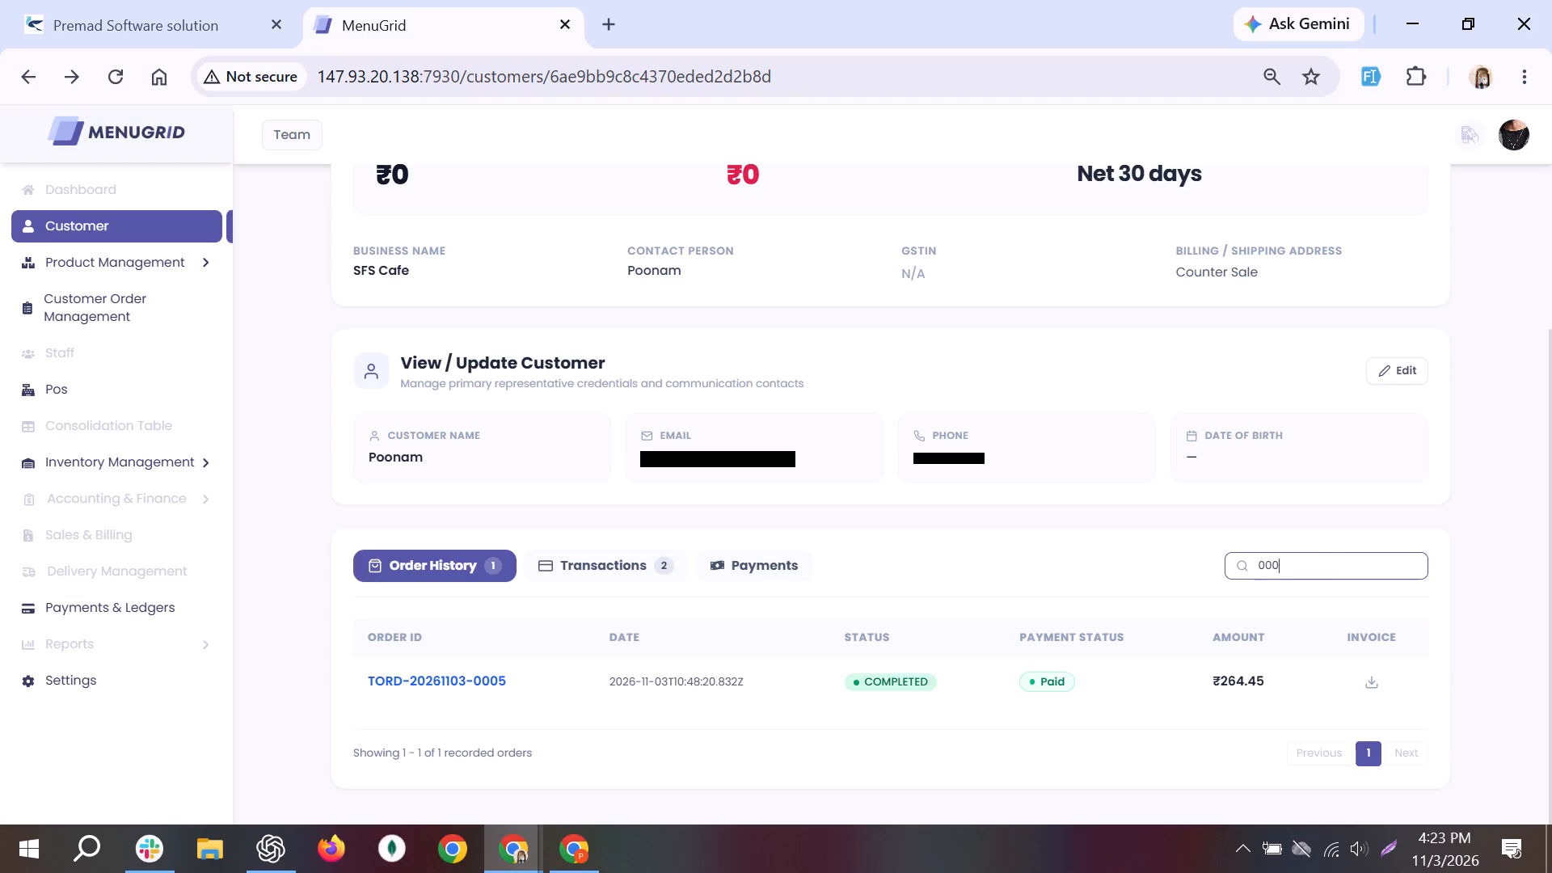
pyautogui.press('2')
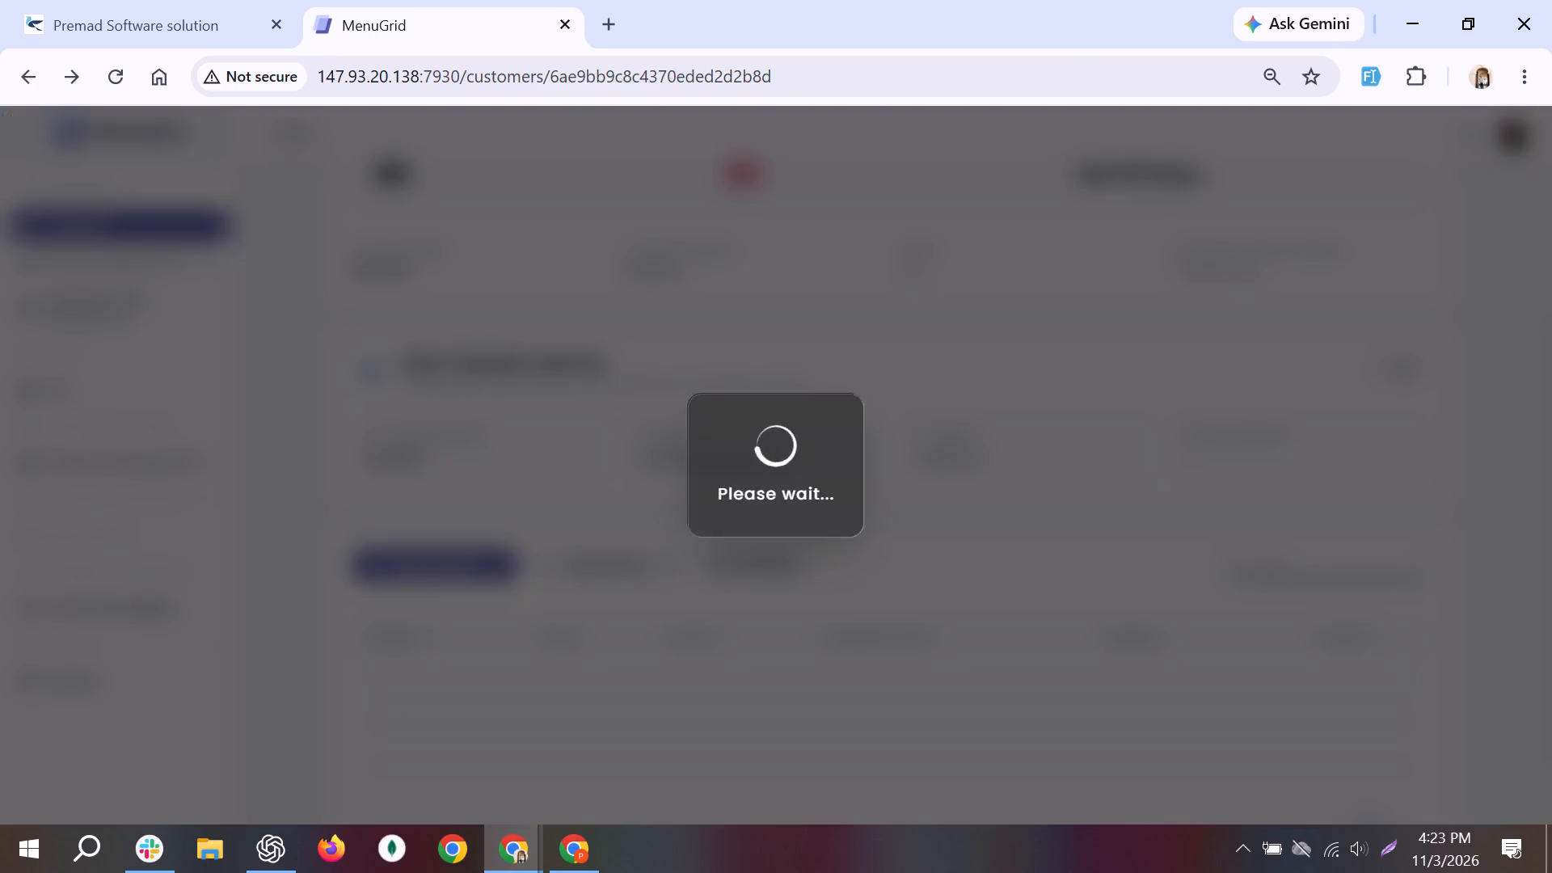
pyautogui.press('BackSpace')
pyautogui.press('5')
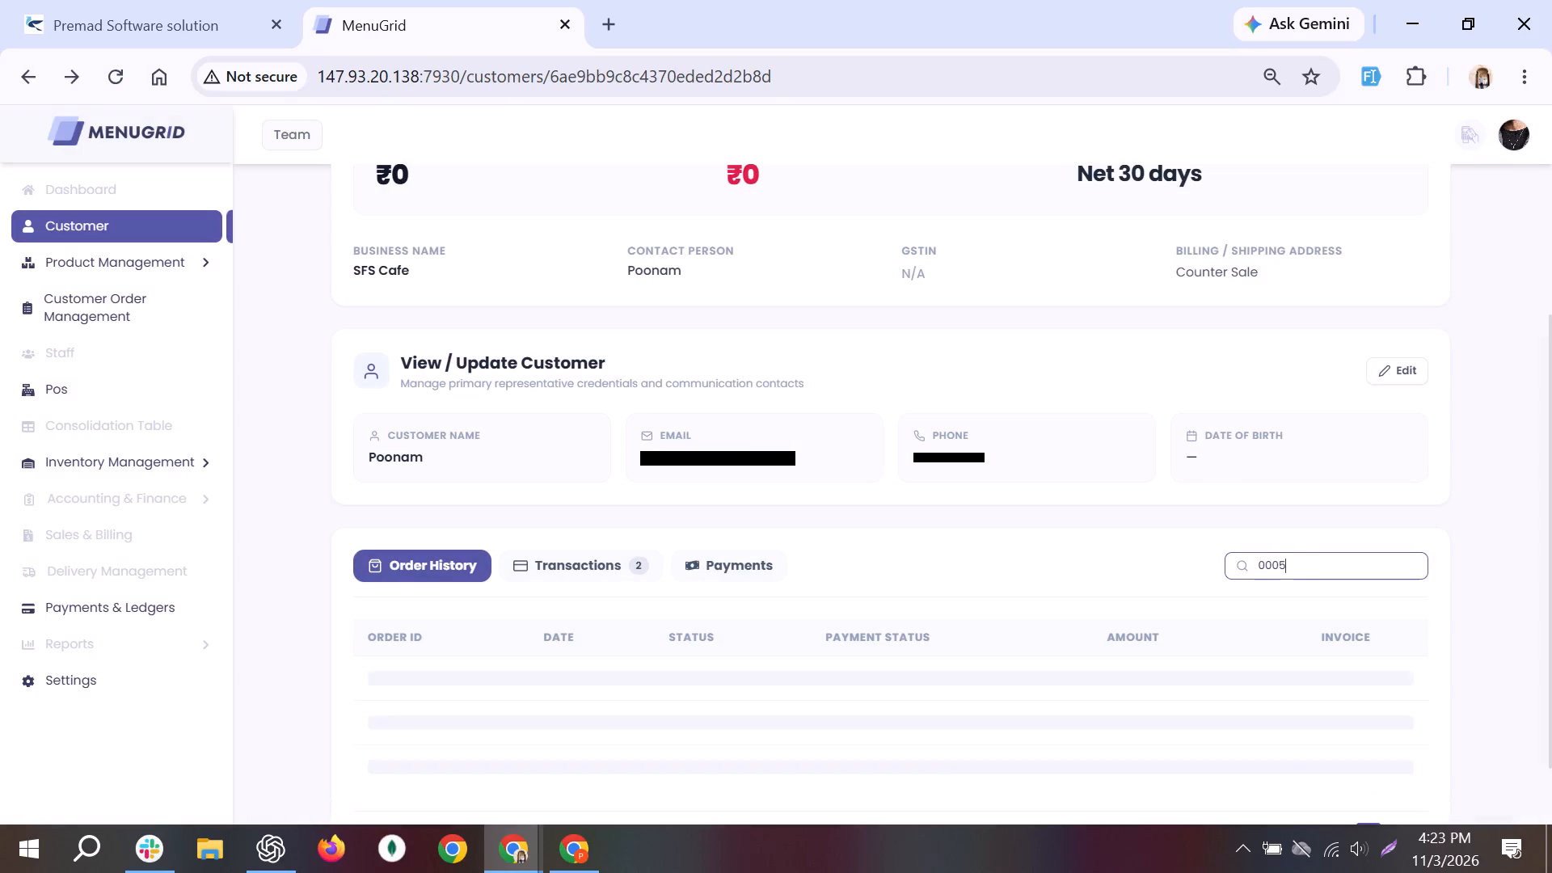
pyautogui.press('BackSpace')
pyautogui.press('BackSpace')
pyautogui.press('BackSpace')
pyautogui.press('BackSpace')
pyautogui.press('BackSpace')
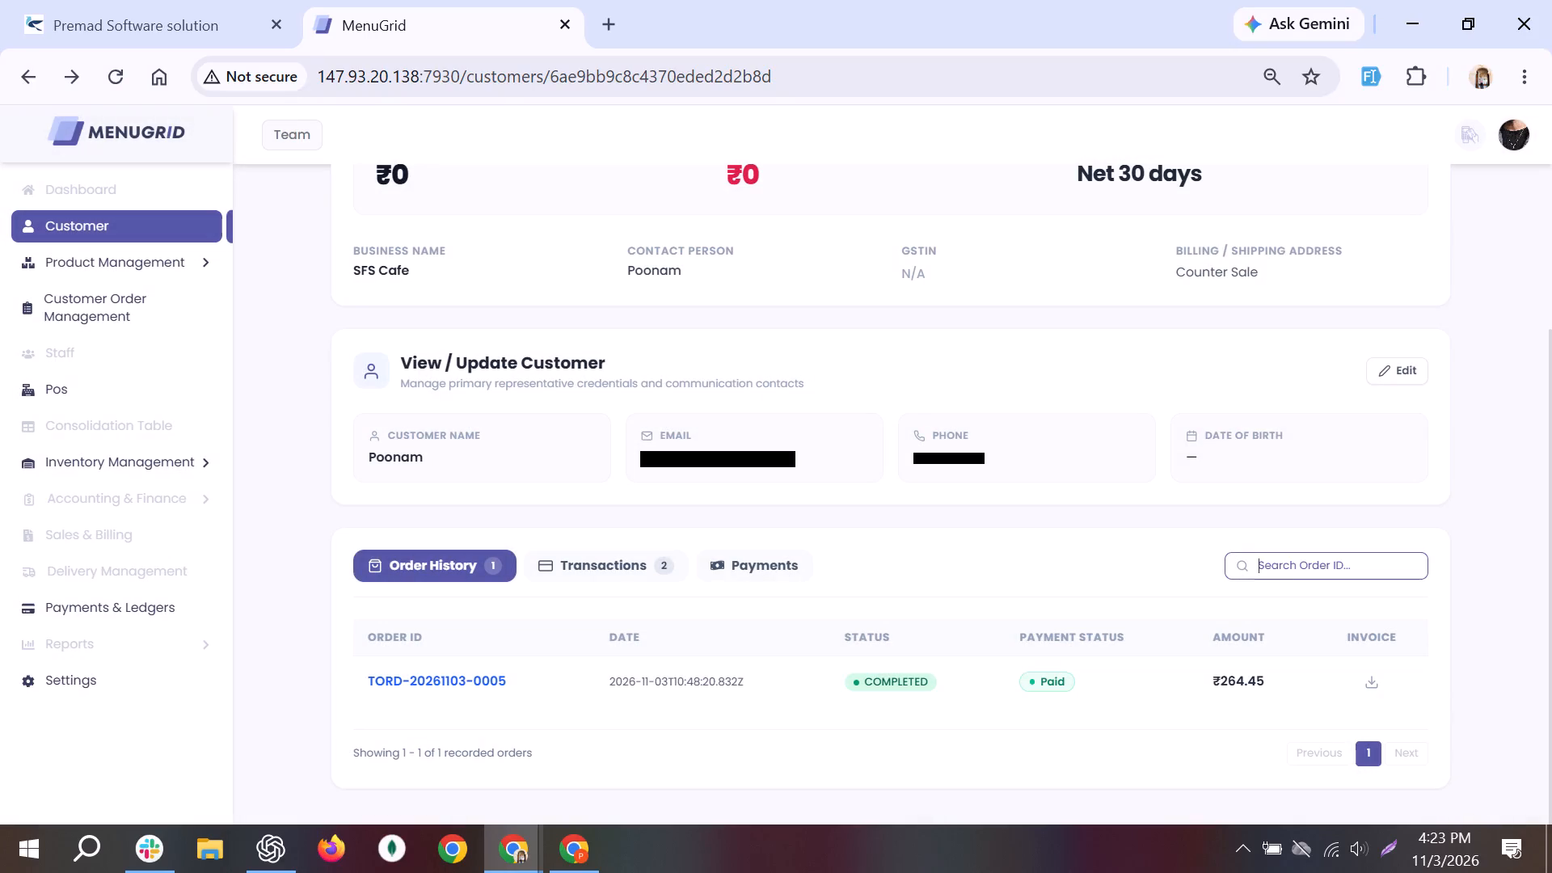
# Examine the customer's recorded transactions.
pyautogui.click(644, 567)
pyautogui.scroll(-2, 644, 567)
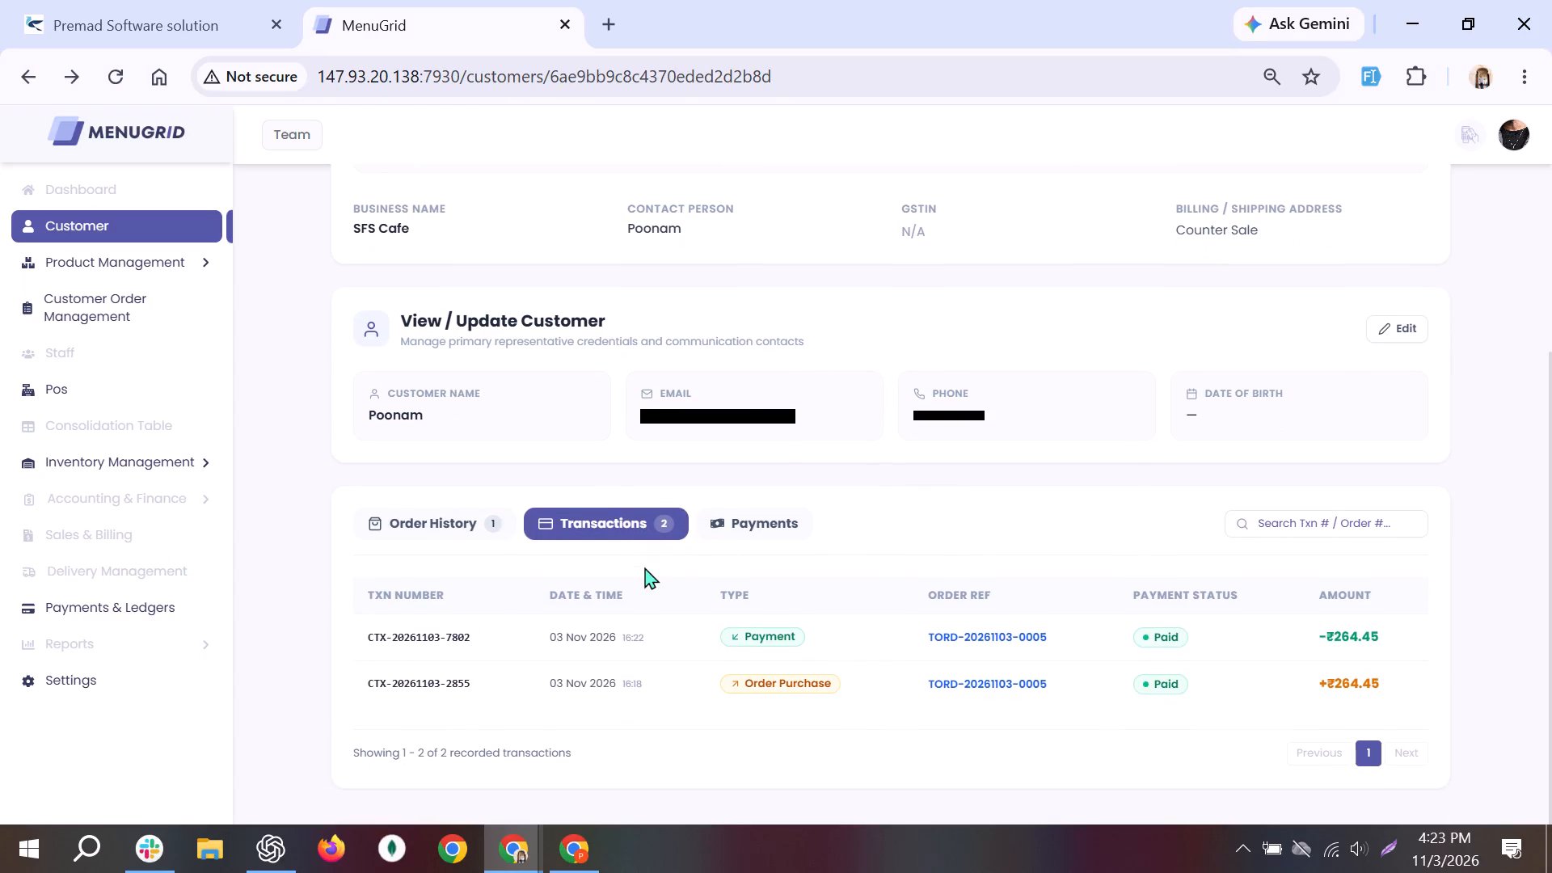
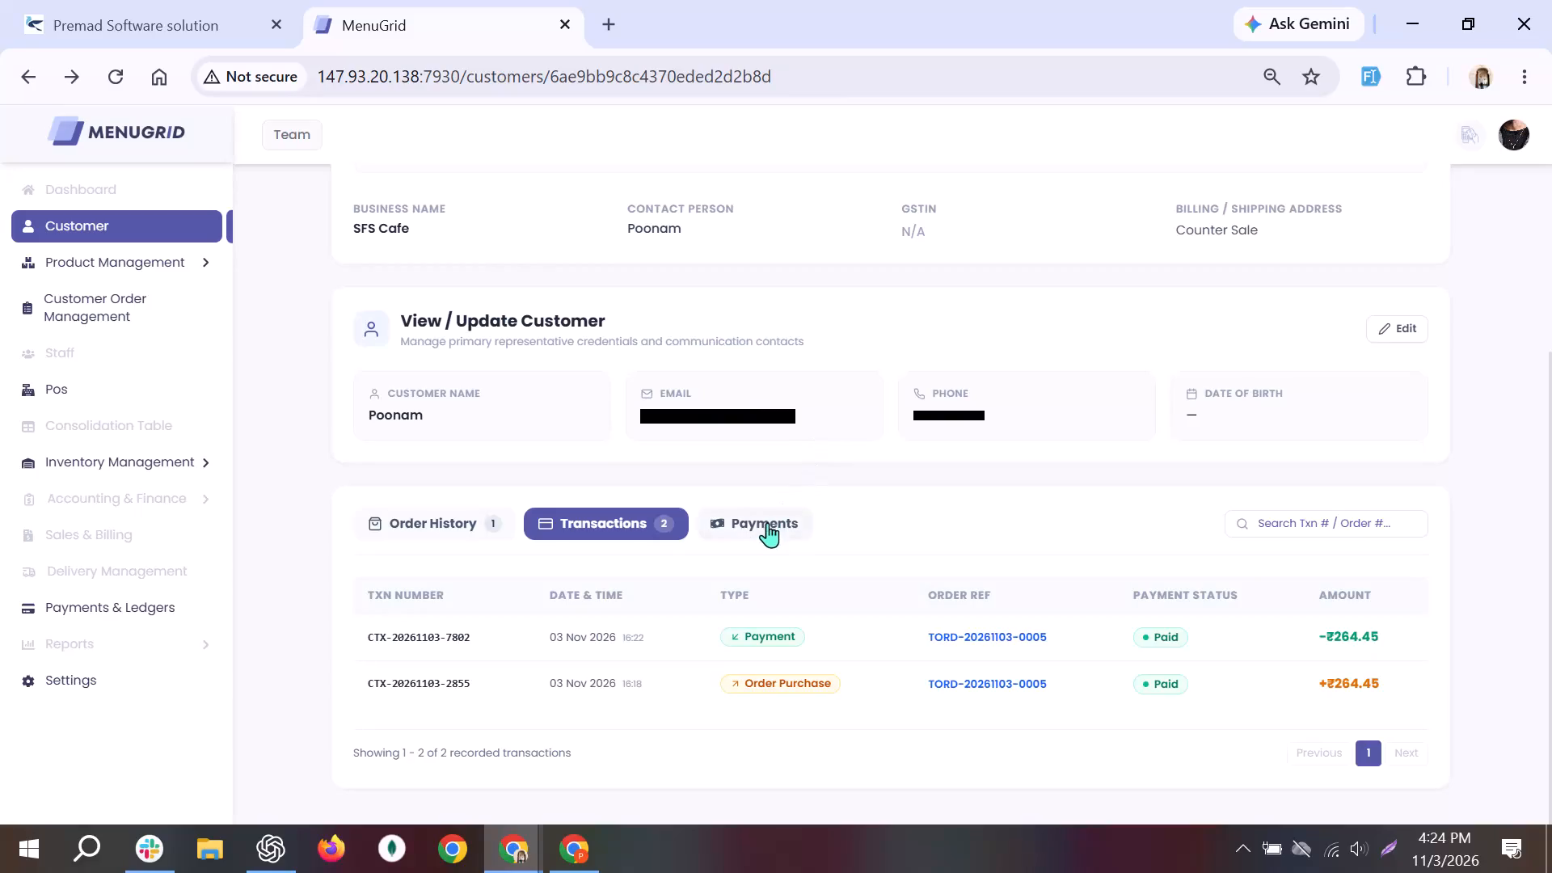
# Check the customer's payment records and return to the transactions list.
pyautogui.click(766, 525)
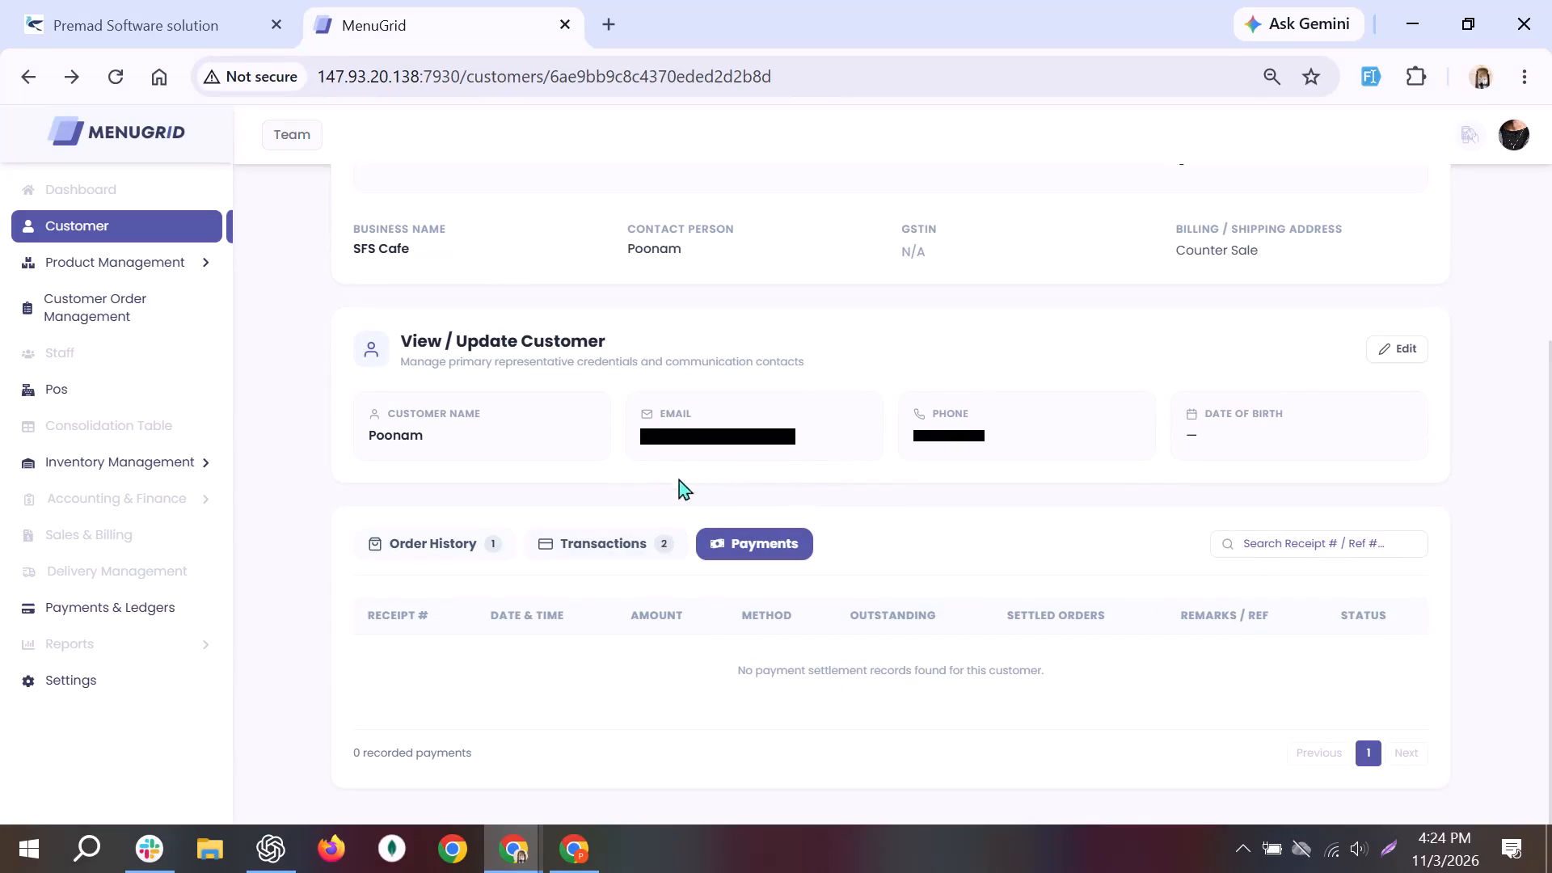
pyautogui.click(630, 541)
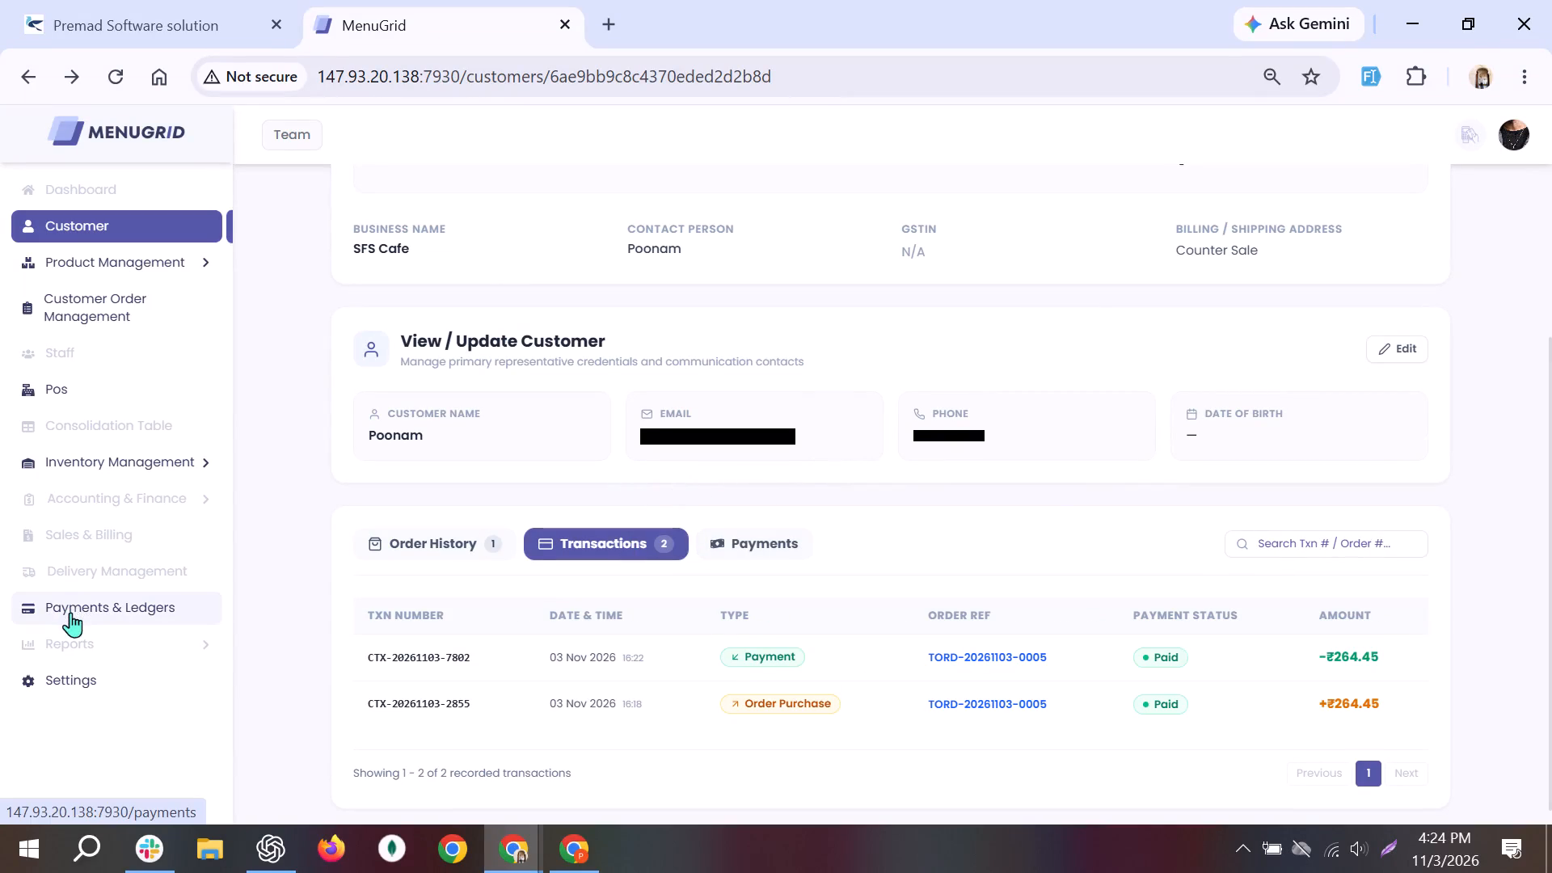
# Search the customer's transactions for 0005, 0004 and 0005 again, then clear the search.
pyautogui.click(1315, 546)
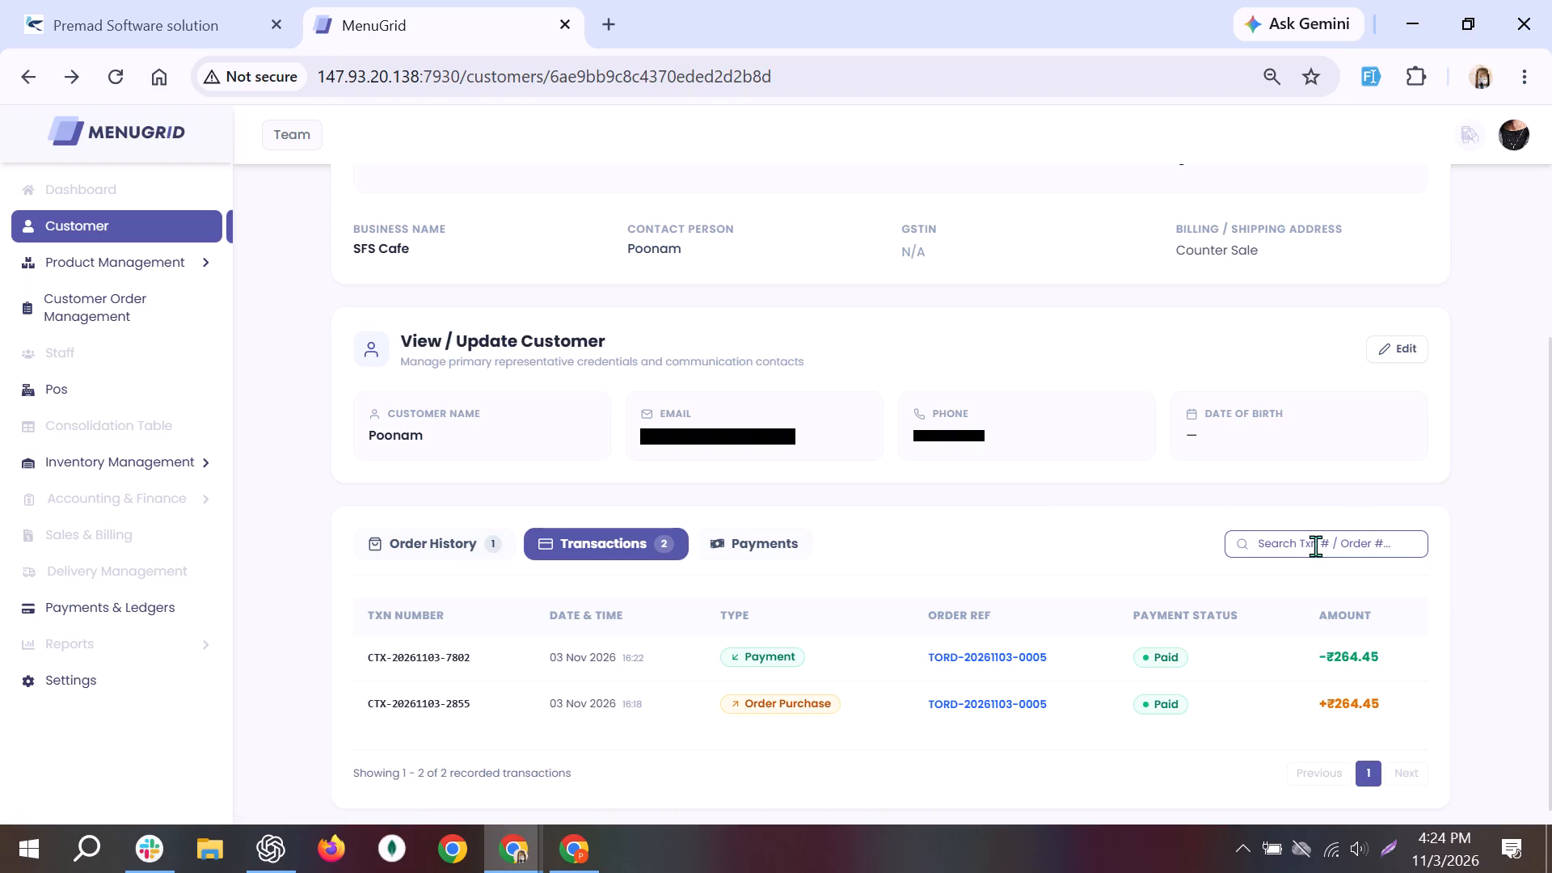
pyautogui.write('0005')
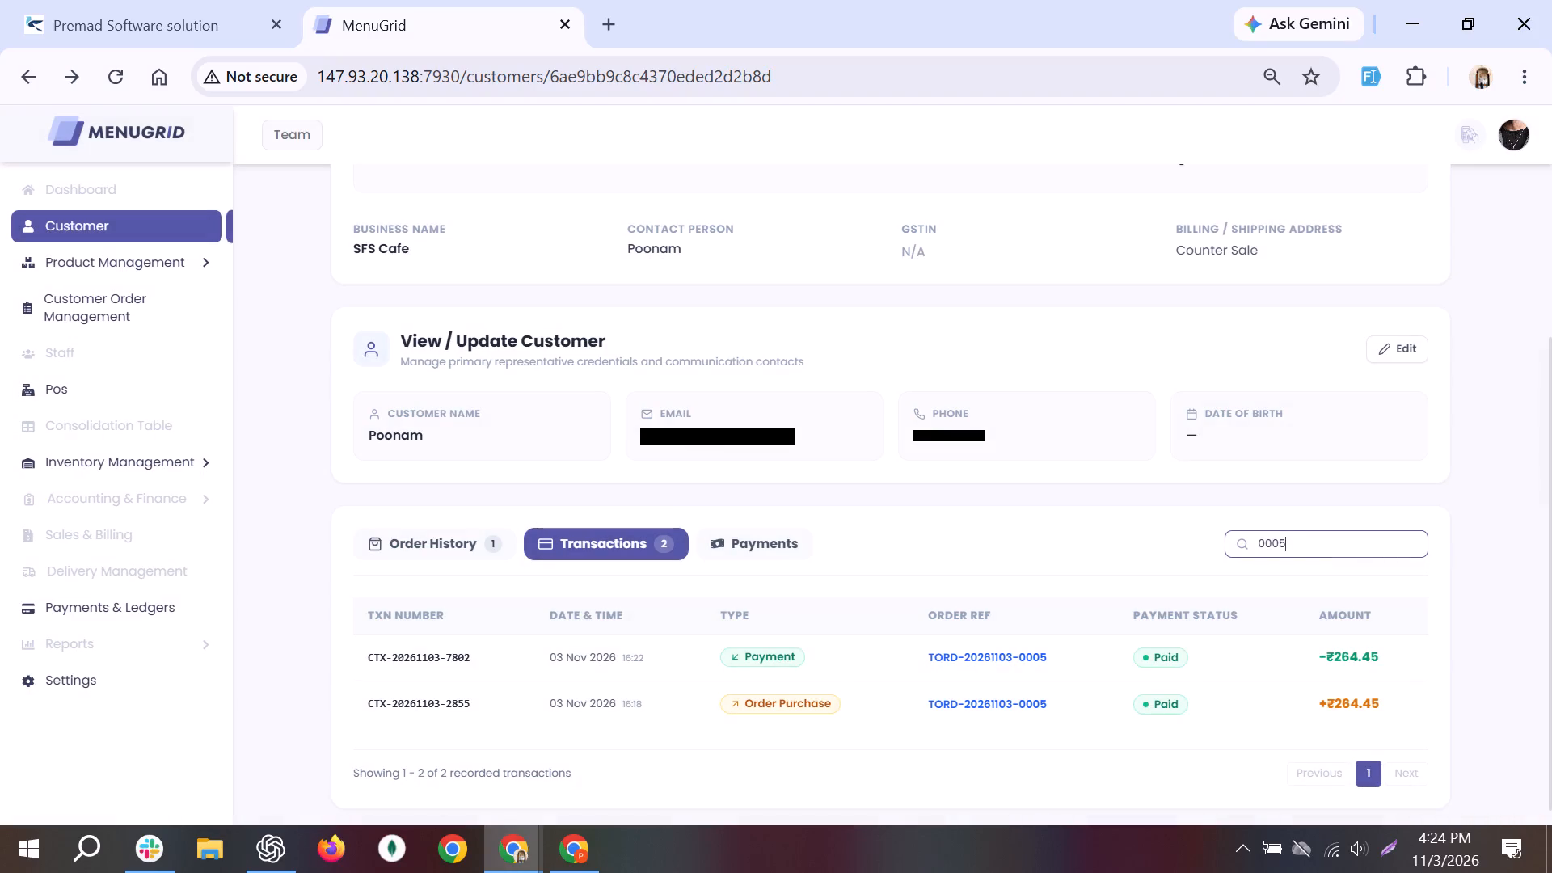
pyautogui.press('BackSpace')
pyautogui.press('4')
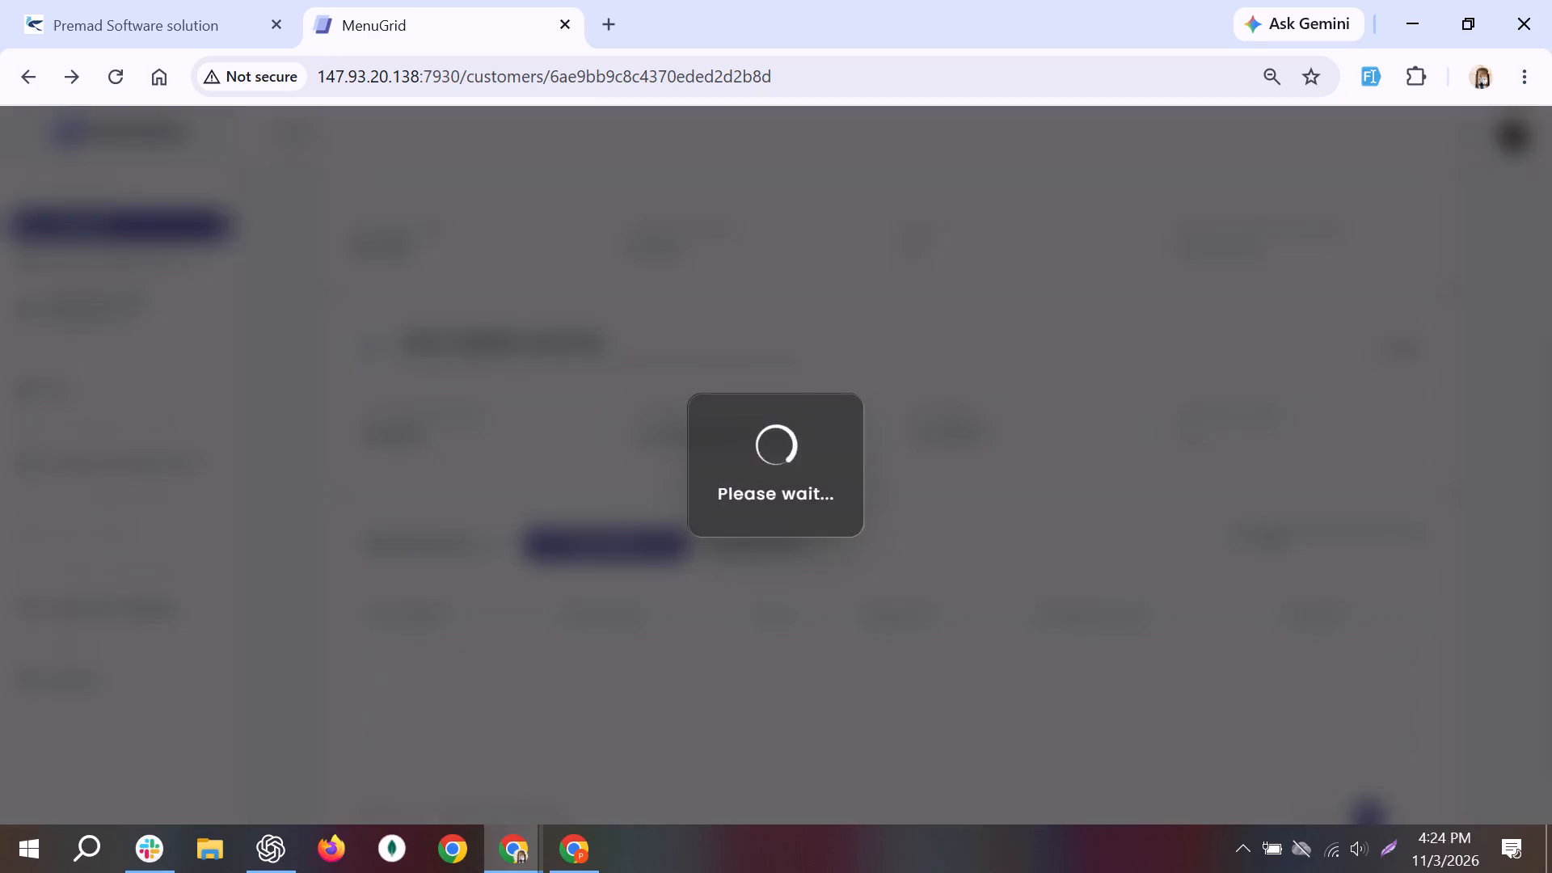
pyautogui.press('BackSpace')
pyautogui.press('5')
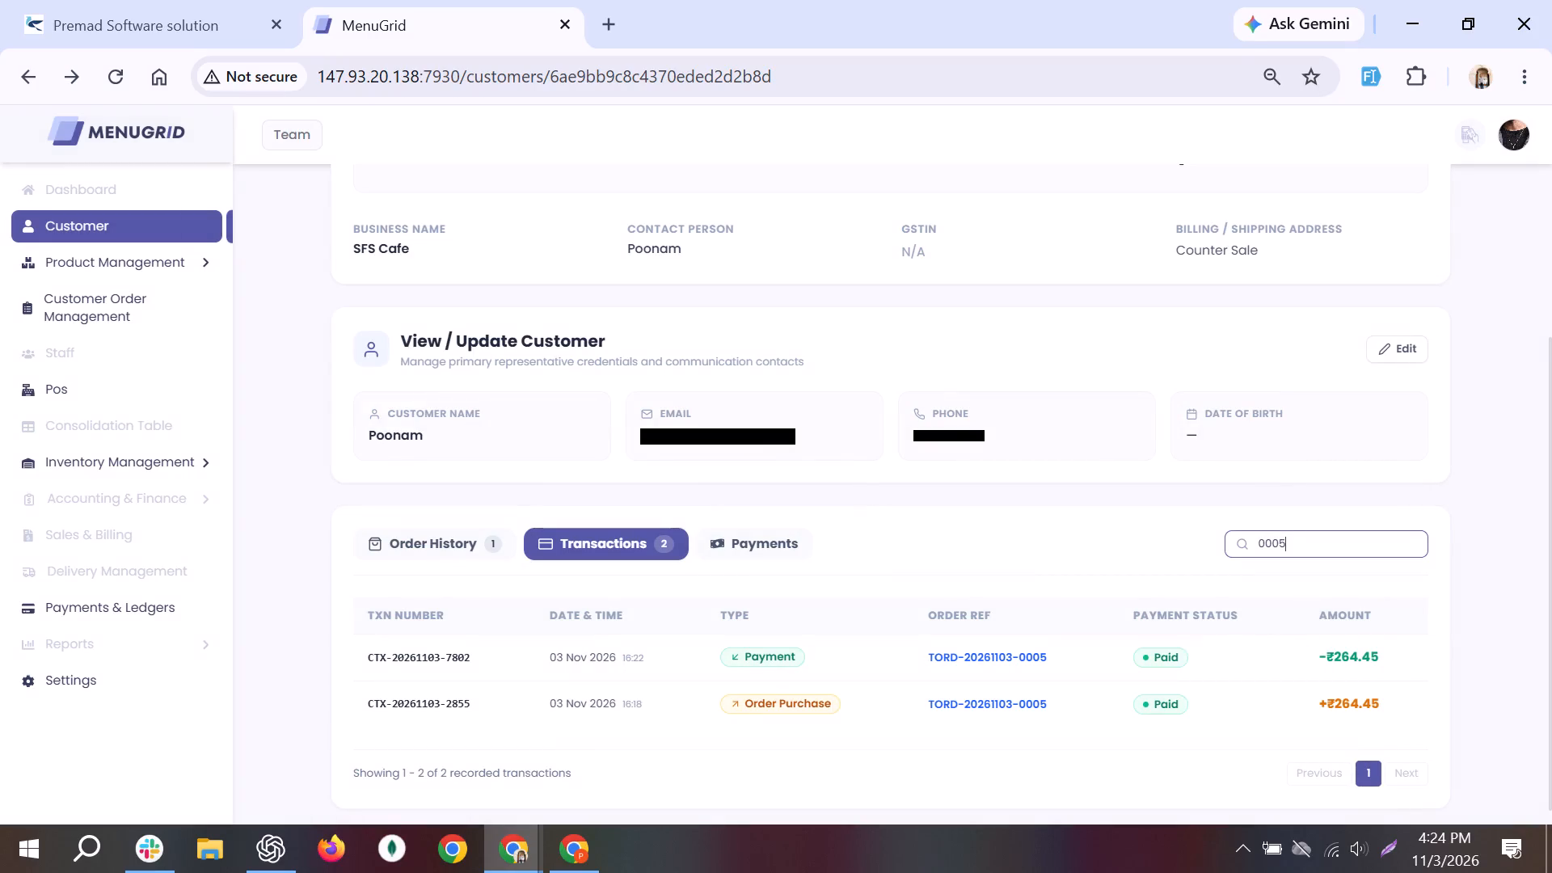
pyautogui.press('BackSpace')
pyautogui.press('BackSpace')
pyautogui.press('BackSpace')
pyautogui.press('BackSpace')
pyautogui.click(1023, 653)
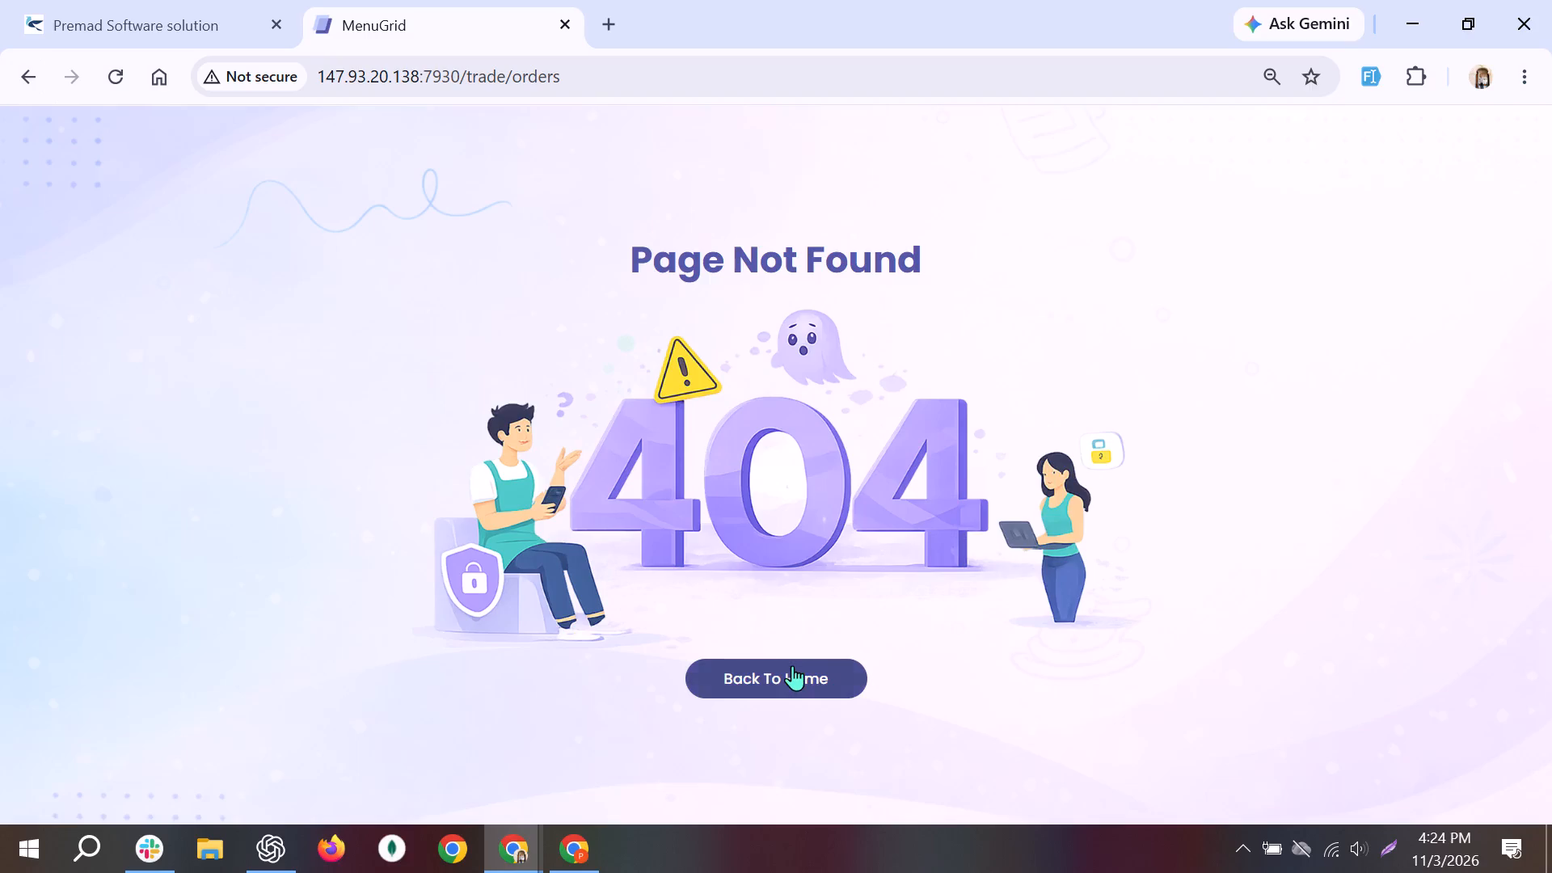
pyautogui.click(30, 73)
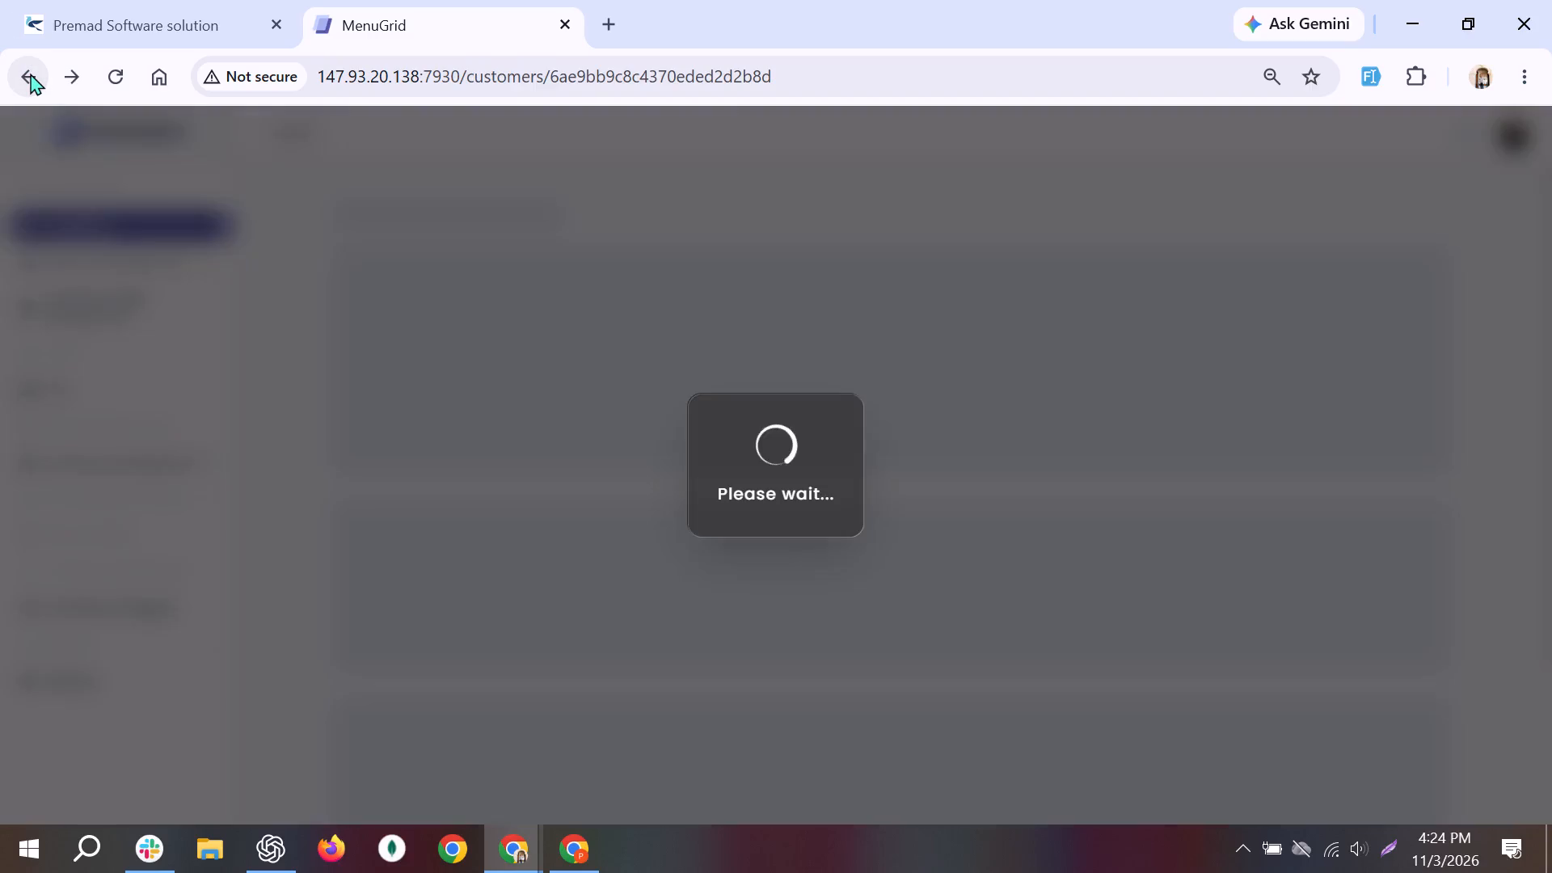
# Reopen the customer's transactions, copy a screenshot of the list including its order references, and switch to the MENU-GRID QA sheet.
pyautogui.scroll(-6, 633, 517)
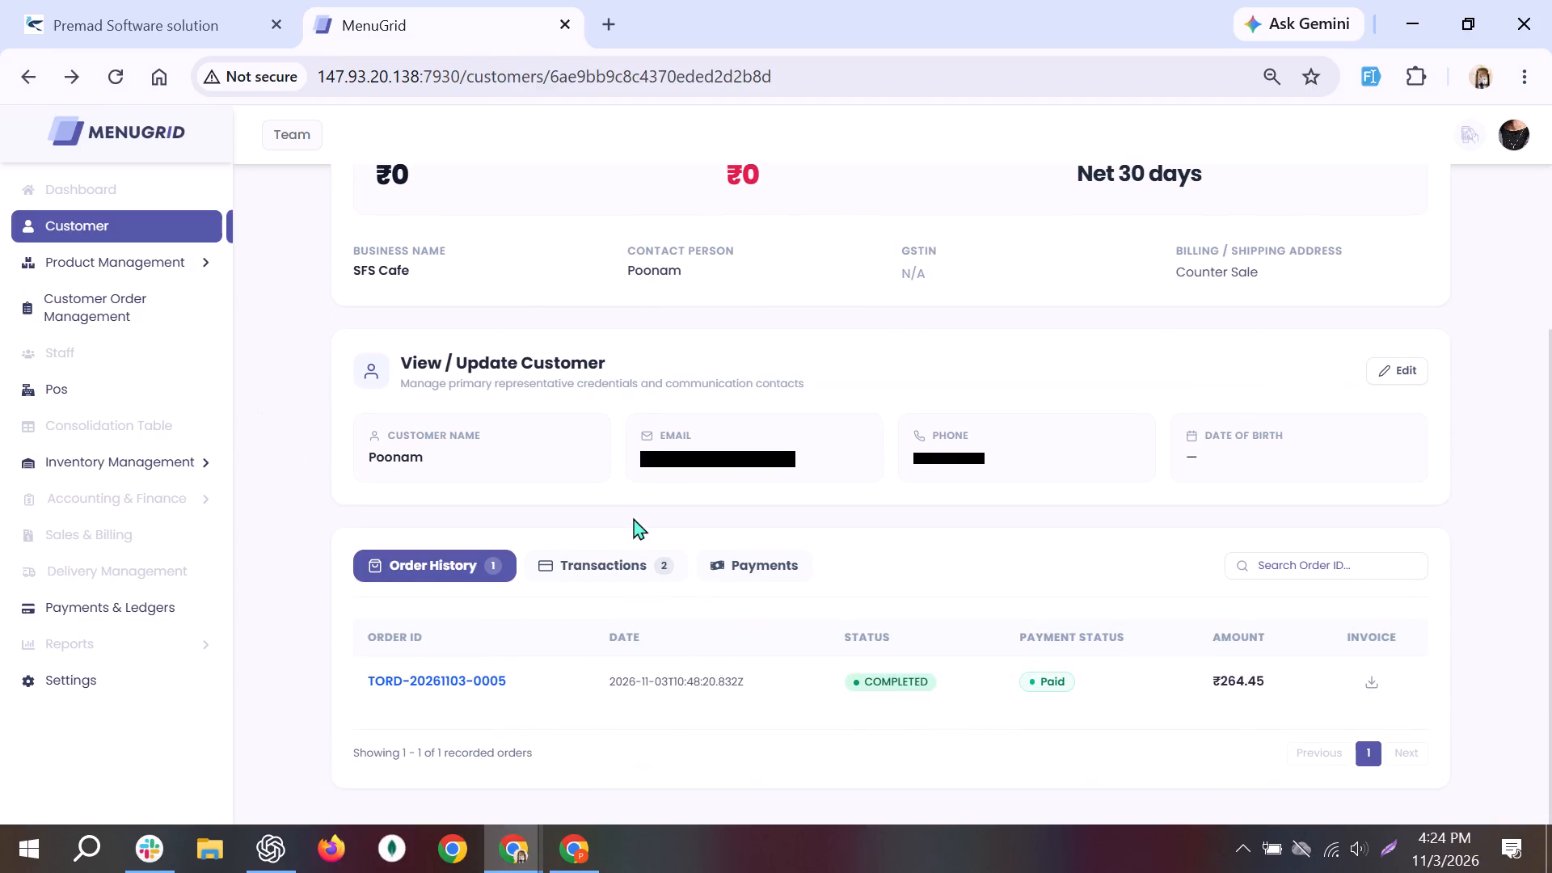
pyautogui.scroll(-6, 633, 517)
pyautogui.click(601, 563)
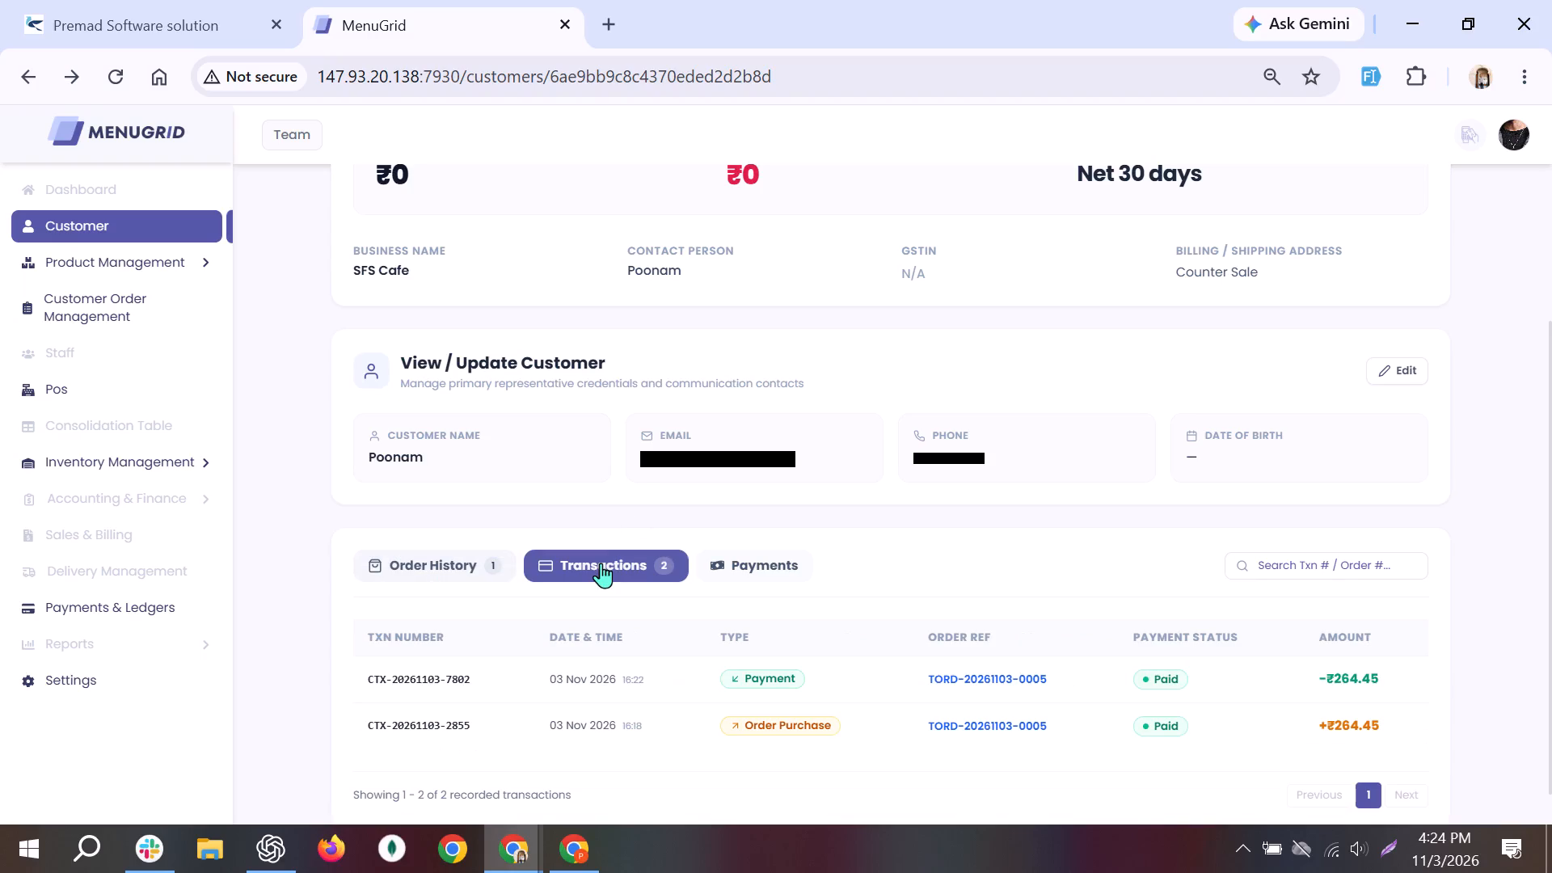
pyautogui.press('`')
pyautogui.moveTo(306, 516); pyautogui.dragTo(1472, 765)
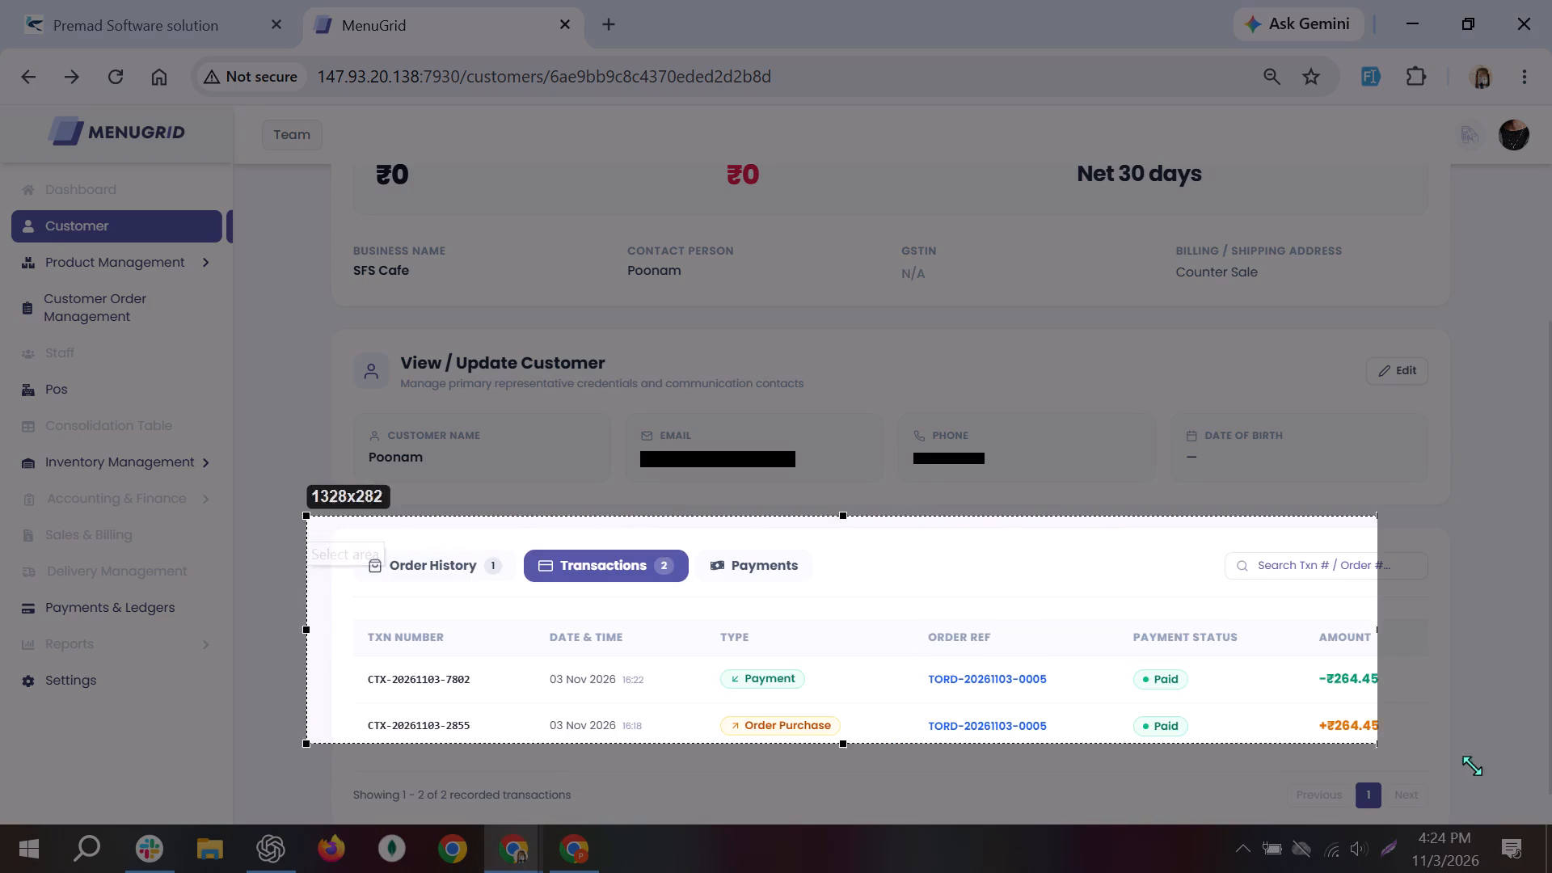
pyautogui.moveTo(1472, 765); pyautogui.dragTo(1550, 793)
pyautogui.hotkey('ctrl', 'c')
pyautogui.hotkey('alt', 'Tab')
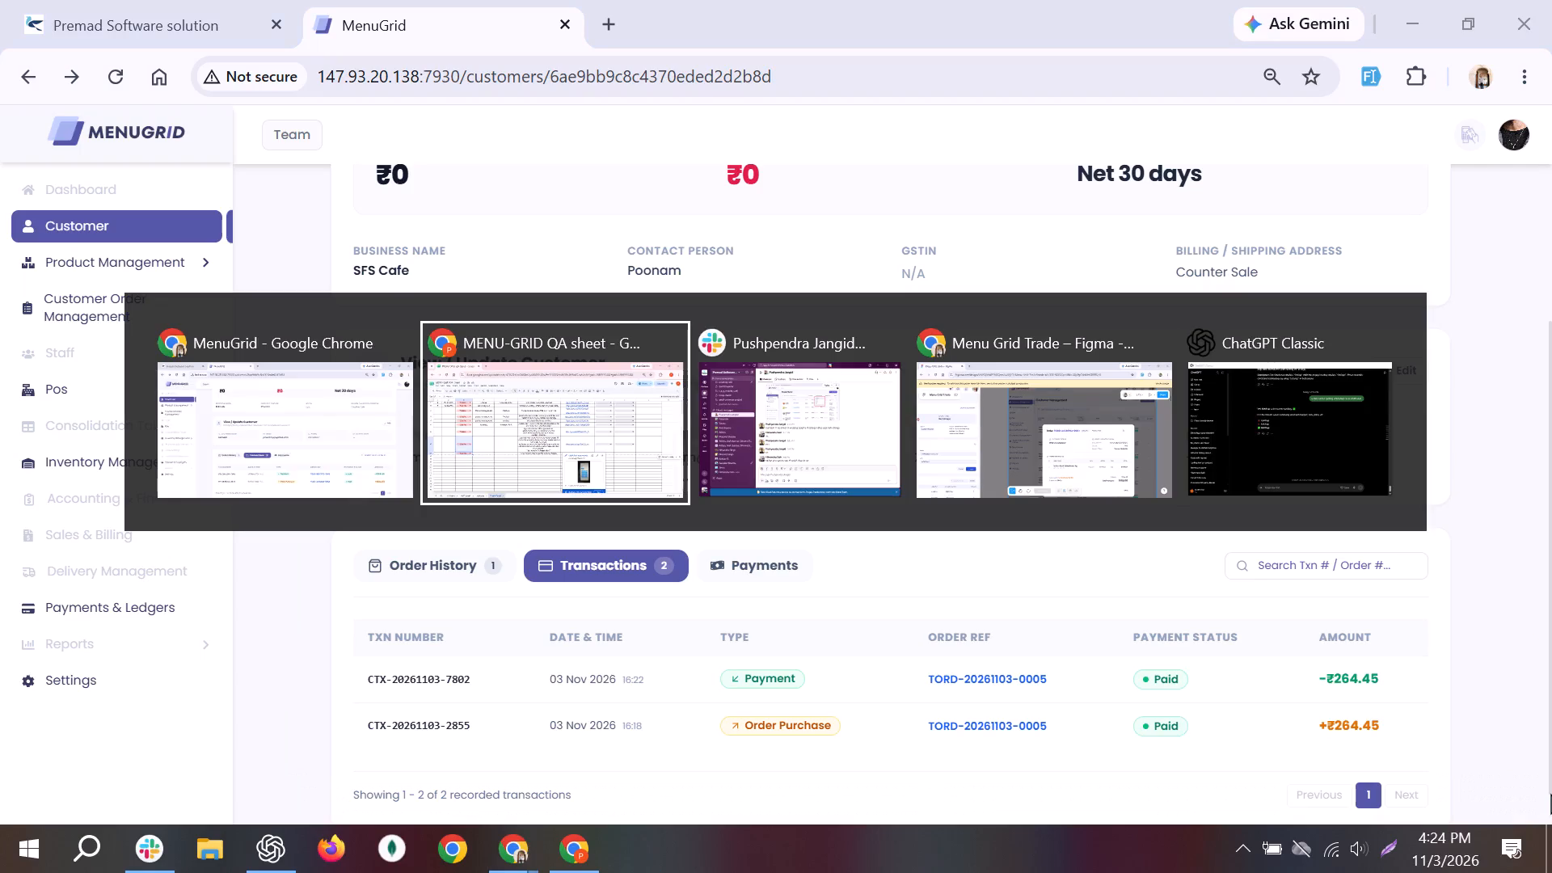
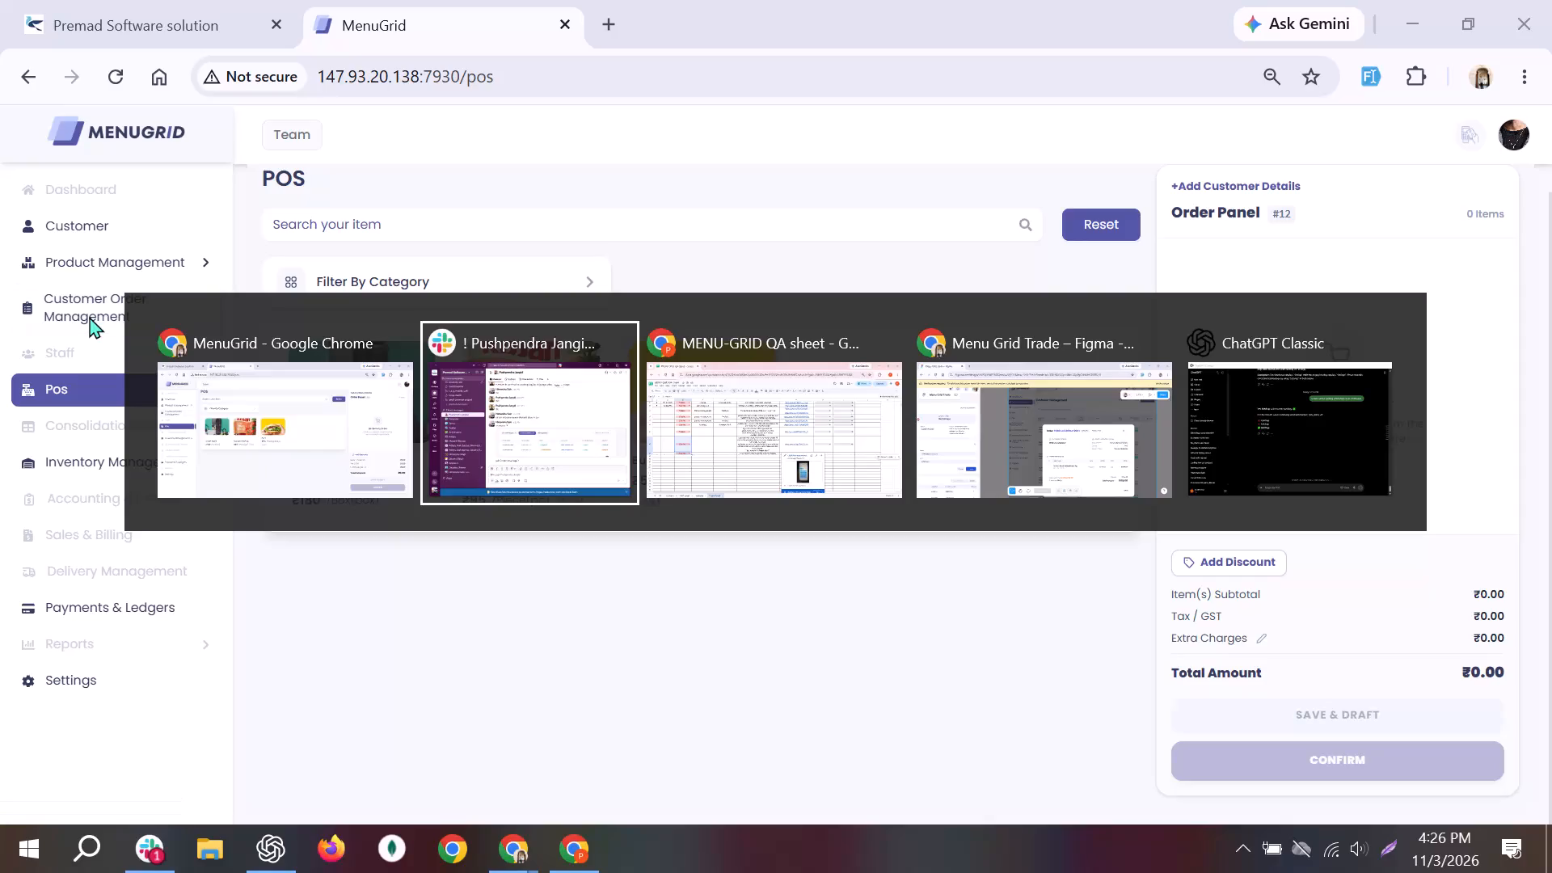
# Switch back to the MenuGrid window and open the transactions of the SFS Cafe customer record.
pyautogui.hotkey('alt', 'Left')
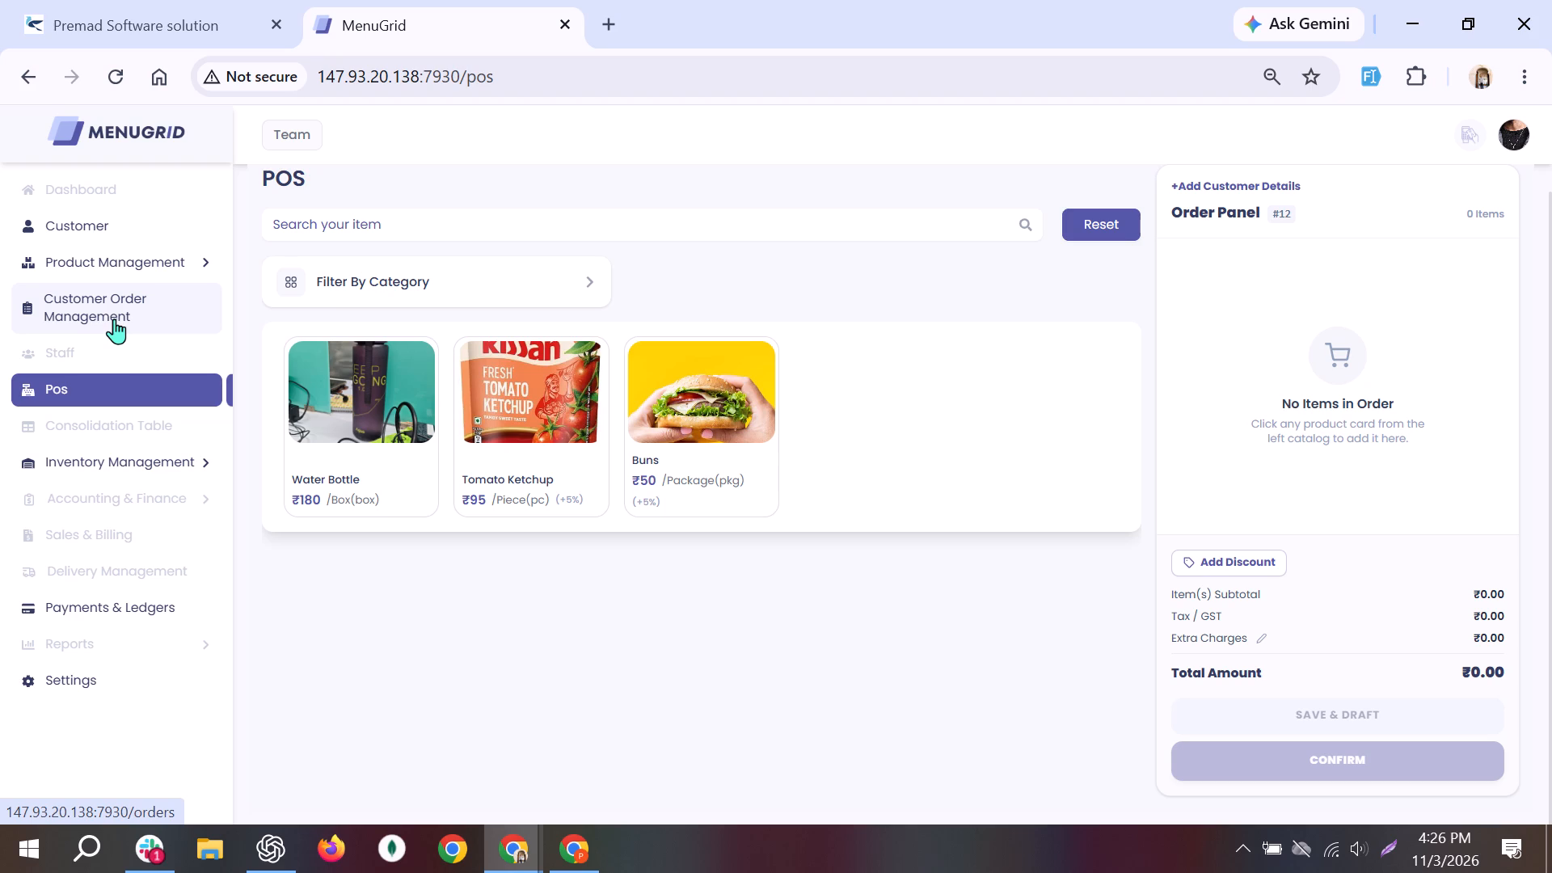
pyautogui.click(114, 318)
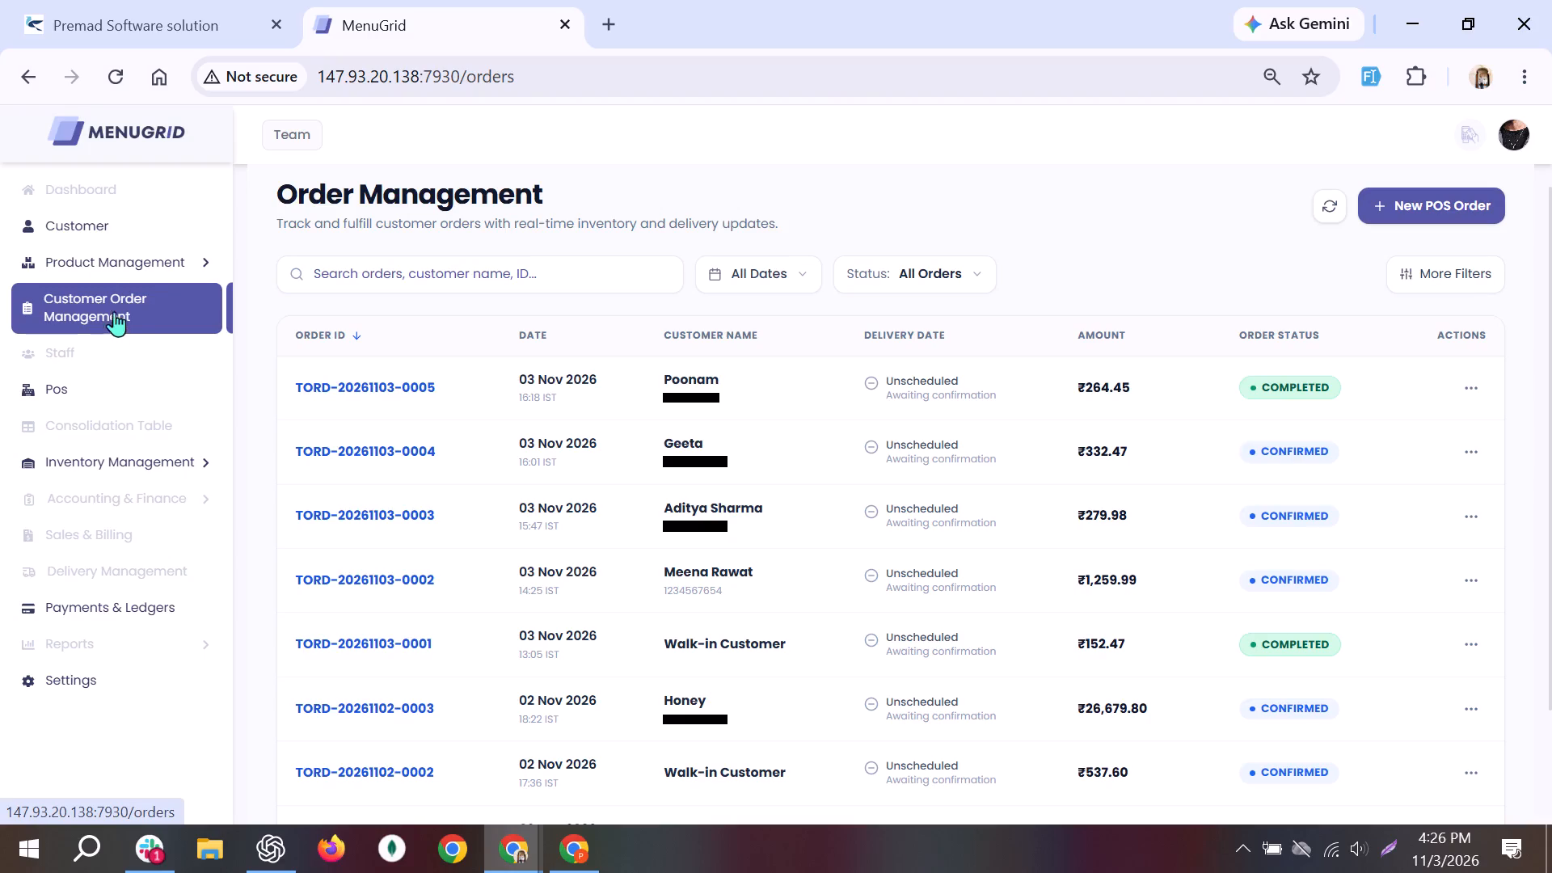
pyautogui.click(86, 229)
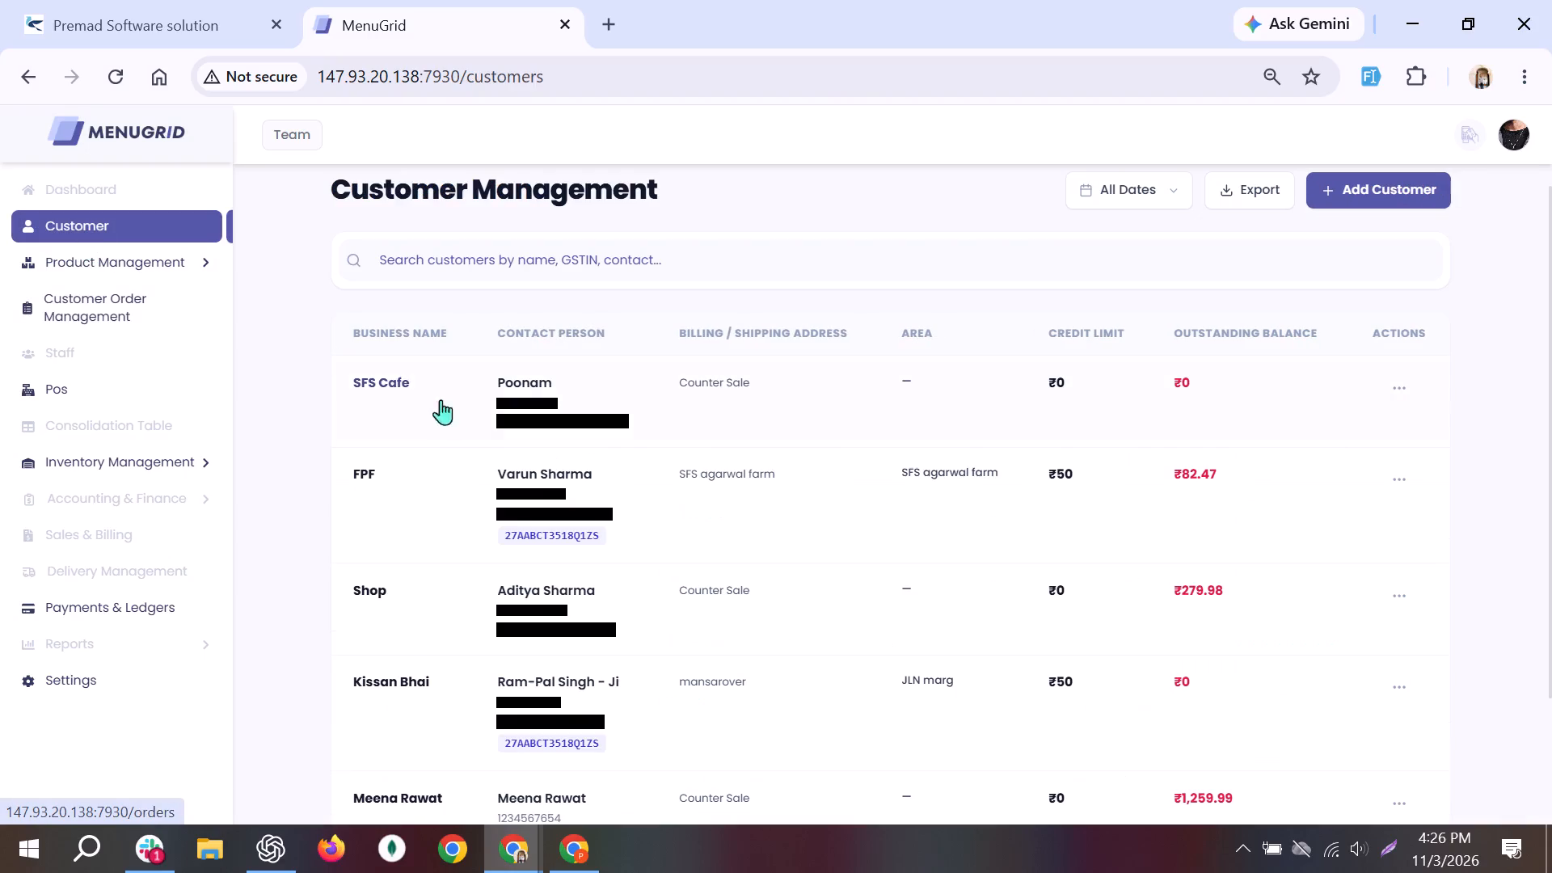
pyautogui.click(626, 404)
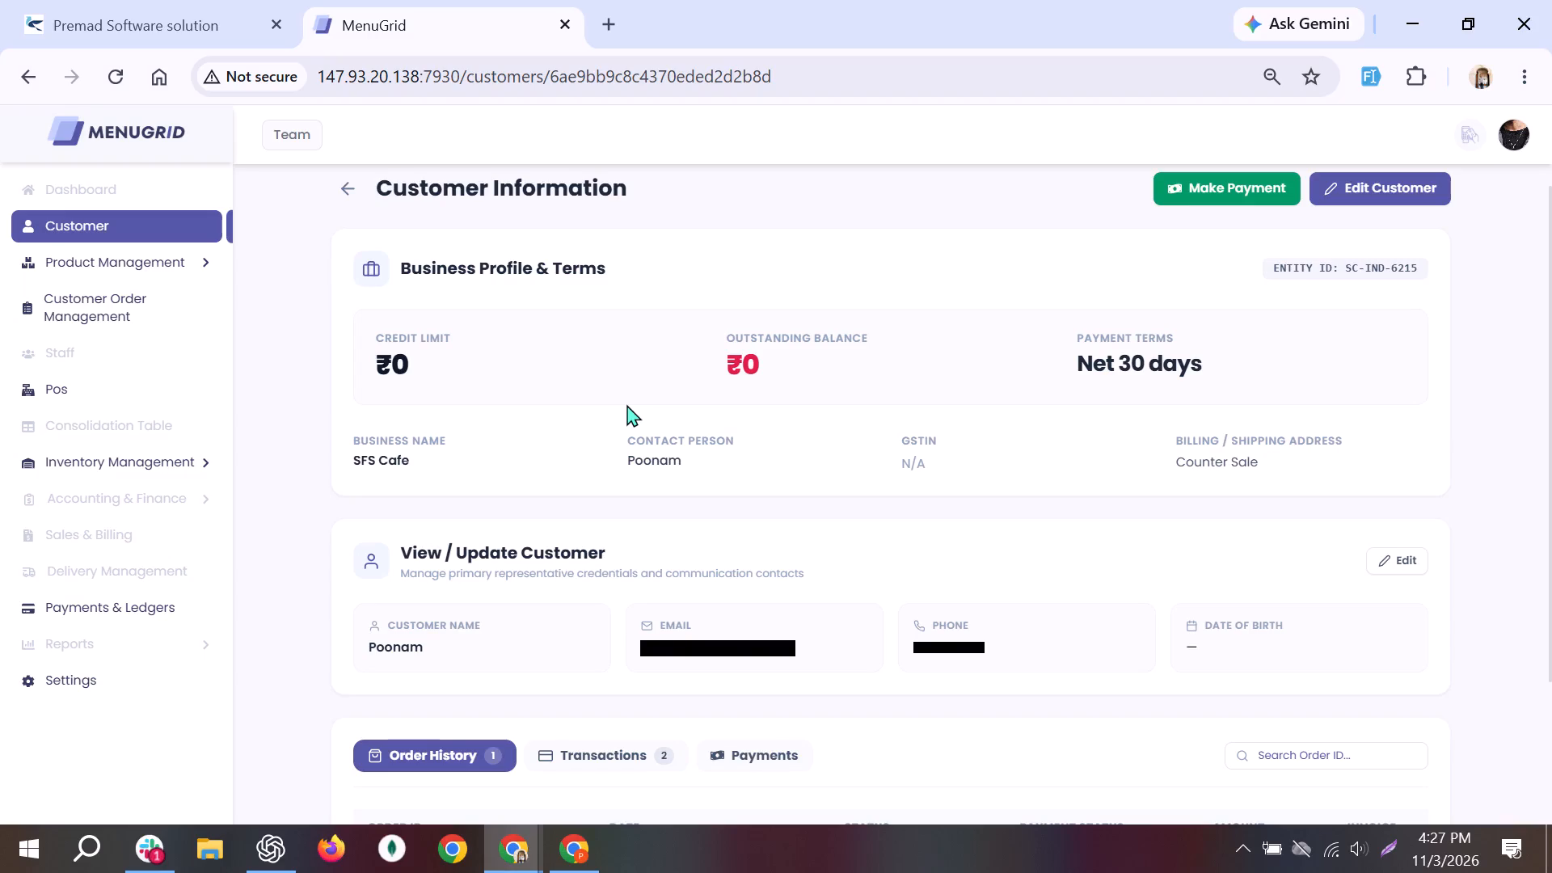
pyautogui.scroll(-7, 626, 404)
pyautogui.click(624, 576)
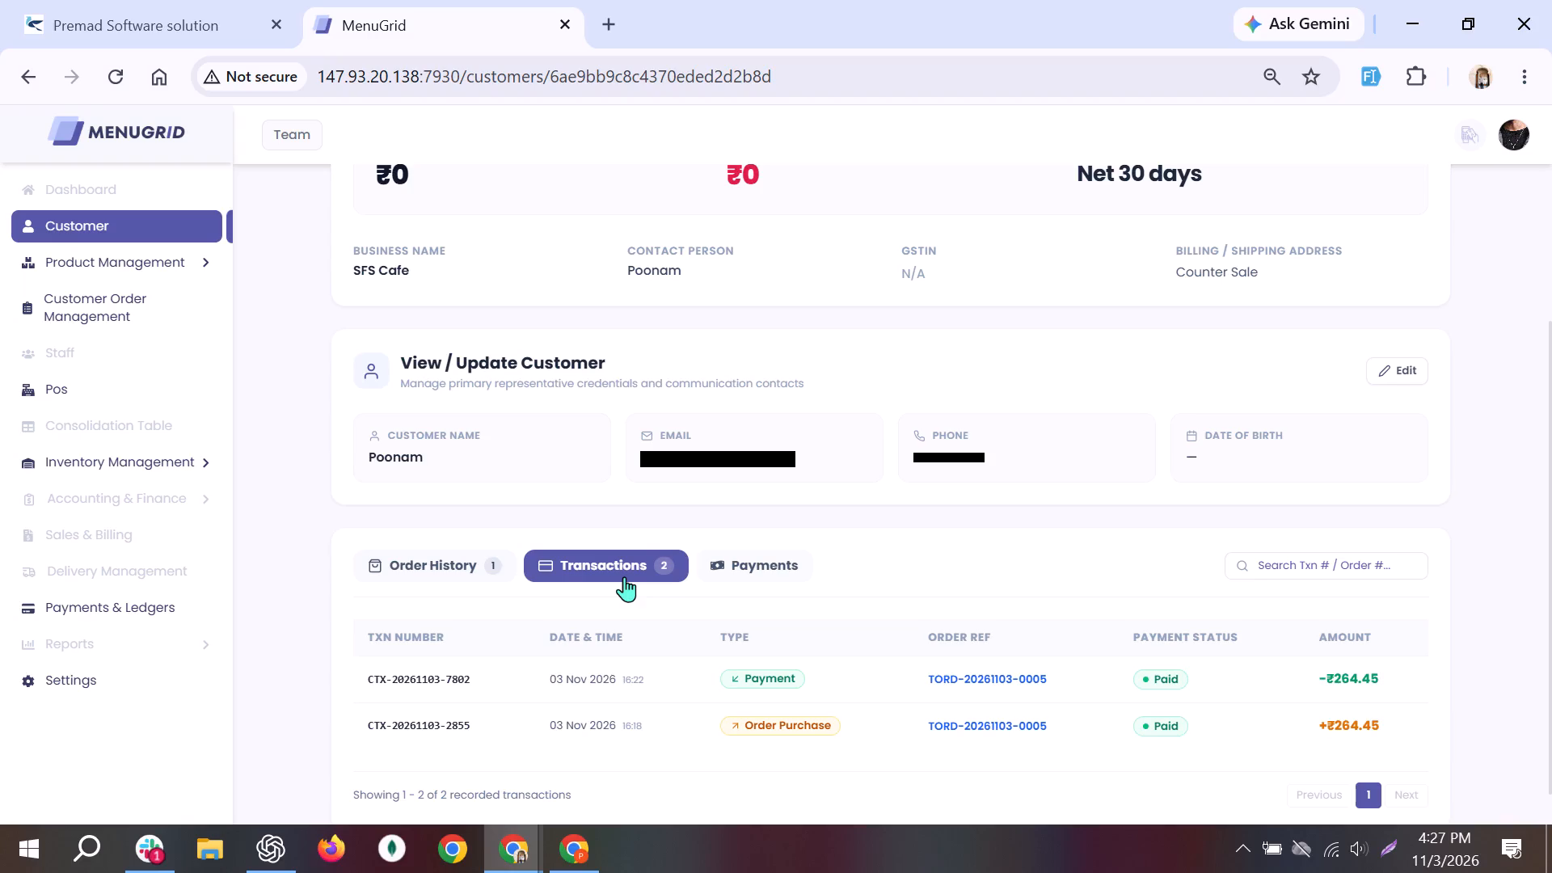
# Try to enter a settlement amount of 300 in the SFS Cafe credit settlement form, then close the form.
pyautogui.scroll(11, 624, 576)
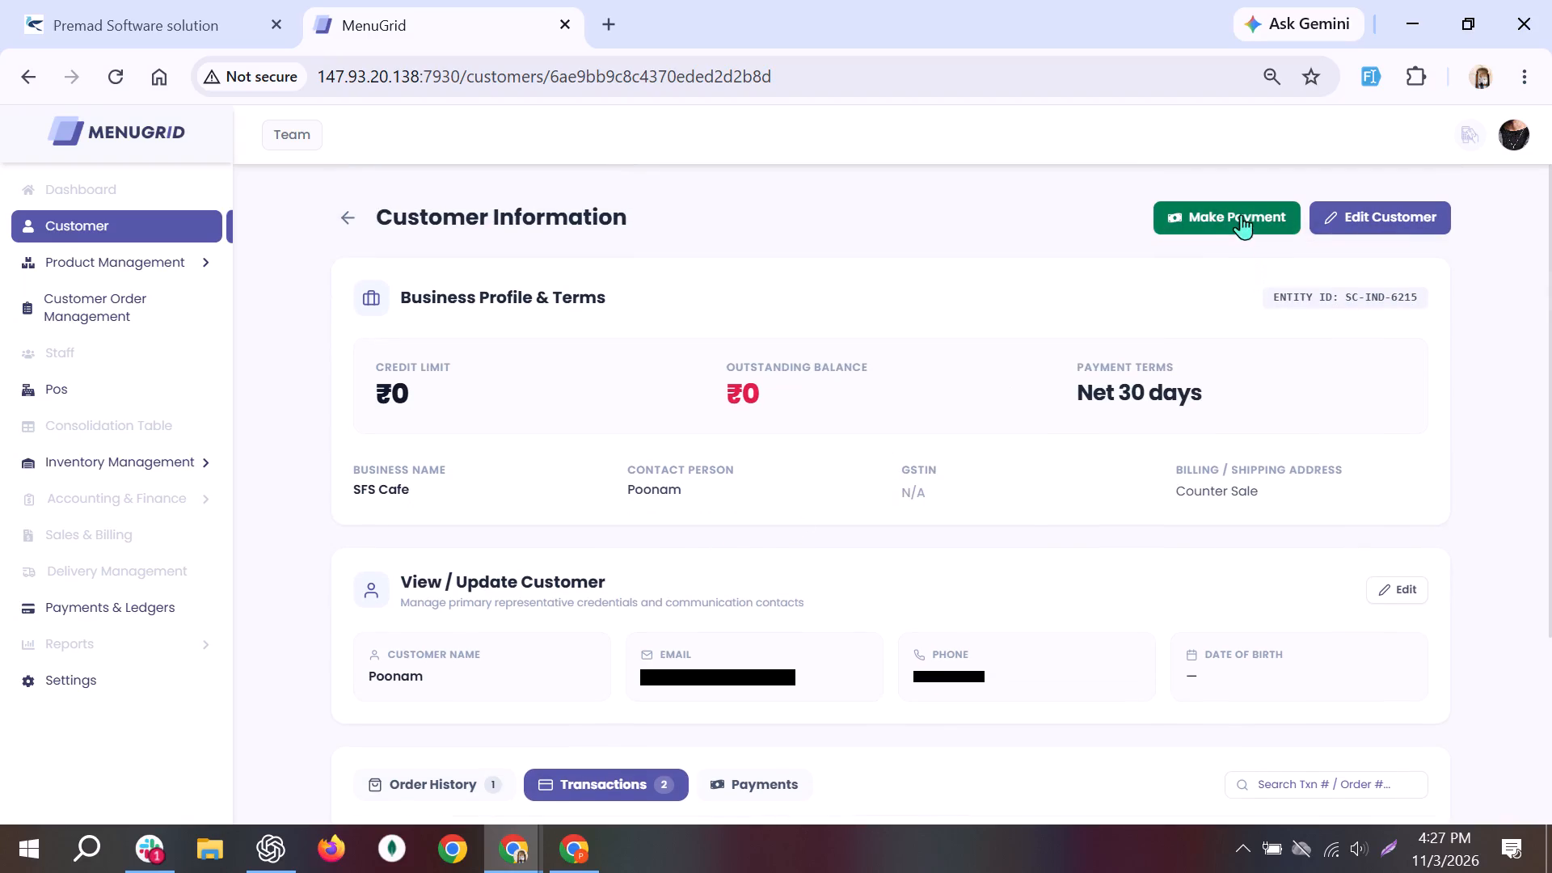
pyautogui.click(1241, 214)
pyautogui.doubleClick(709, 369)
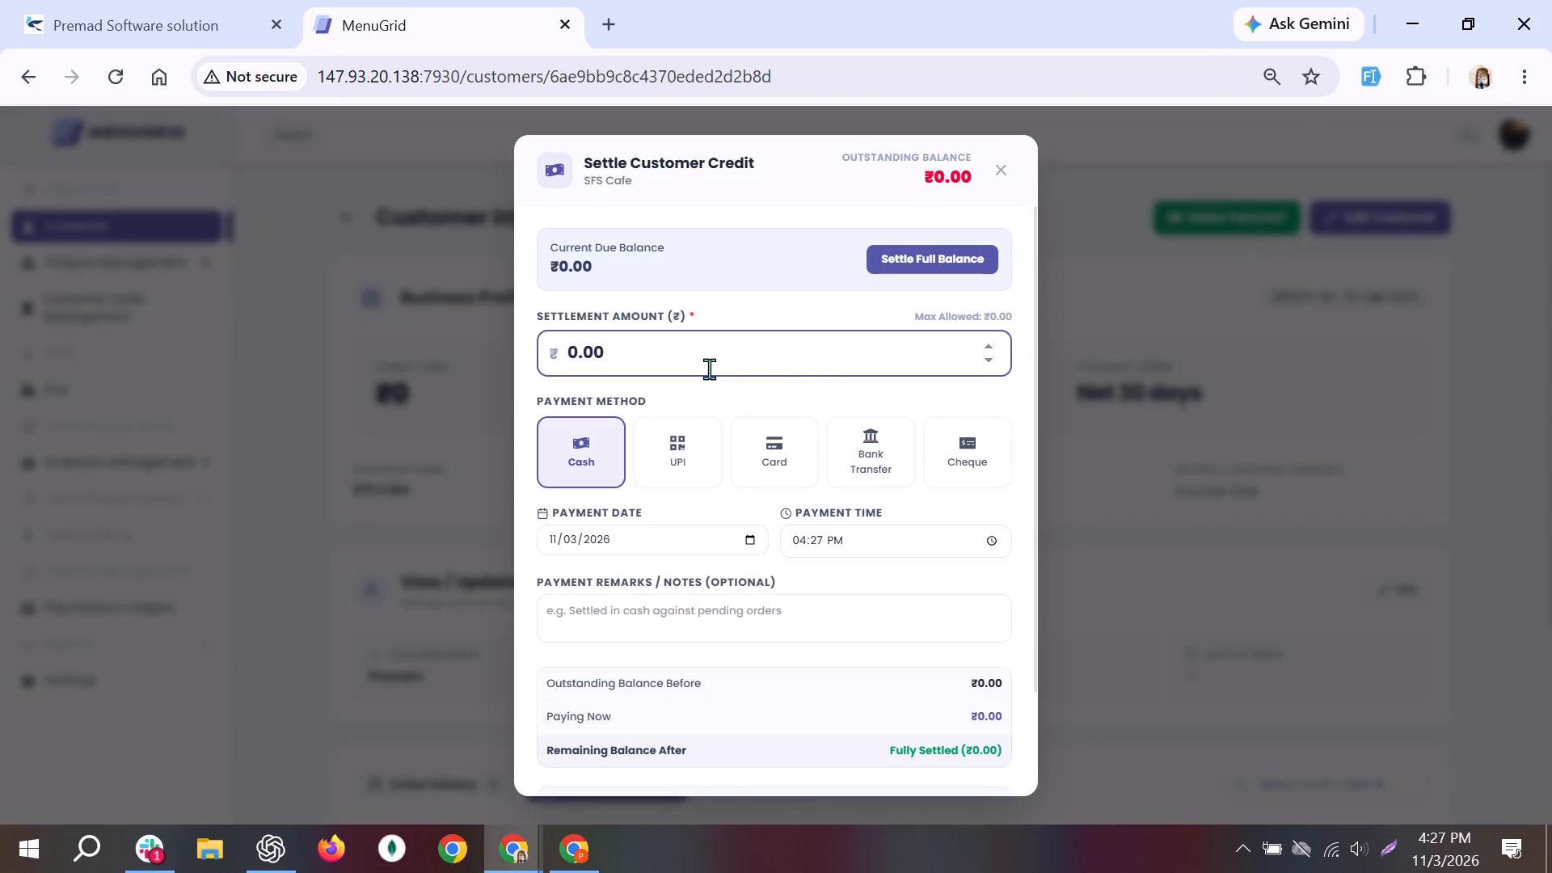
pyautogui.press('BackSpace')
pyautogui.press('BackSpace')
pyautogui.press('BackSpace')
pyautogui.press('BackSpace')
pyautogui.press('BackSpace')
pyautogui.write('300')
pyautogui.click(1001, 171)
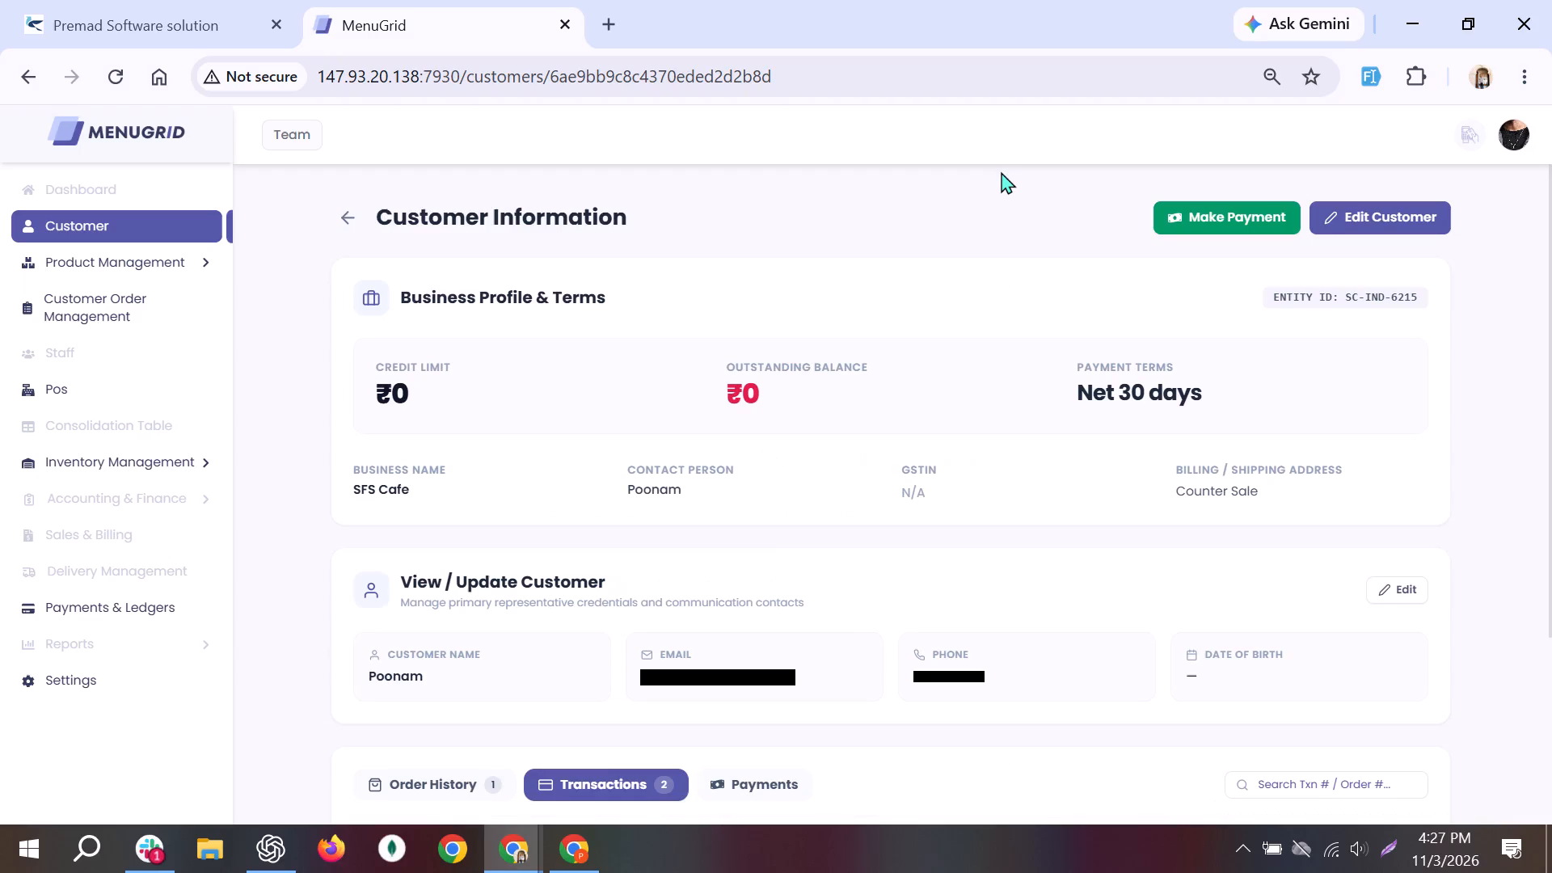
# Review the SFS Cafe customer's transactions, order history and payment records.
pyautogui.scroll(-6, 1001, 171)
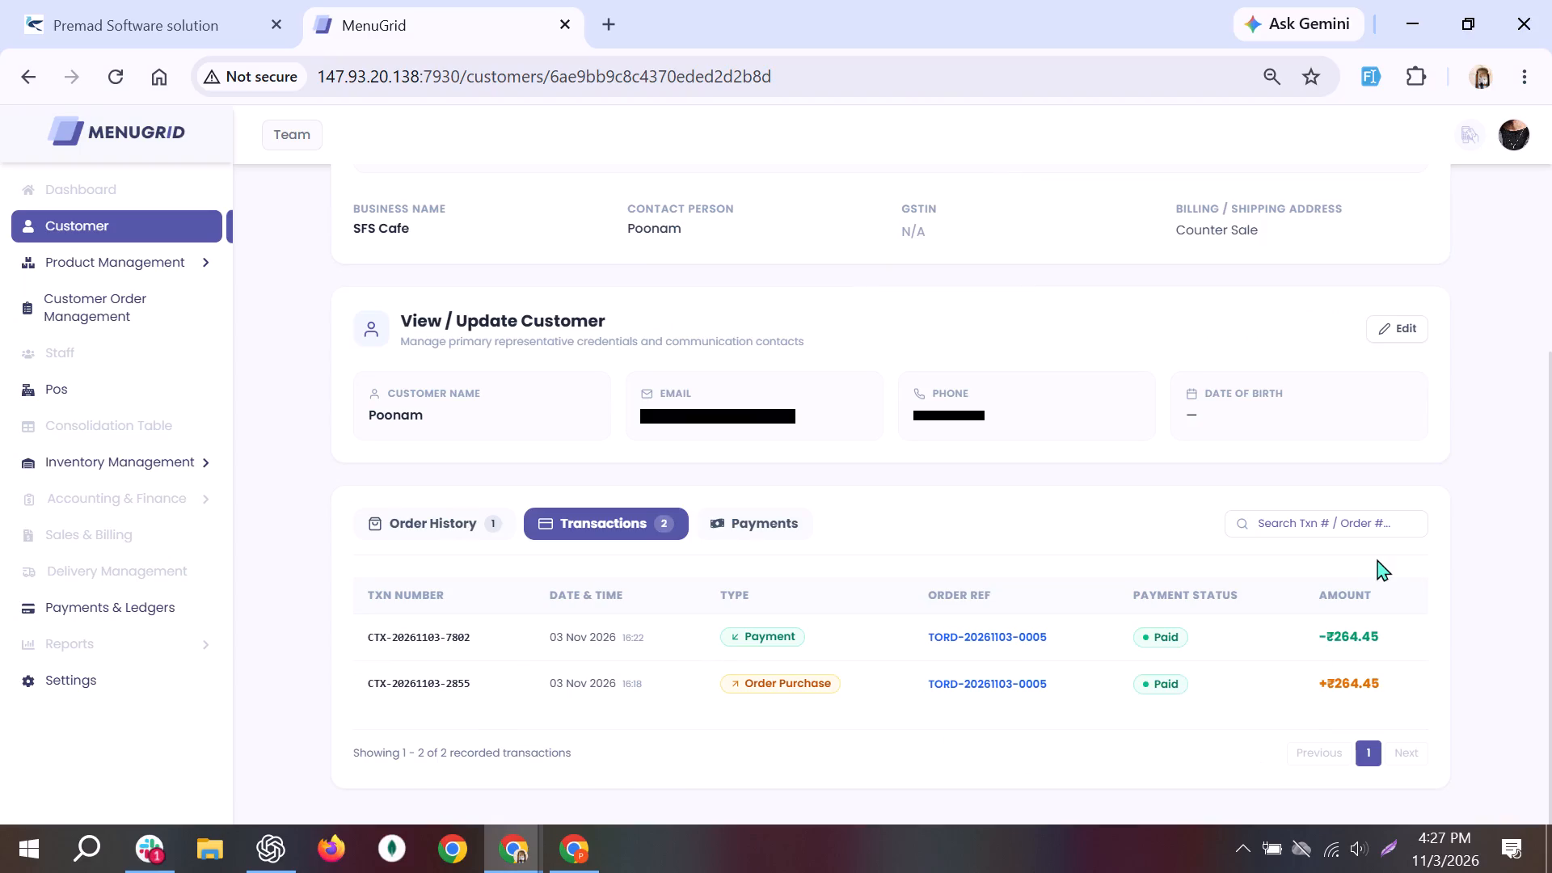
pyautogui.scroll(3, 1377, 559)
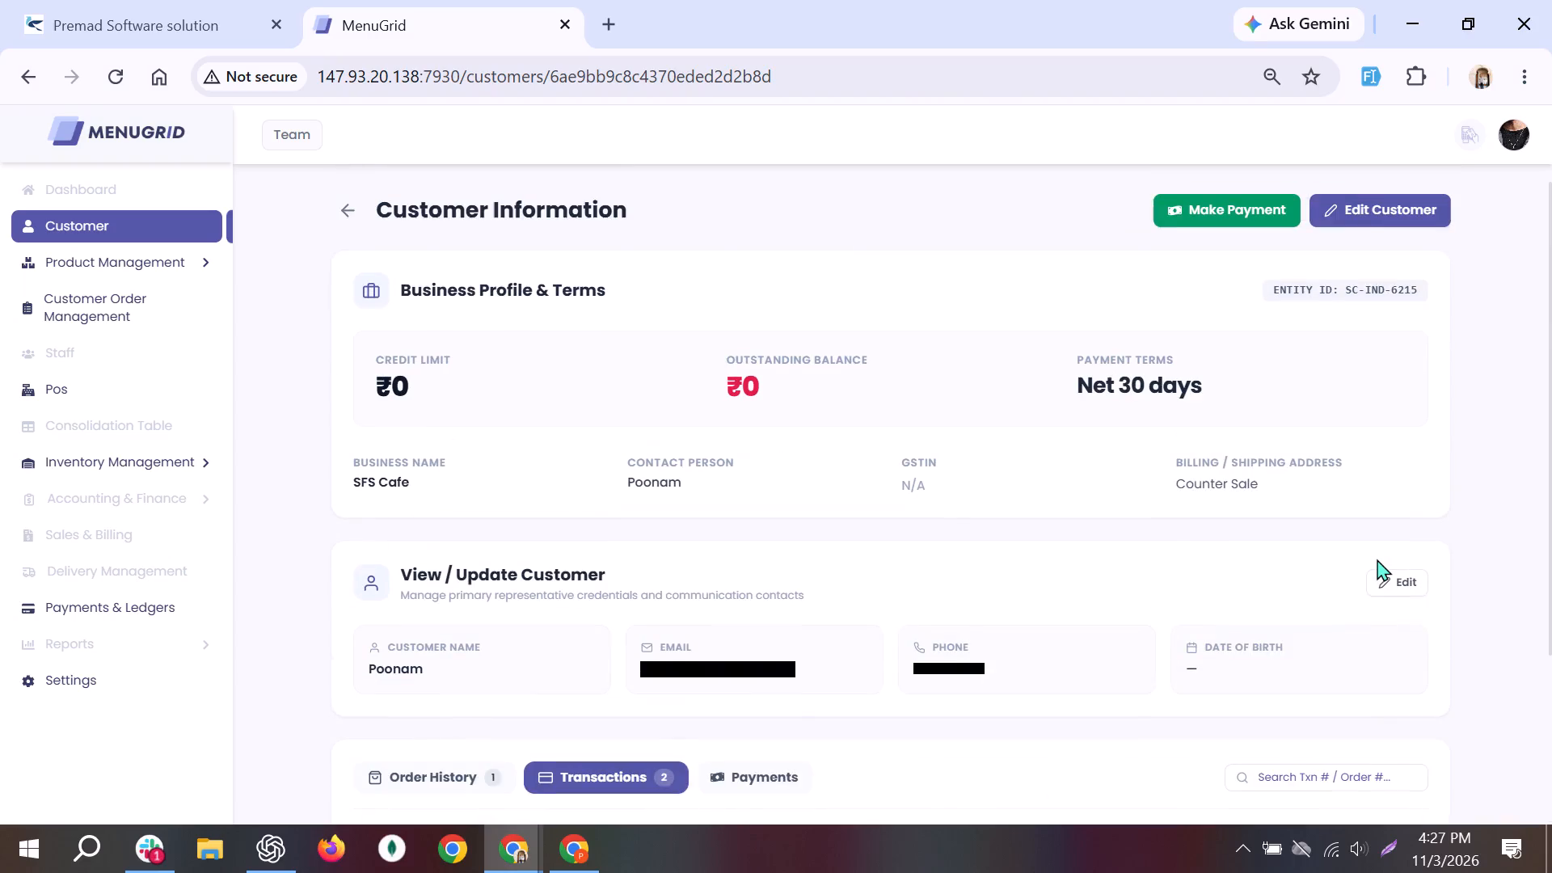
pyautogui.scroll(18, 1377, 559)
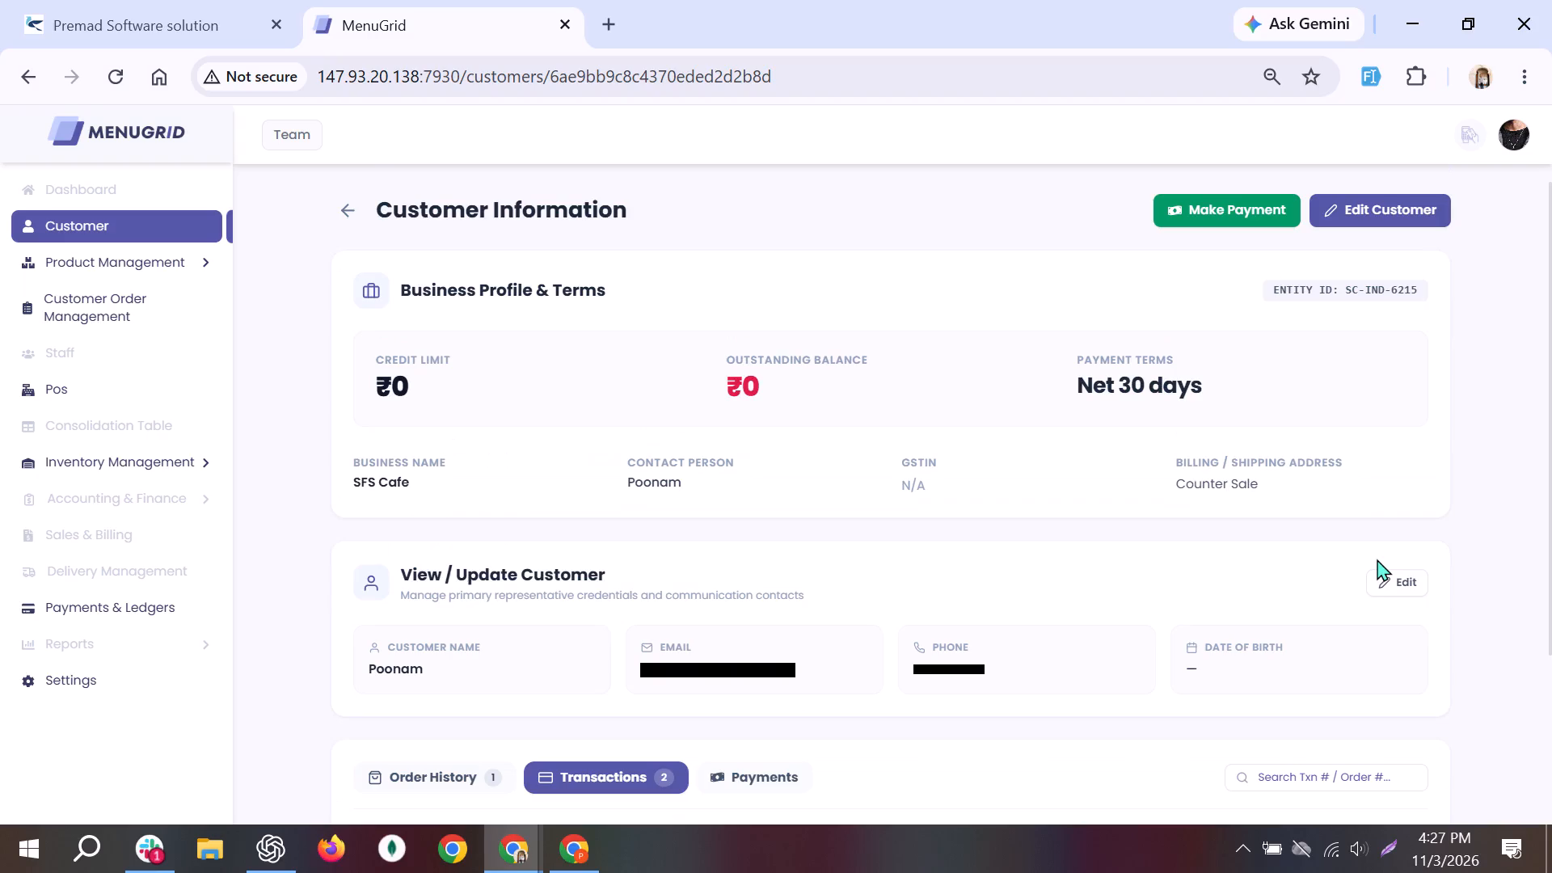
pyautogui.scroll(-9, 1377, 559)
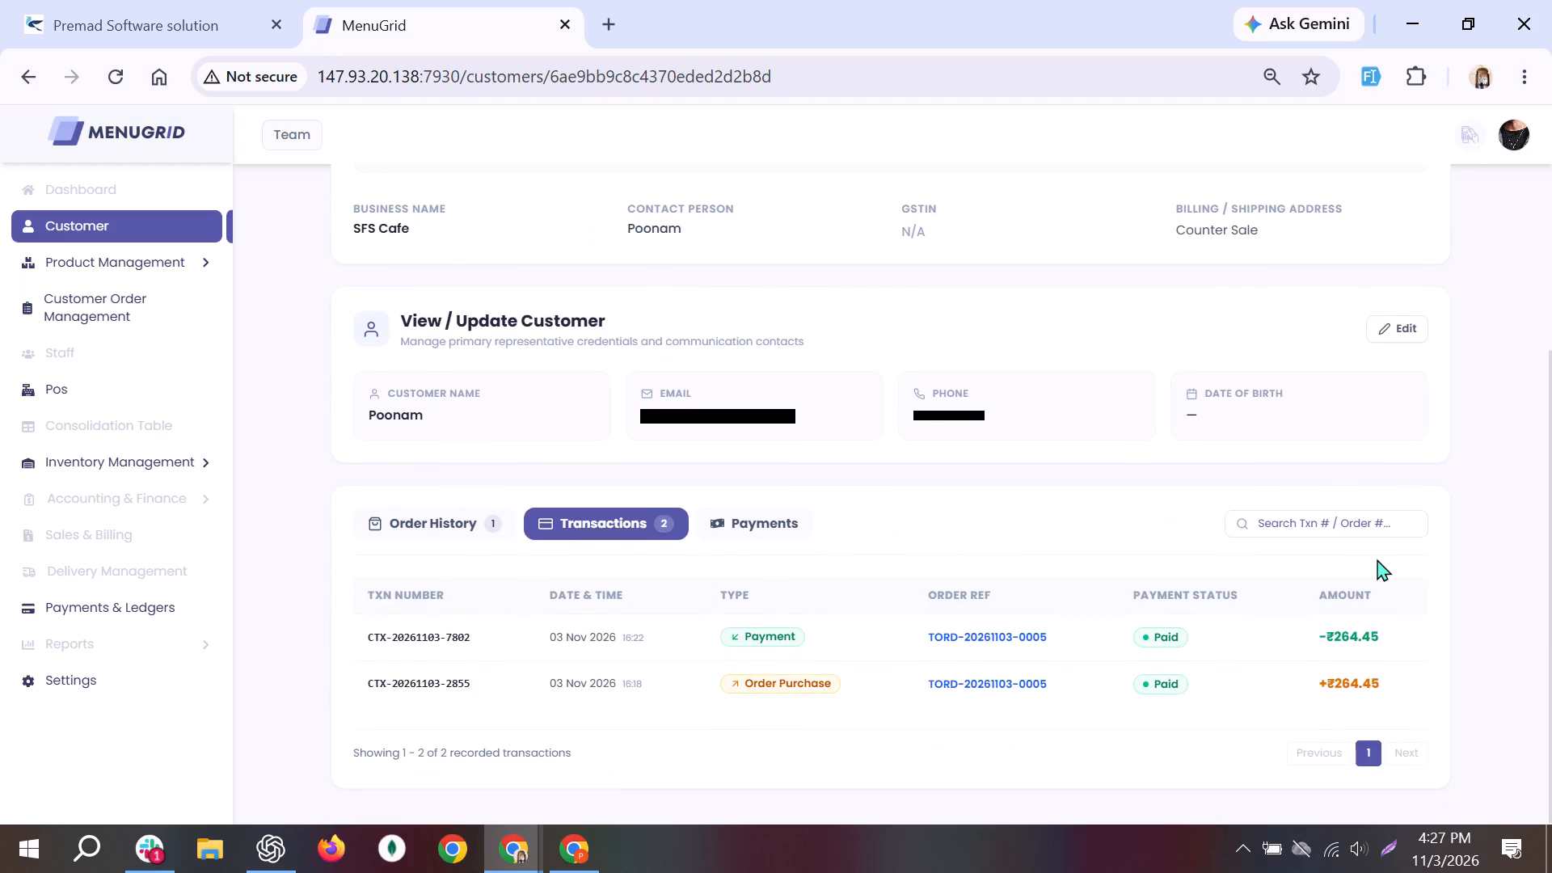
pyautogui.scroll(-3, 1377, 559)
pyautogui.press('Return')
pyautogui.hotkey('shift', 'Right')
pyautogui.click(440, 522)
pyautogui.scroll(-2, 967, 678)
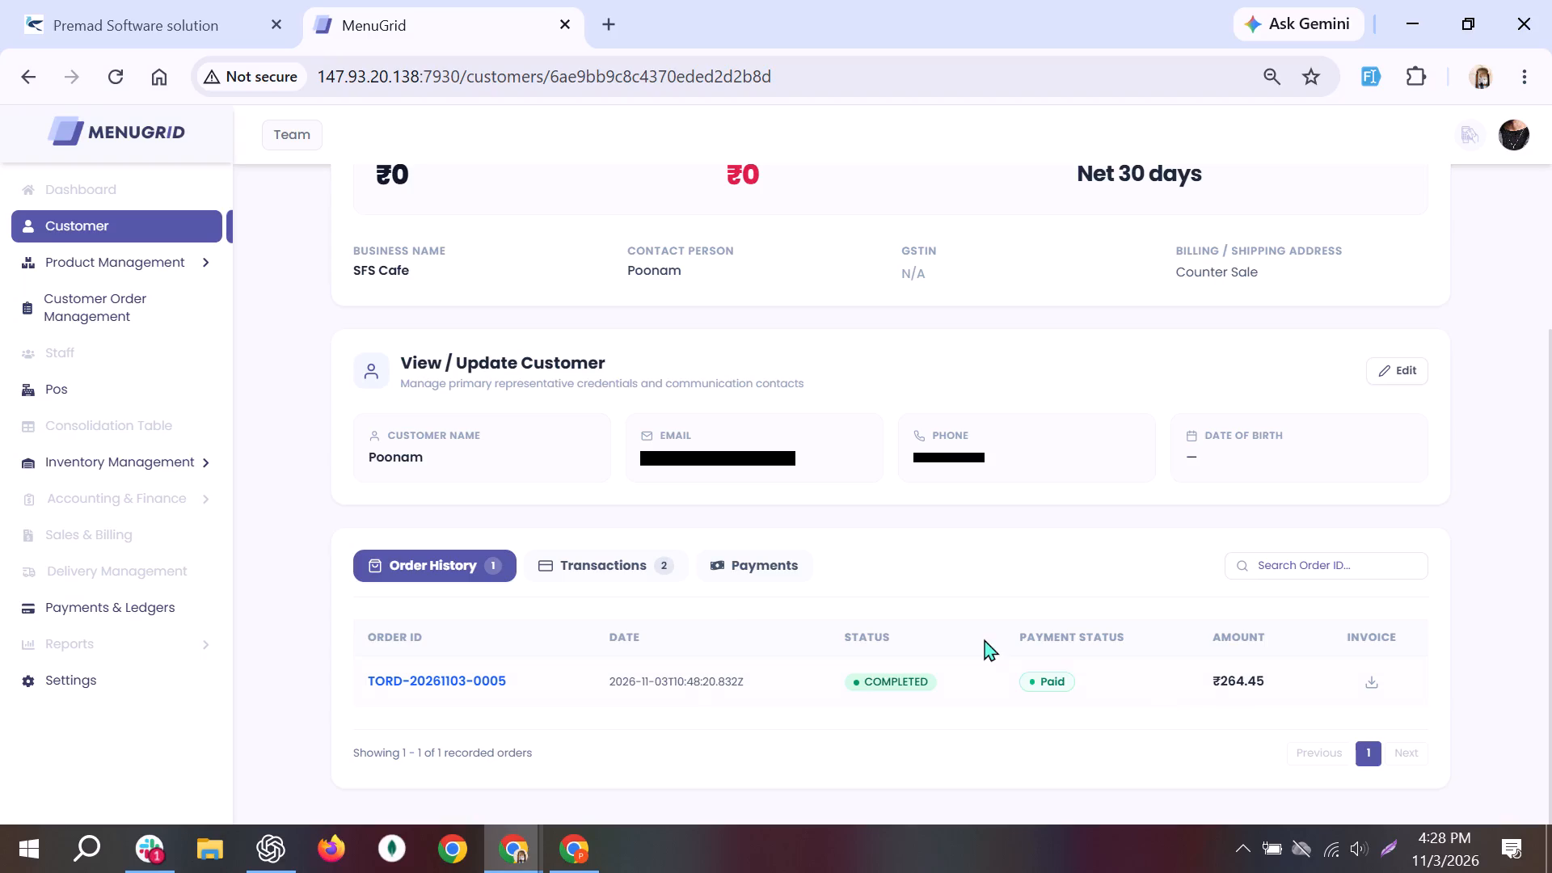
pyautogui.click(757, 579)
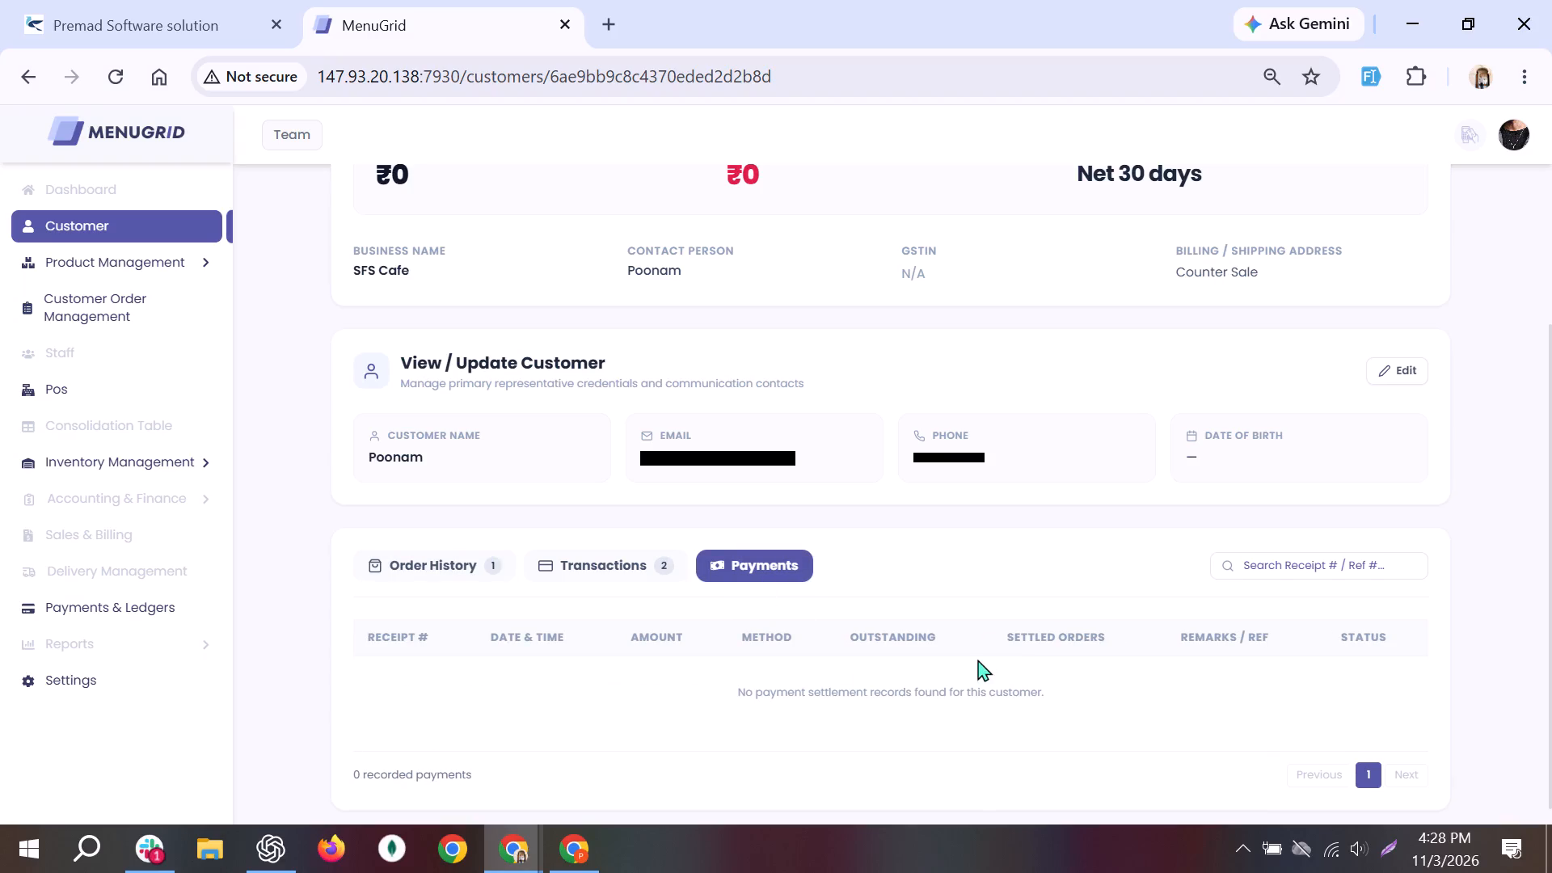
# Reopen the SFS Cafe credit settlement form to check it and close it without making a payment.
pyautogui.scroll(8, 977, 659)
pyautogui.click(1170, 222)
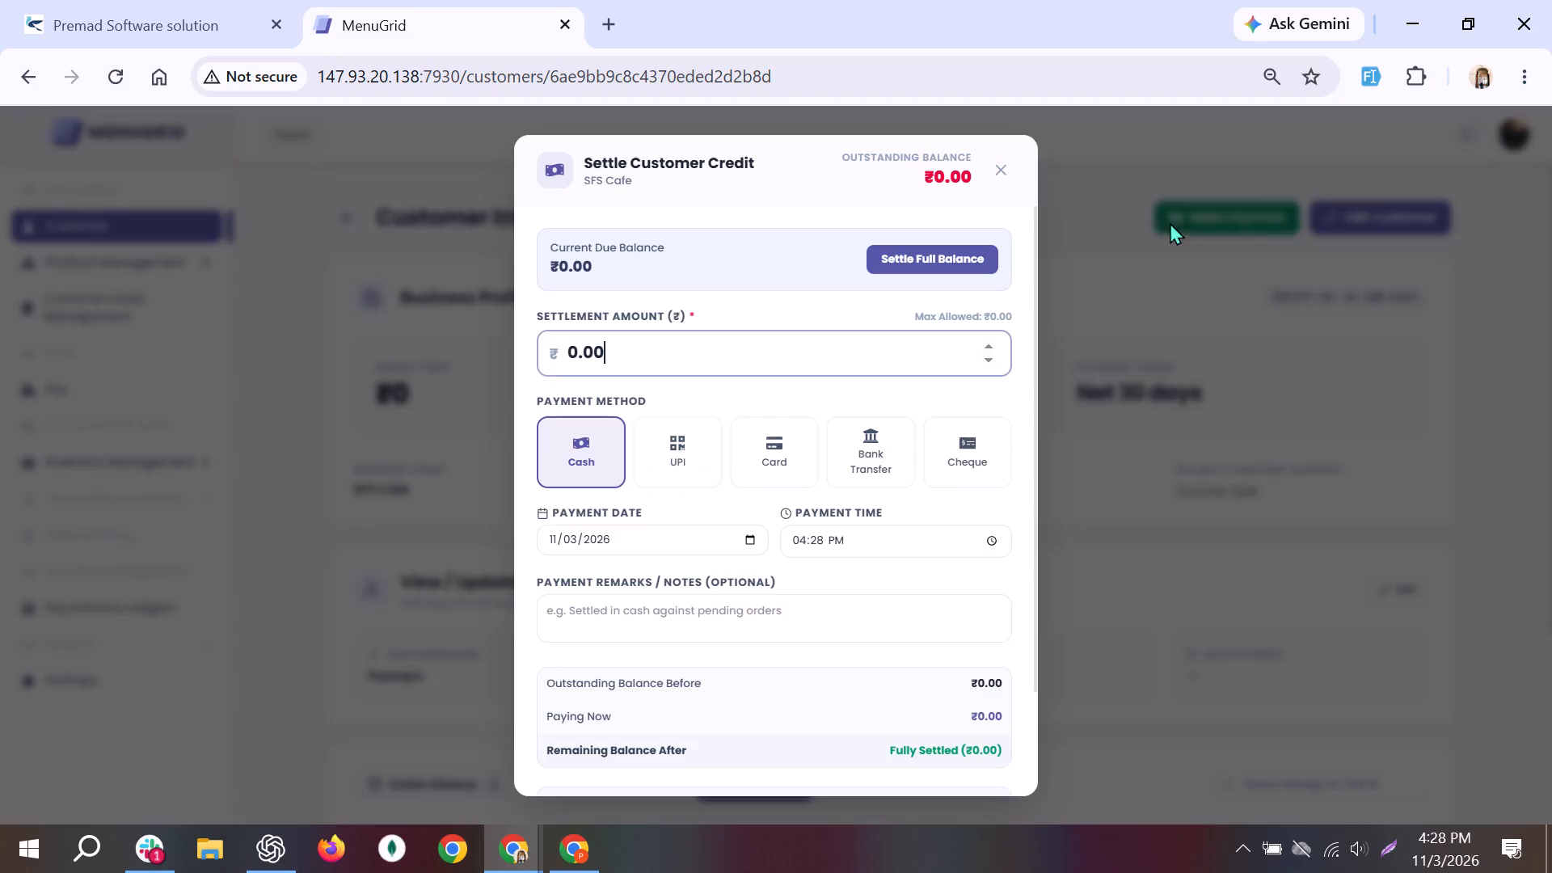
pyautogui.click(989, 168)
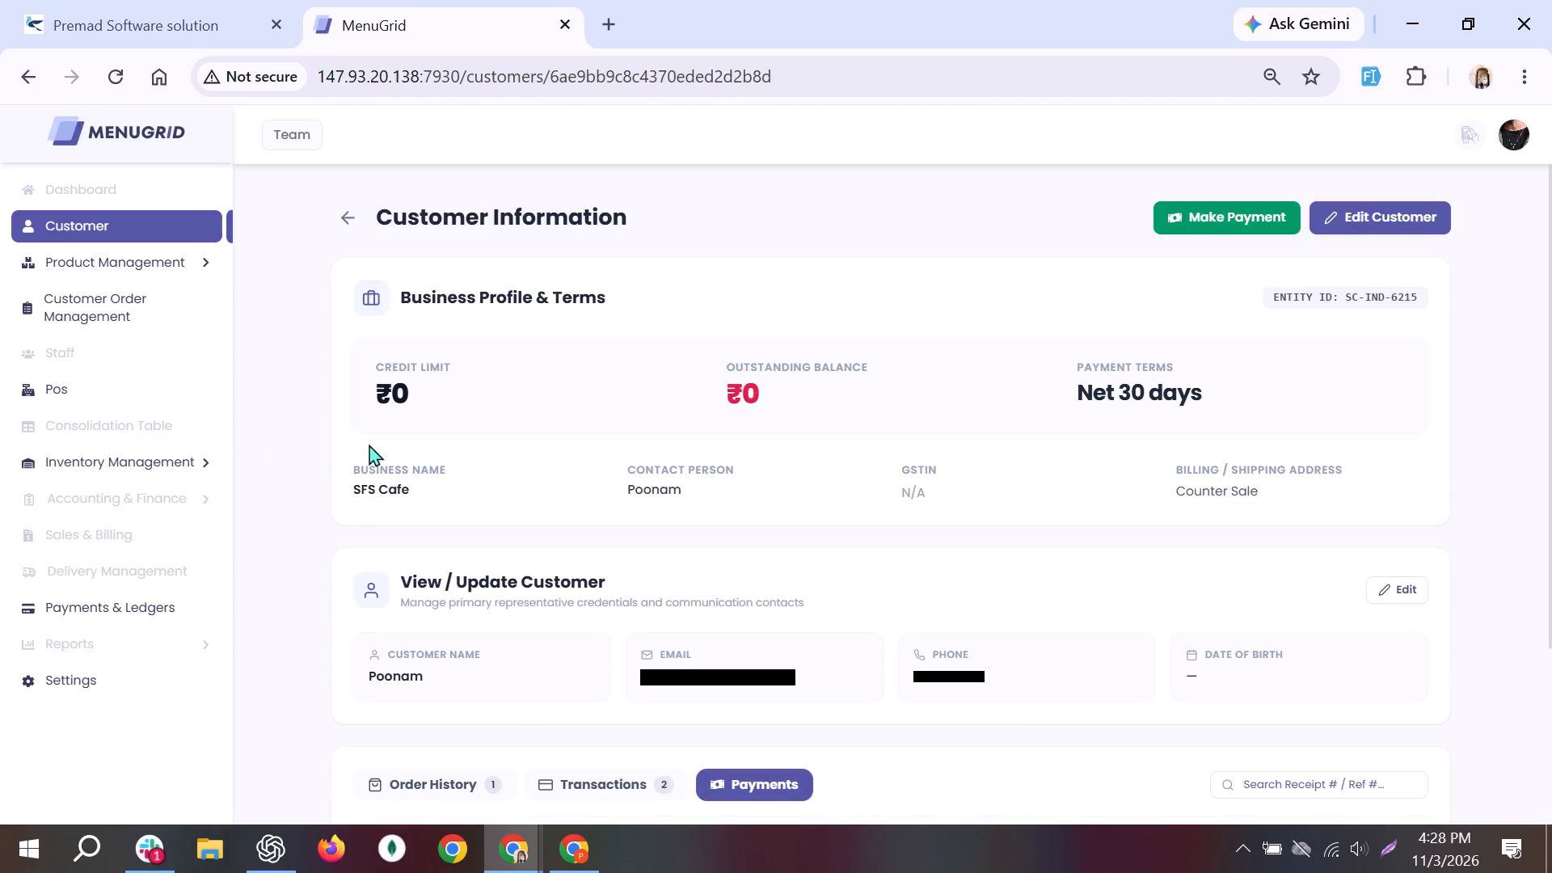
# Look over the SFS Cafe customer details once more and return to the POS page.
pyautogui.scroll(-3, 467, 450)
pyautogui.scroll(7, 467, 450)
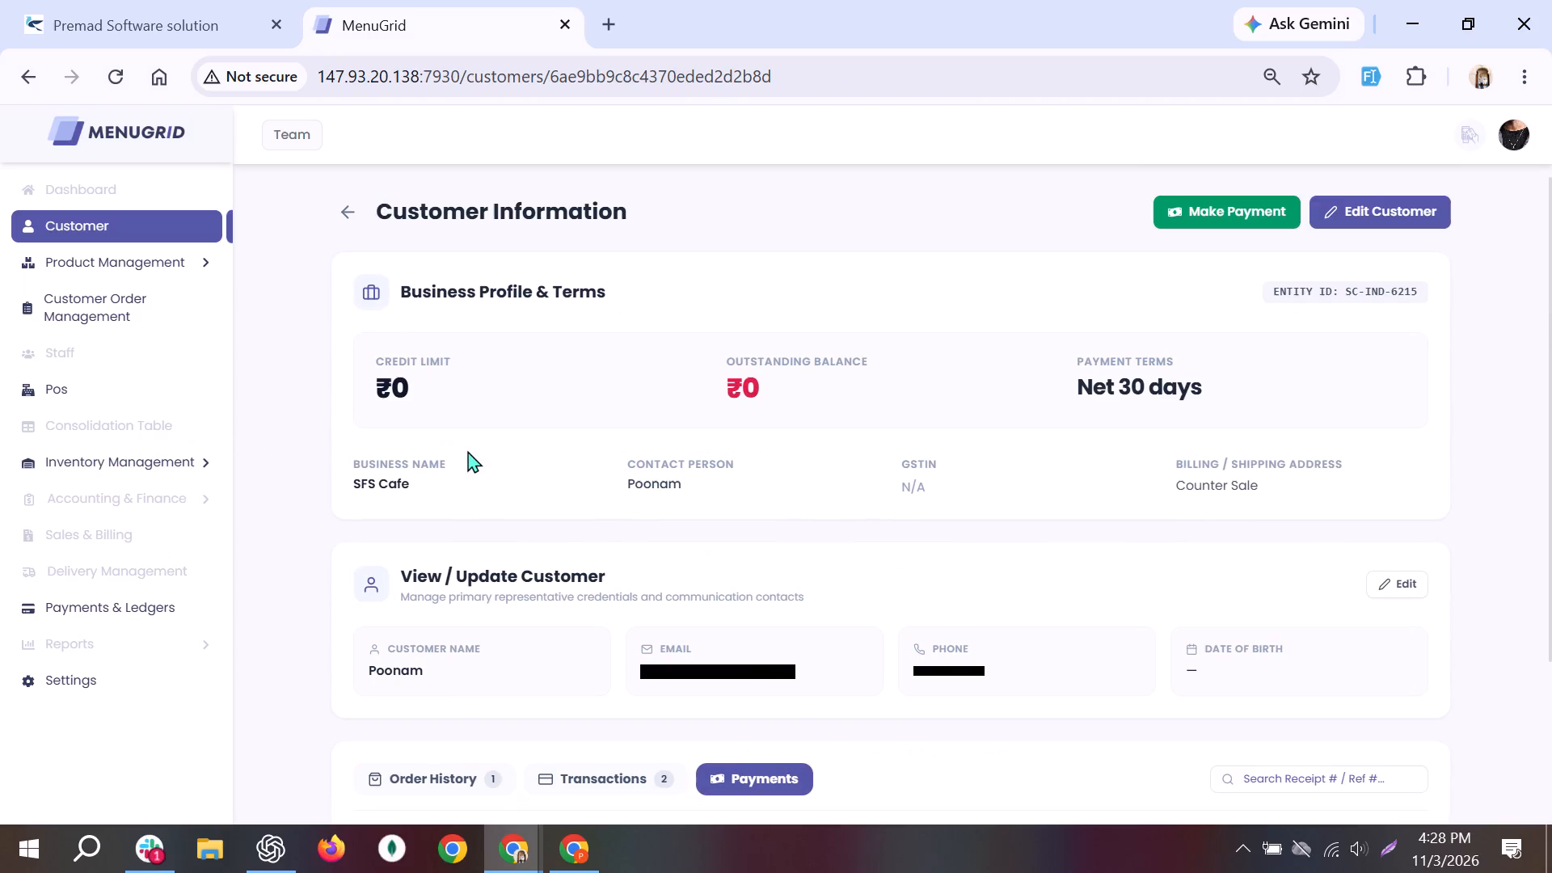
pyautogui.scroll(6, 467, 450)
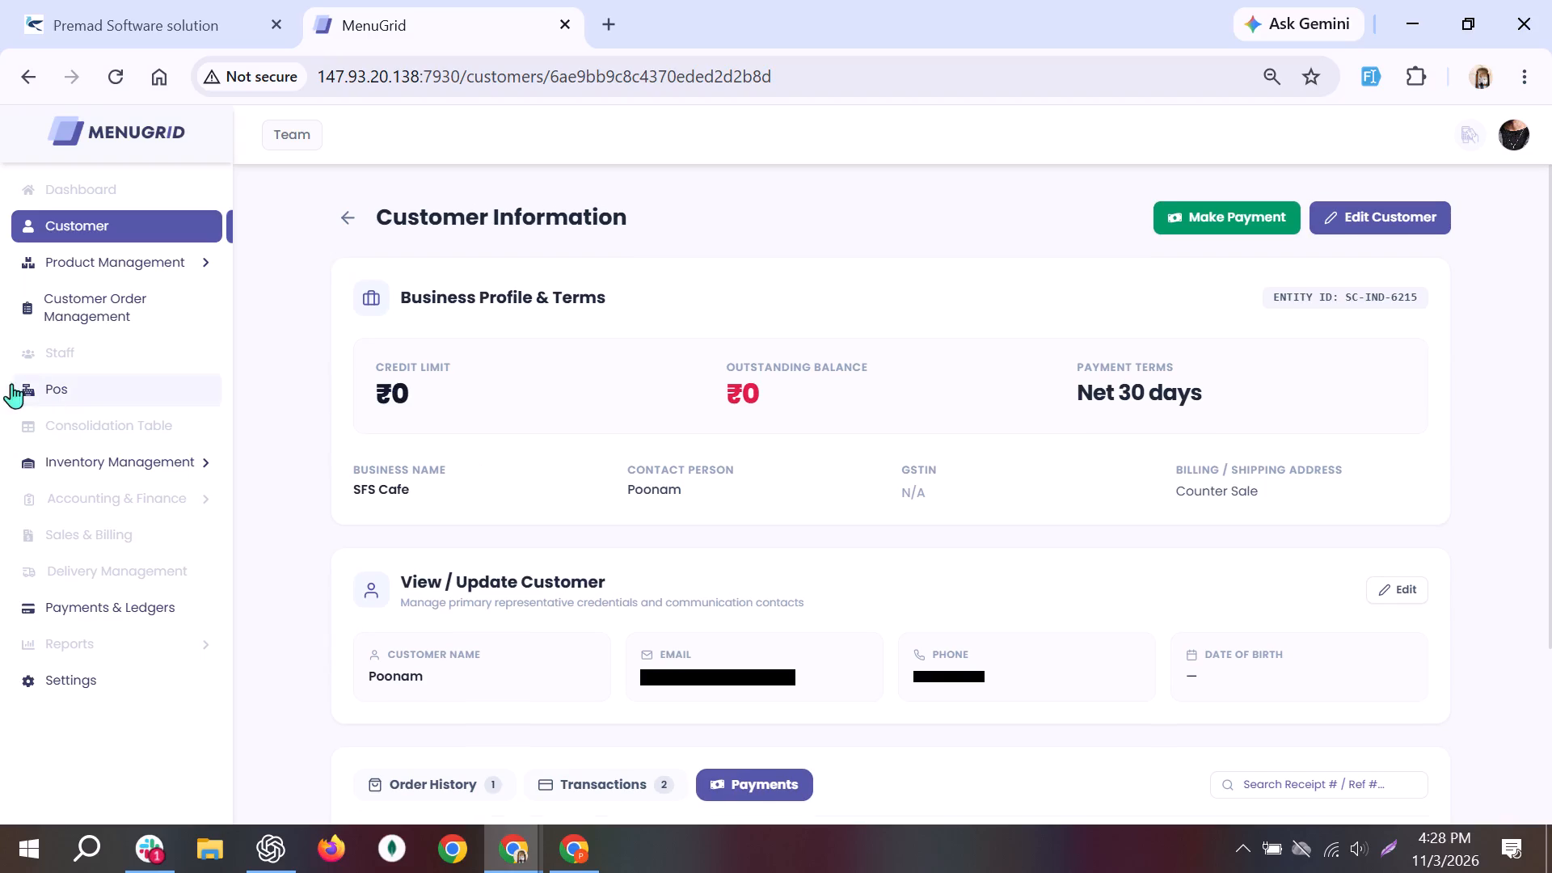
pyautogui.click(47, 394)
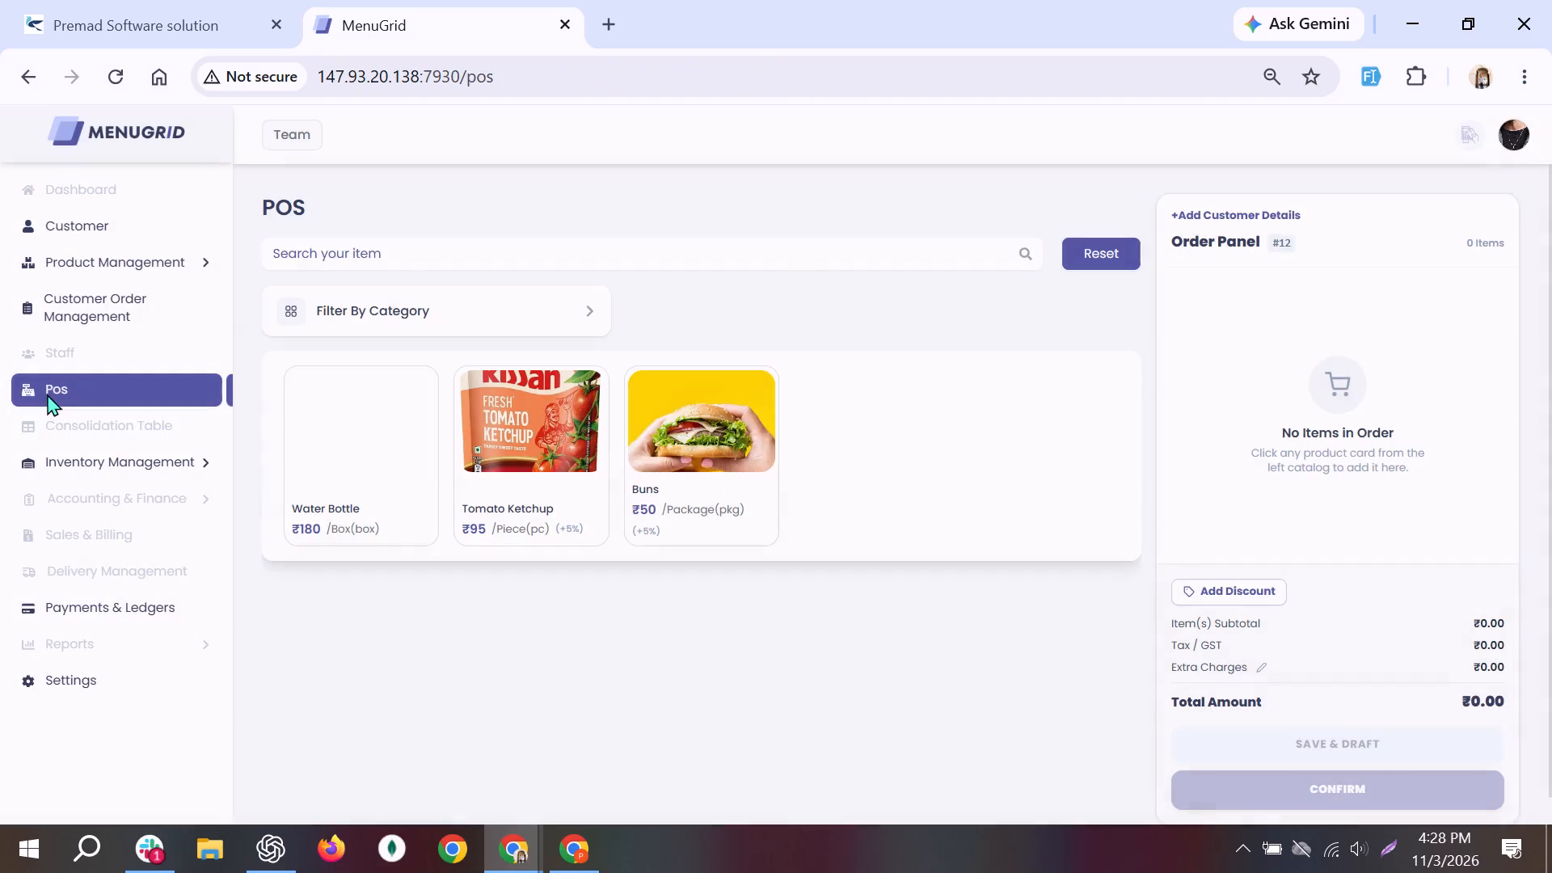
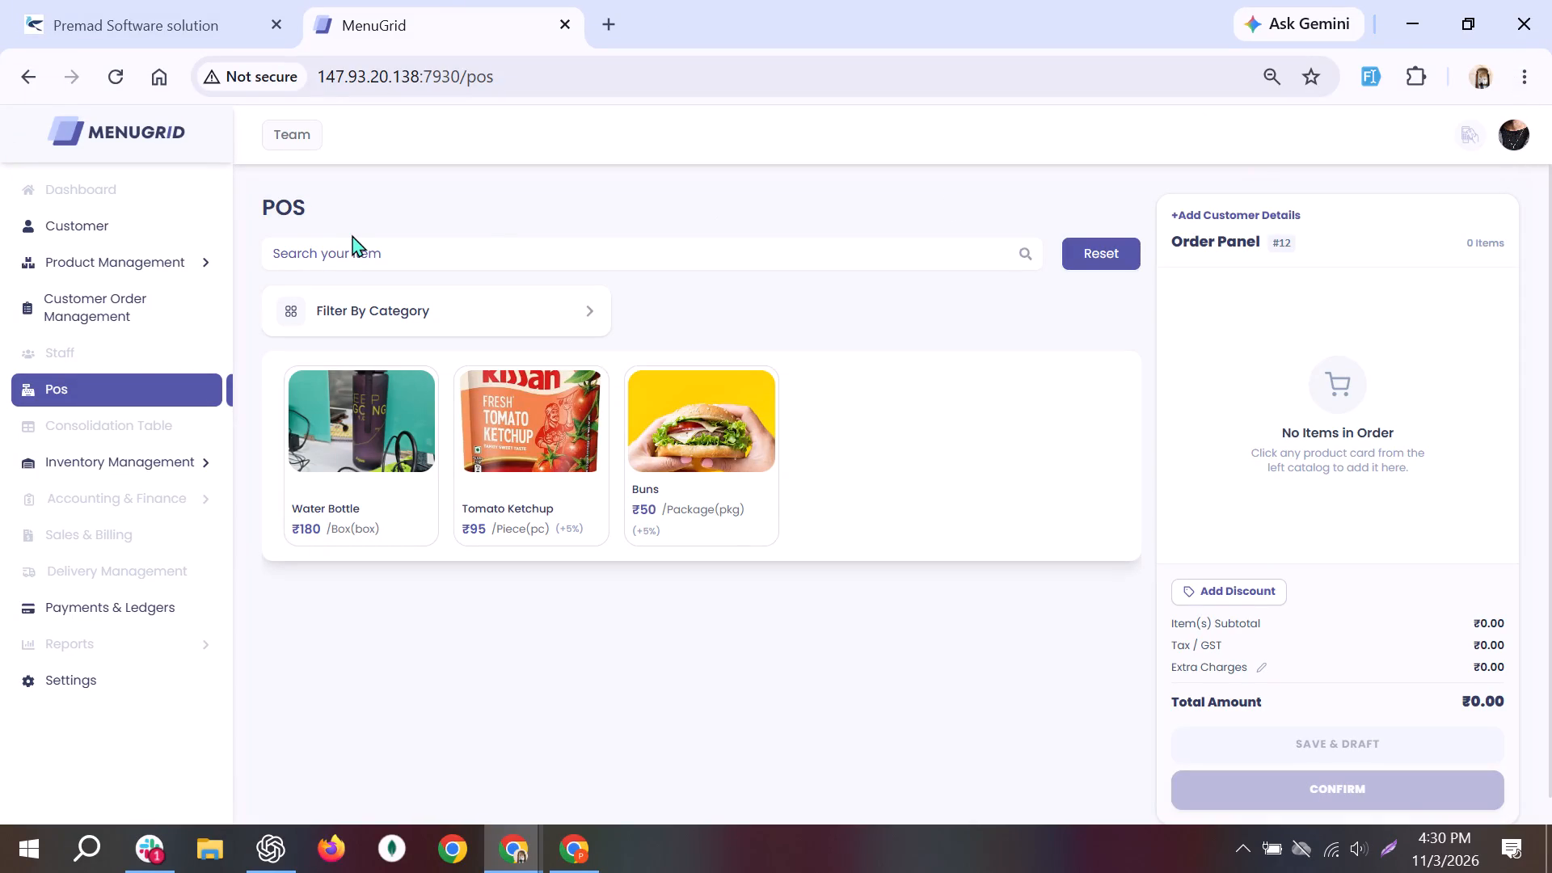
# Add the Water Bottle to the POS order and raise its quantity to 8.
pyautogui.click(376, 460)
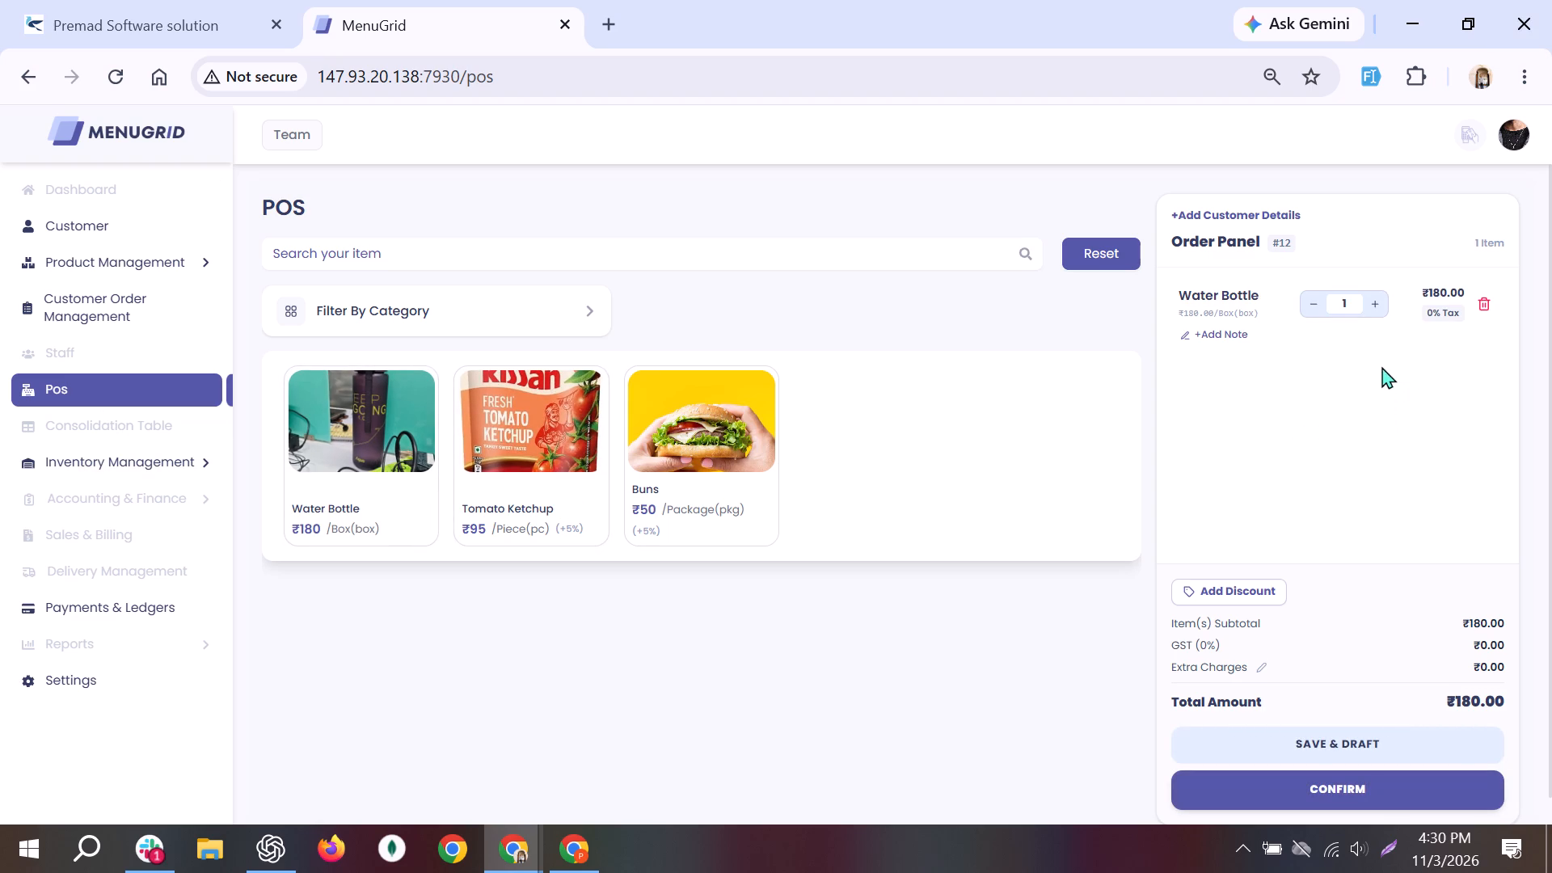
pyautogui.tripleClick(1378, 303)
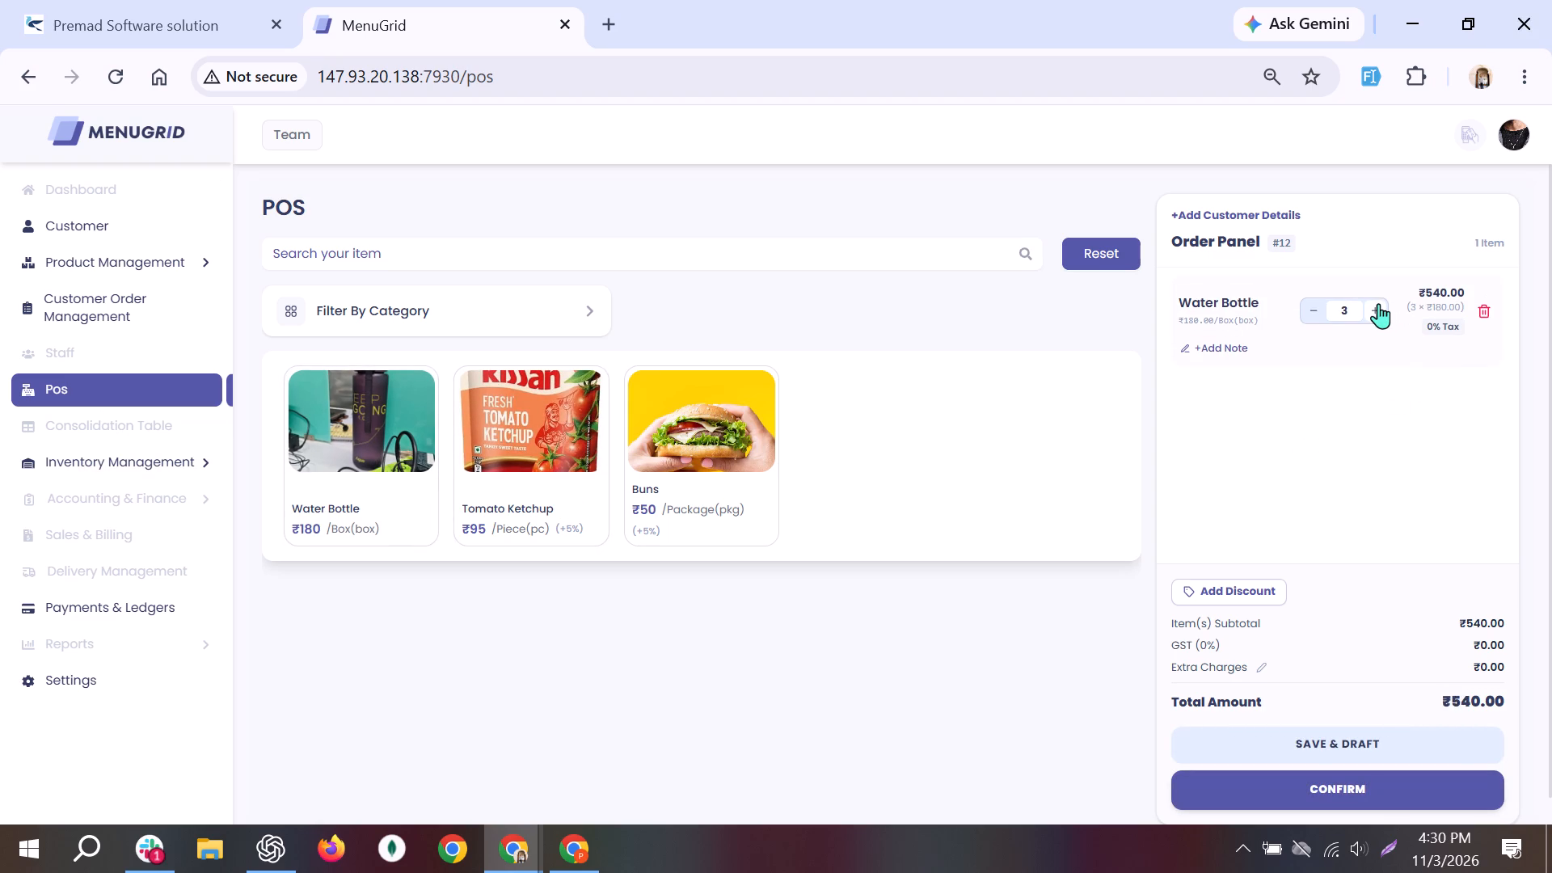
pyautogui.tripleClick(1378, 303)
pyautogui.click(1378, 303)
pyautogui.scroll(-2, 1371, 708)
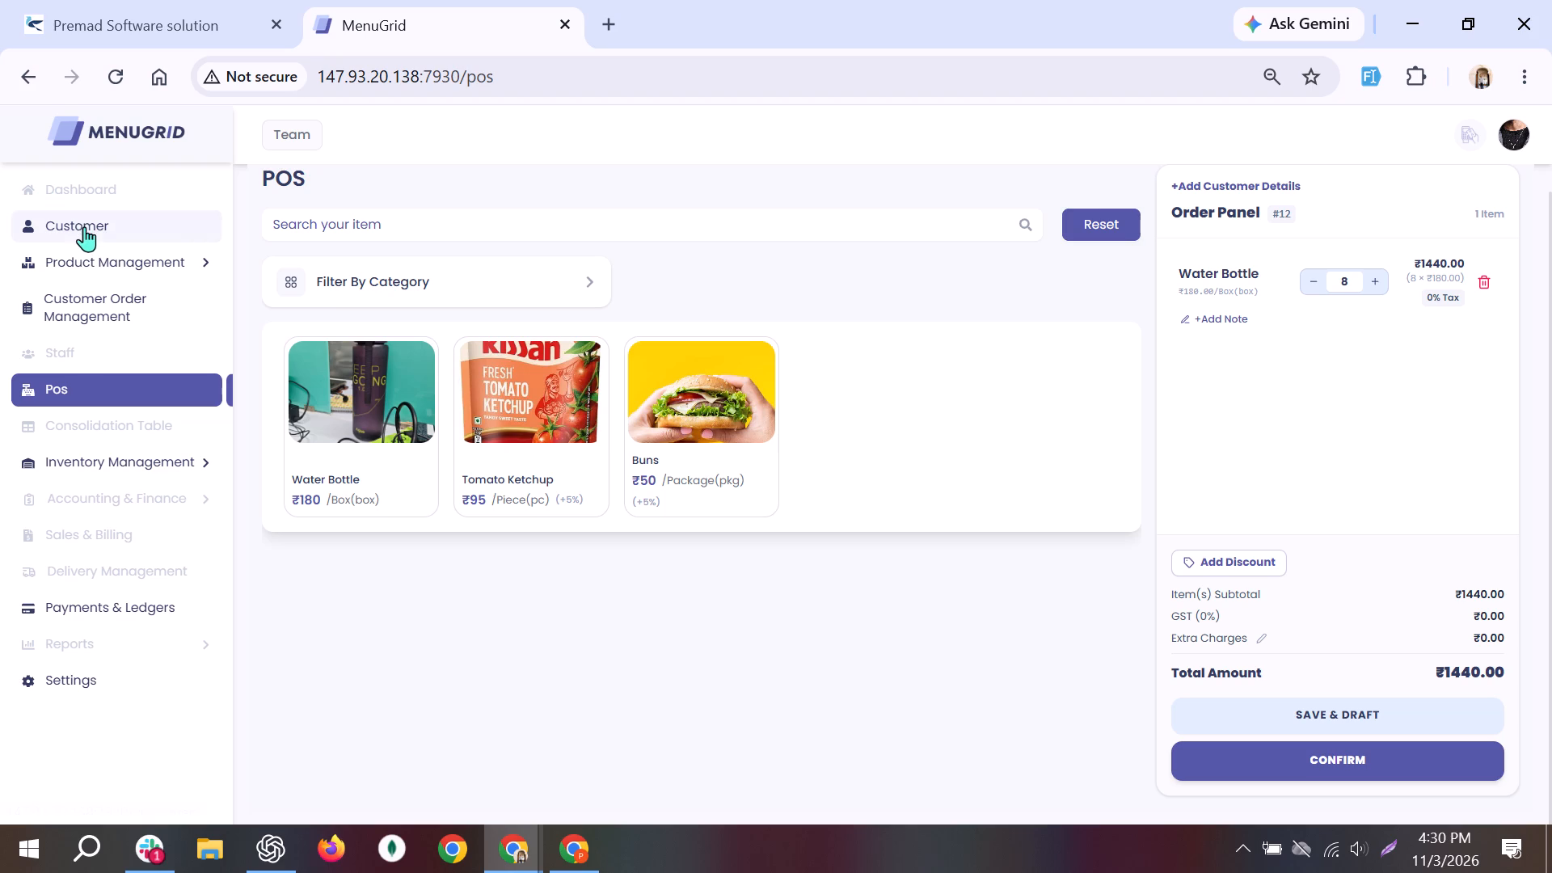
# Examine the Water Bottle's product details, including its pricing and unit and stock configuration, and return to the product list.
pyautogui.click(111, 268)
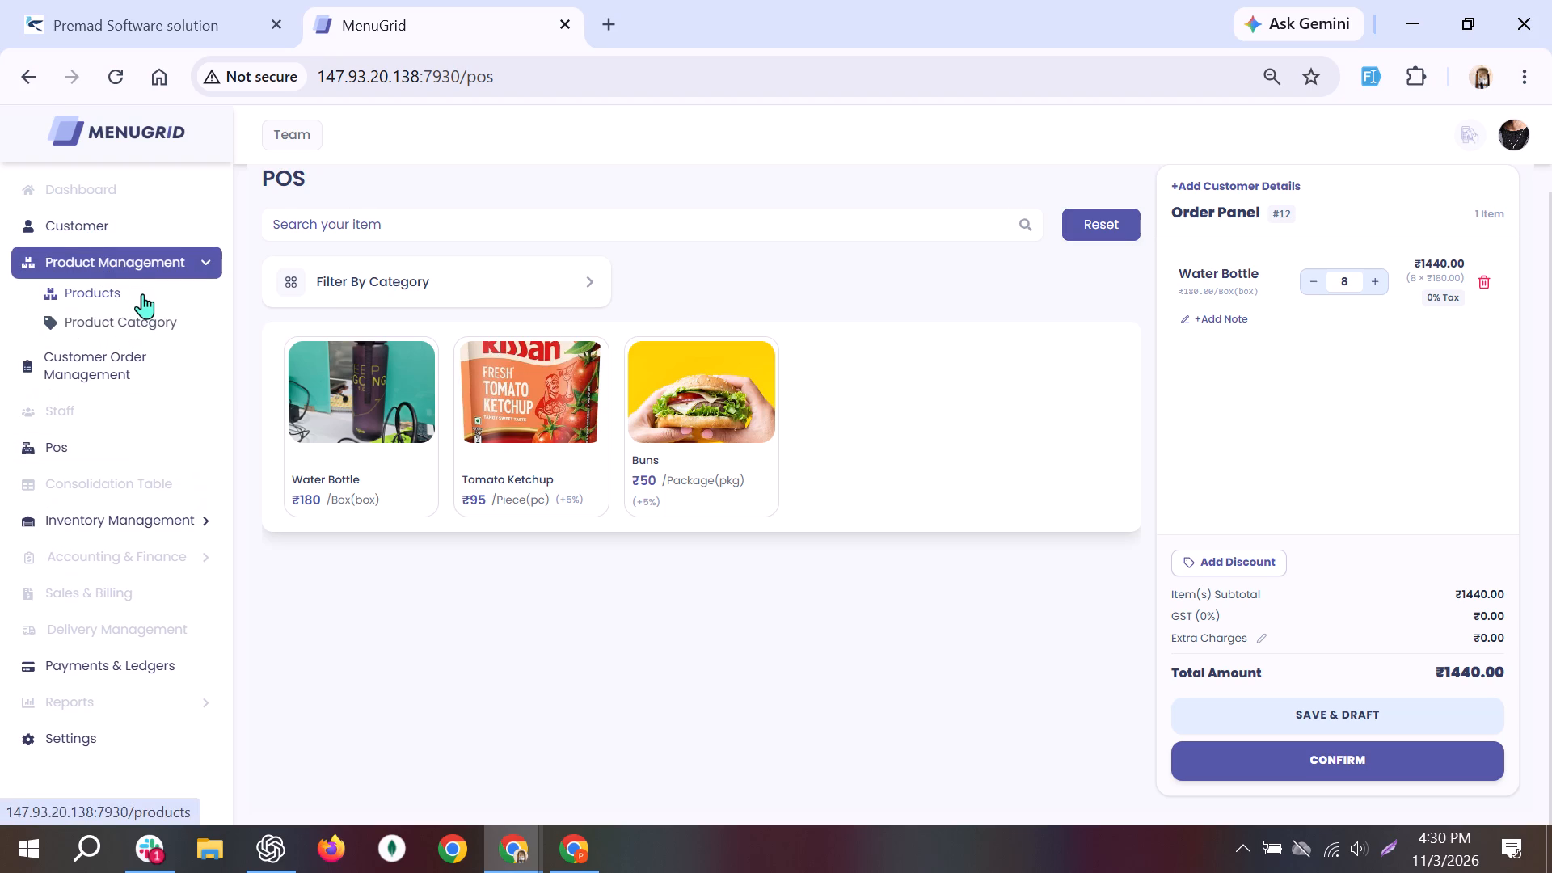
pyautogui.click(142, 293)
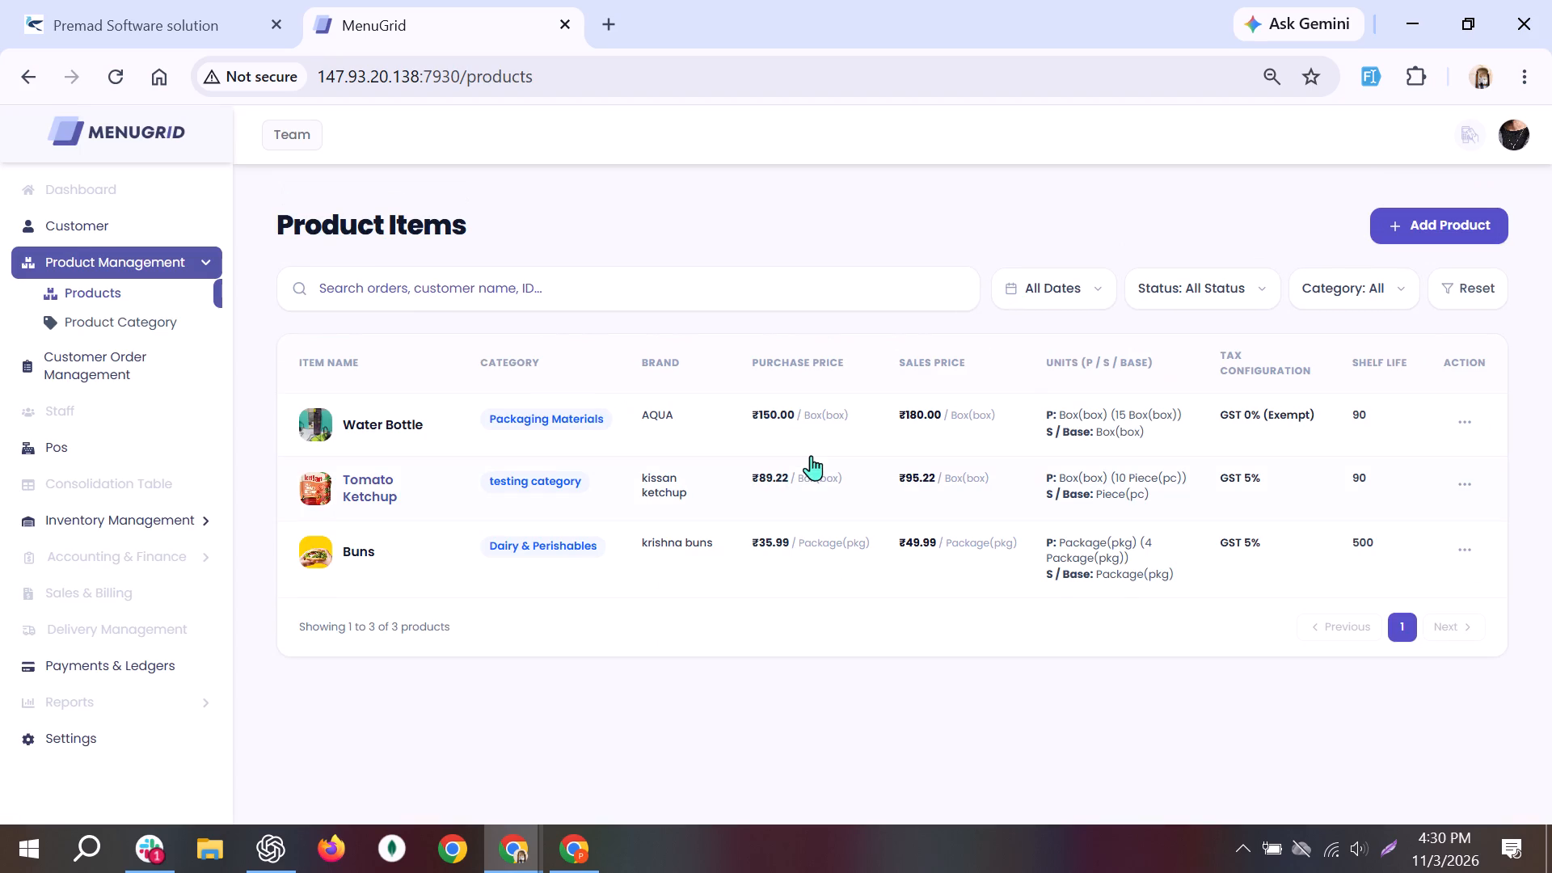
pyautogui.click(729, 435)
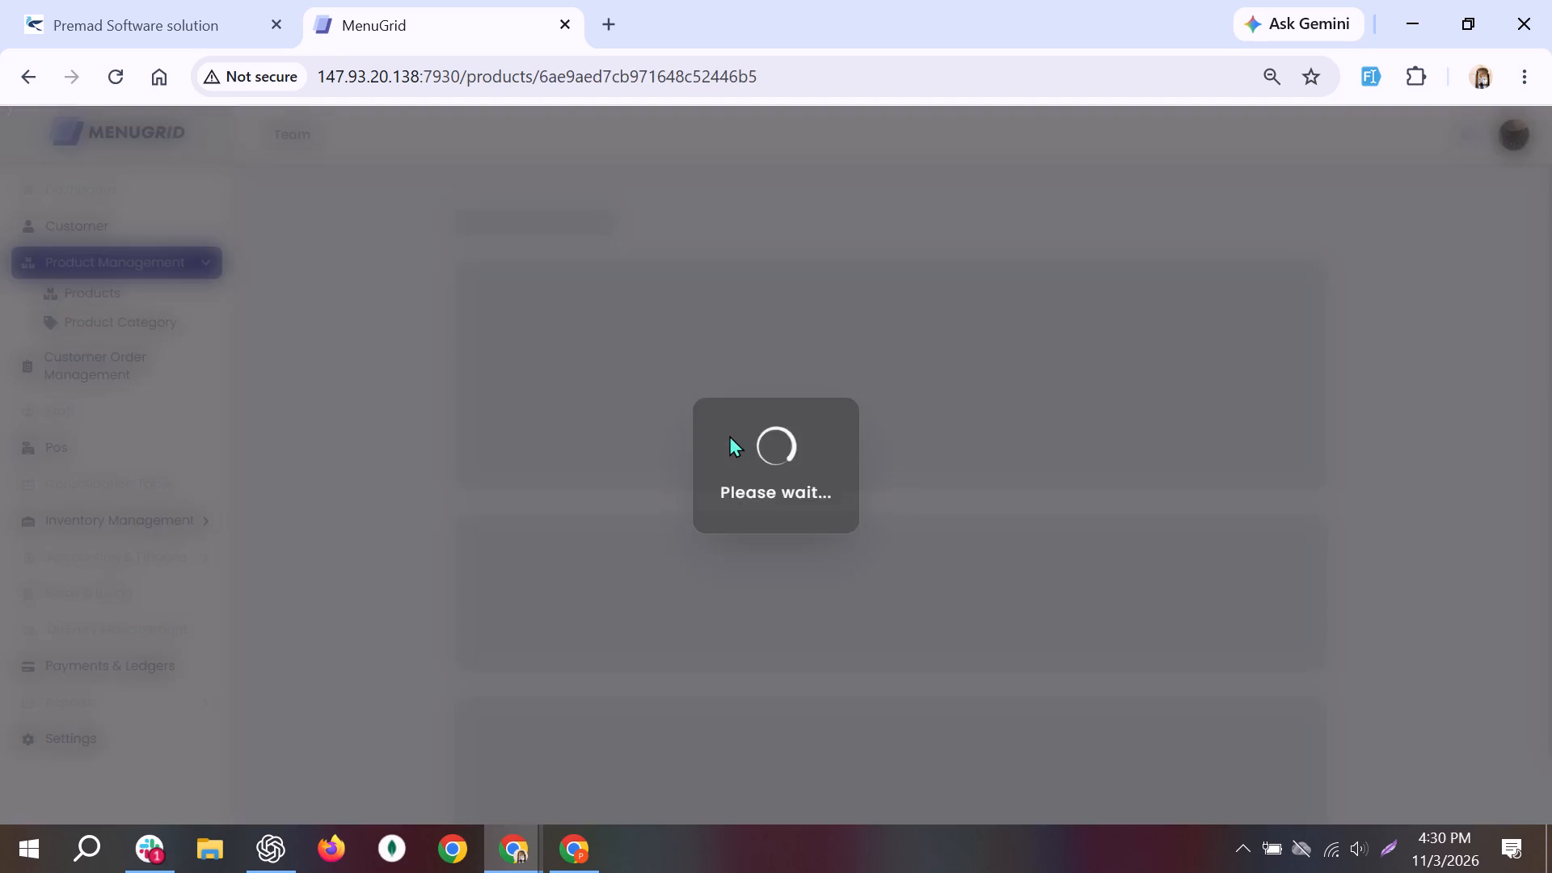
pyautogui.hscroll(9, 829, 523)
pyautogui.hscroll(4, 361, 259)
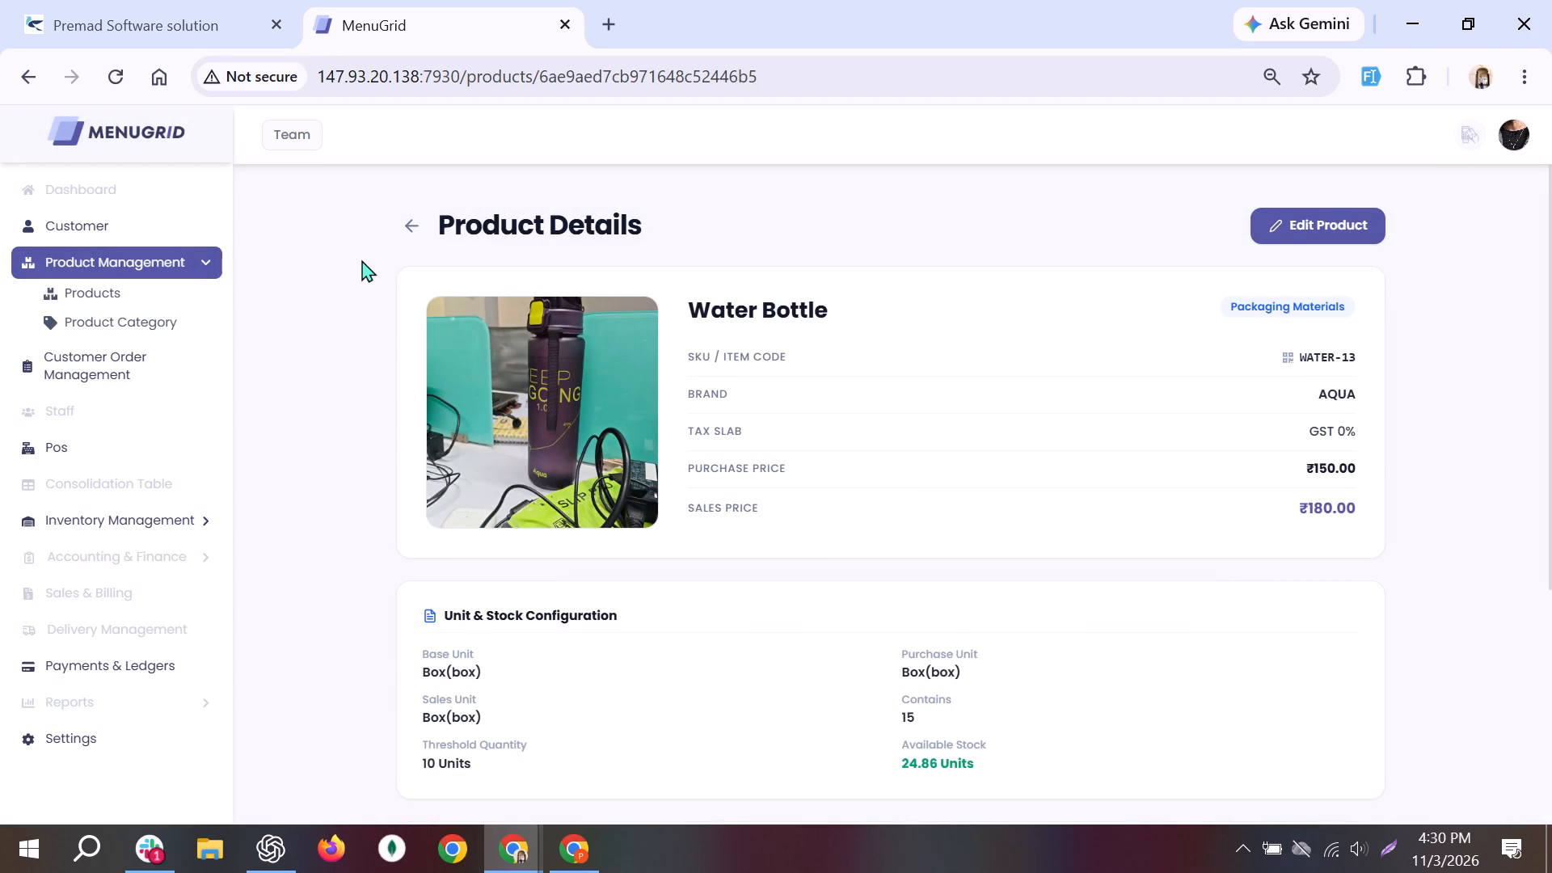
pyautogui.hscroll(4, 361, 259)
pyautogui.click(403, 224)
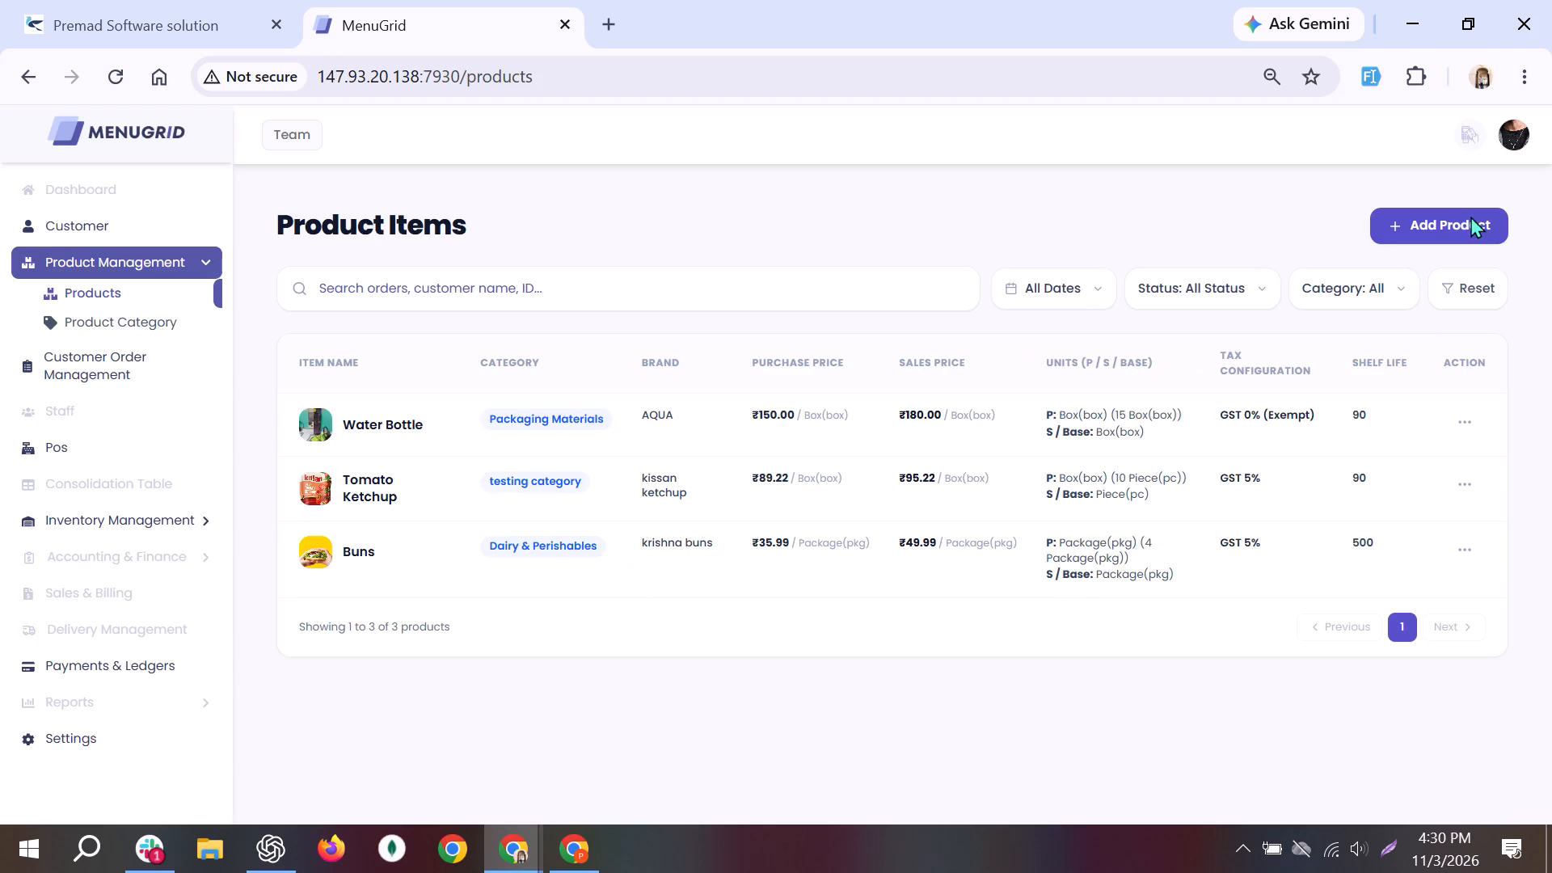
# Look over the blank form for adding a product and the customer order list.
pyautogui.click(1451, 222)
pyautogui.scroll(-3, 874, 440)
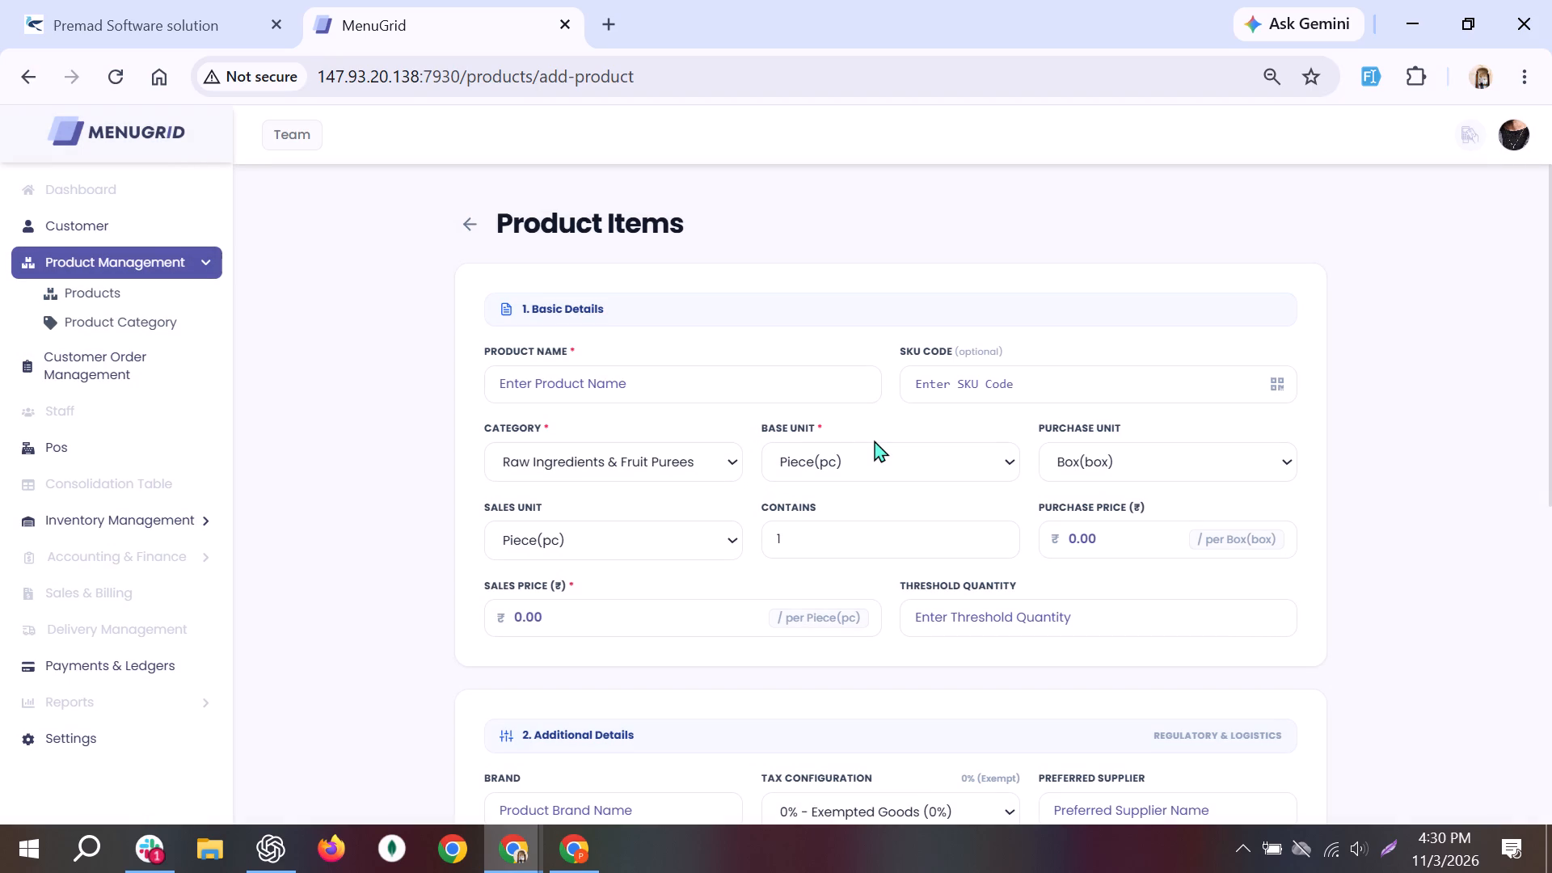
pyautogui.scroll(-7, 874, 440)
pyautogui.moveTo(83, 318); pyautogui.dragTo(99, 355)
pyautogui.click(99, 355)
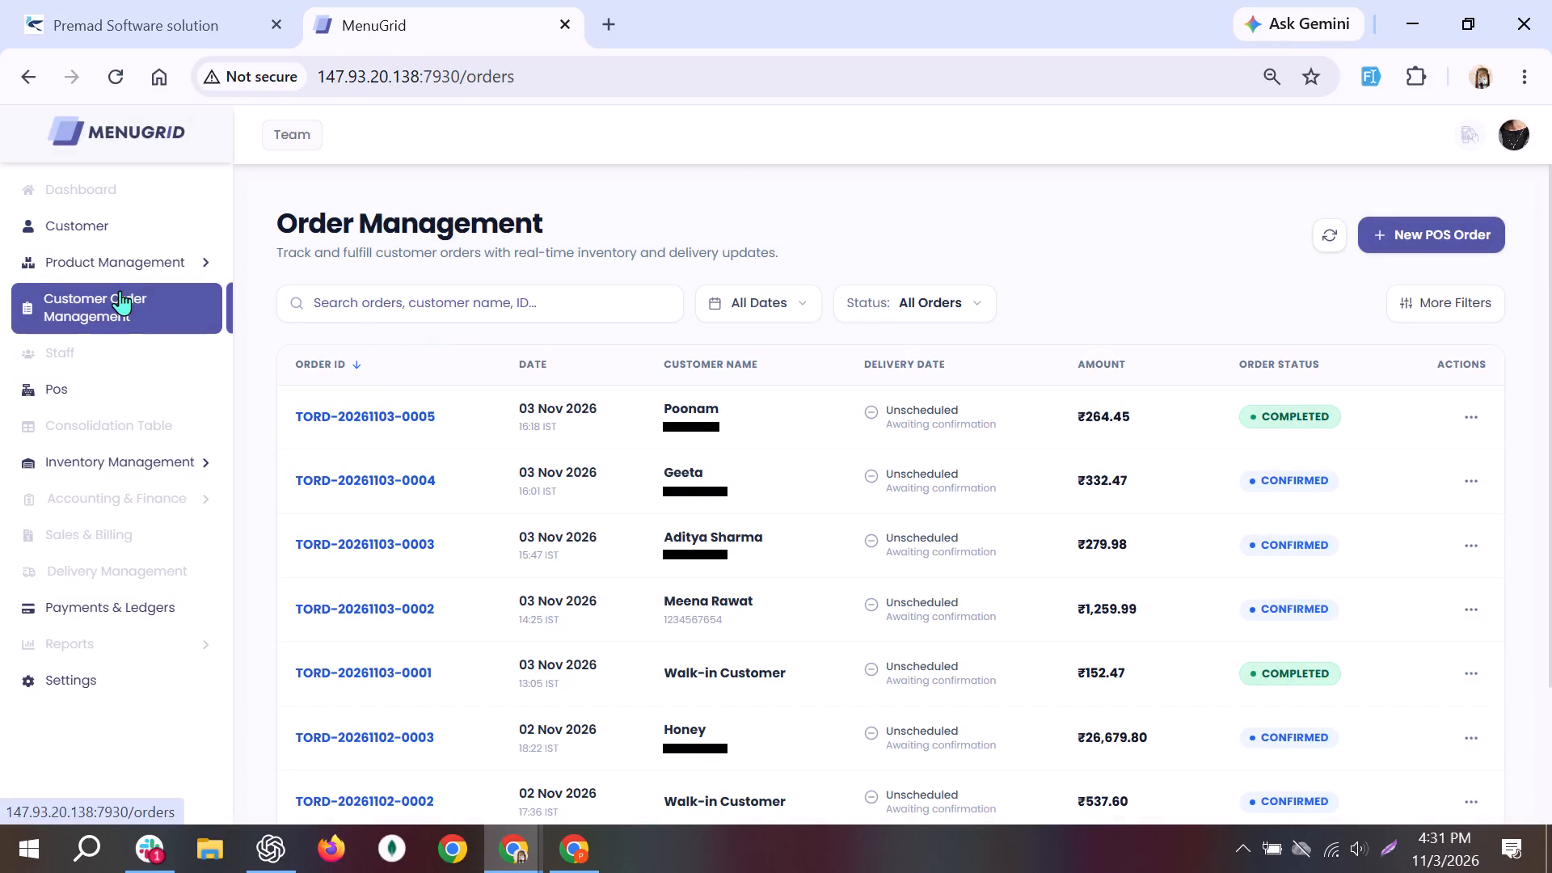
# Start a new POS order with one Water Bottle and one Buns.
pyautogui.click(100, 402)
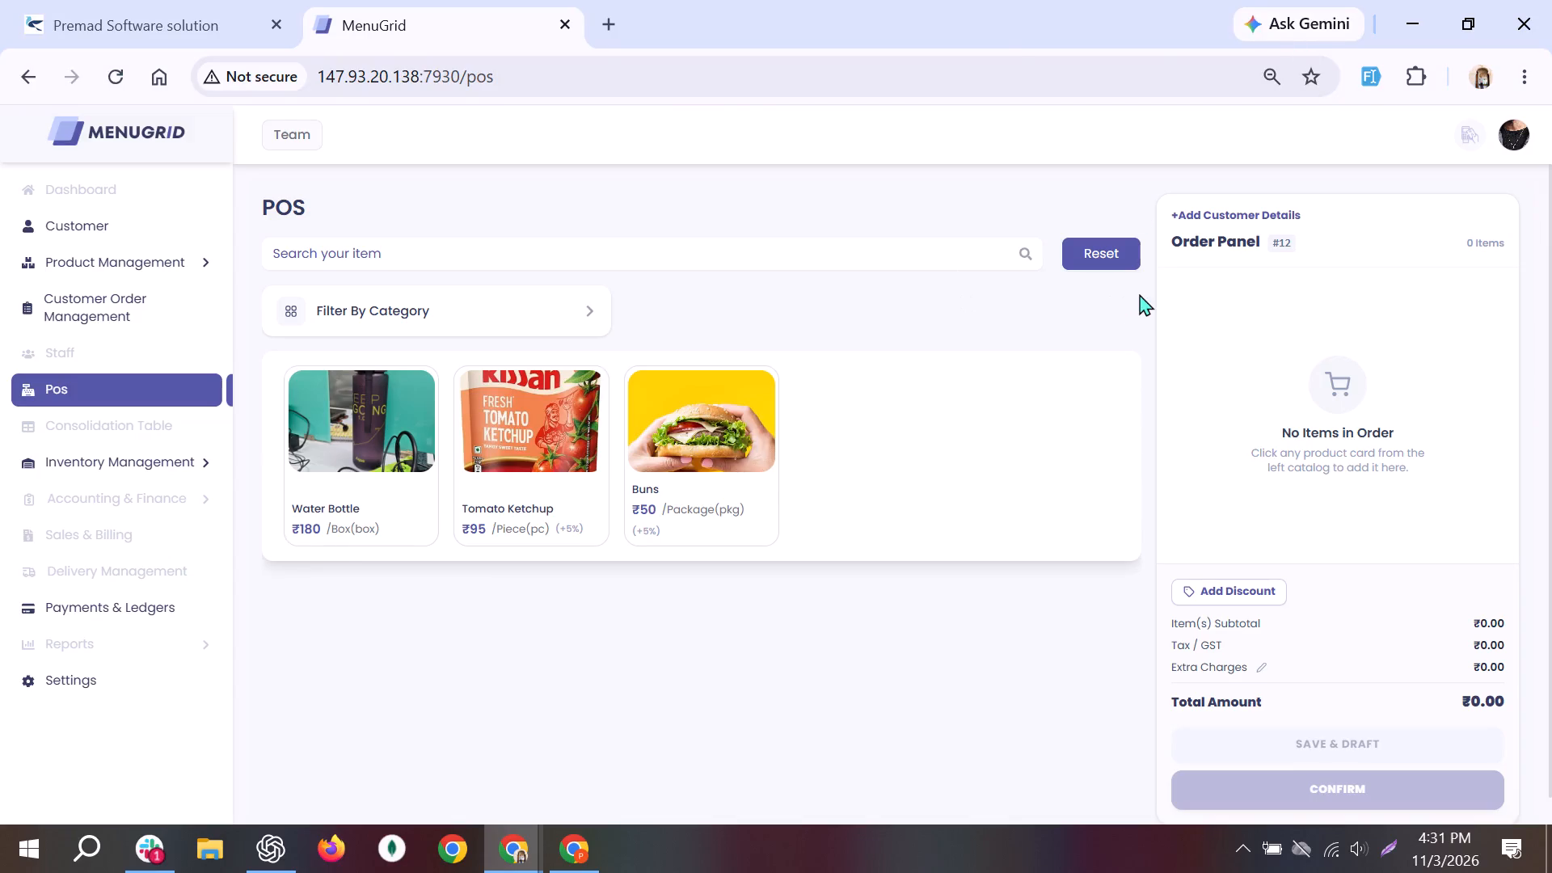
pyautogui.click(339, 463)
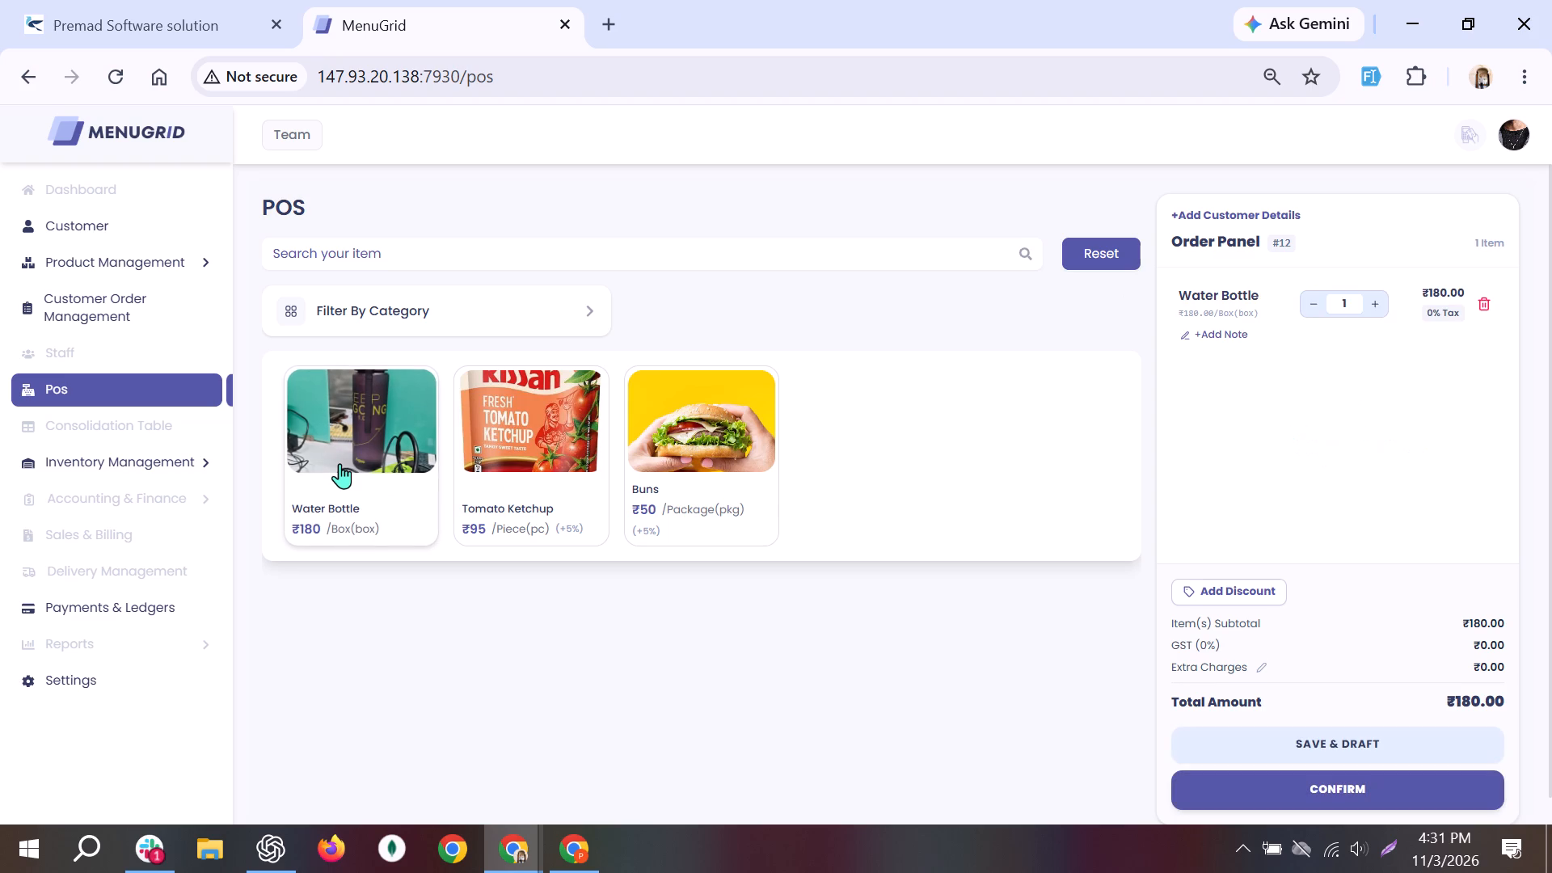
pyautogui.click(686, 504)
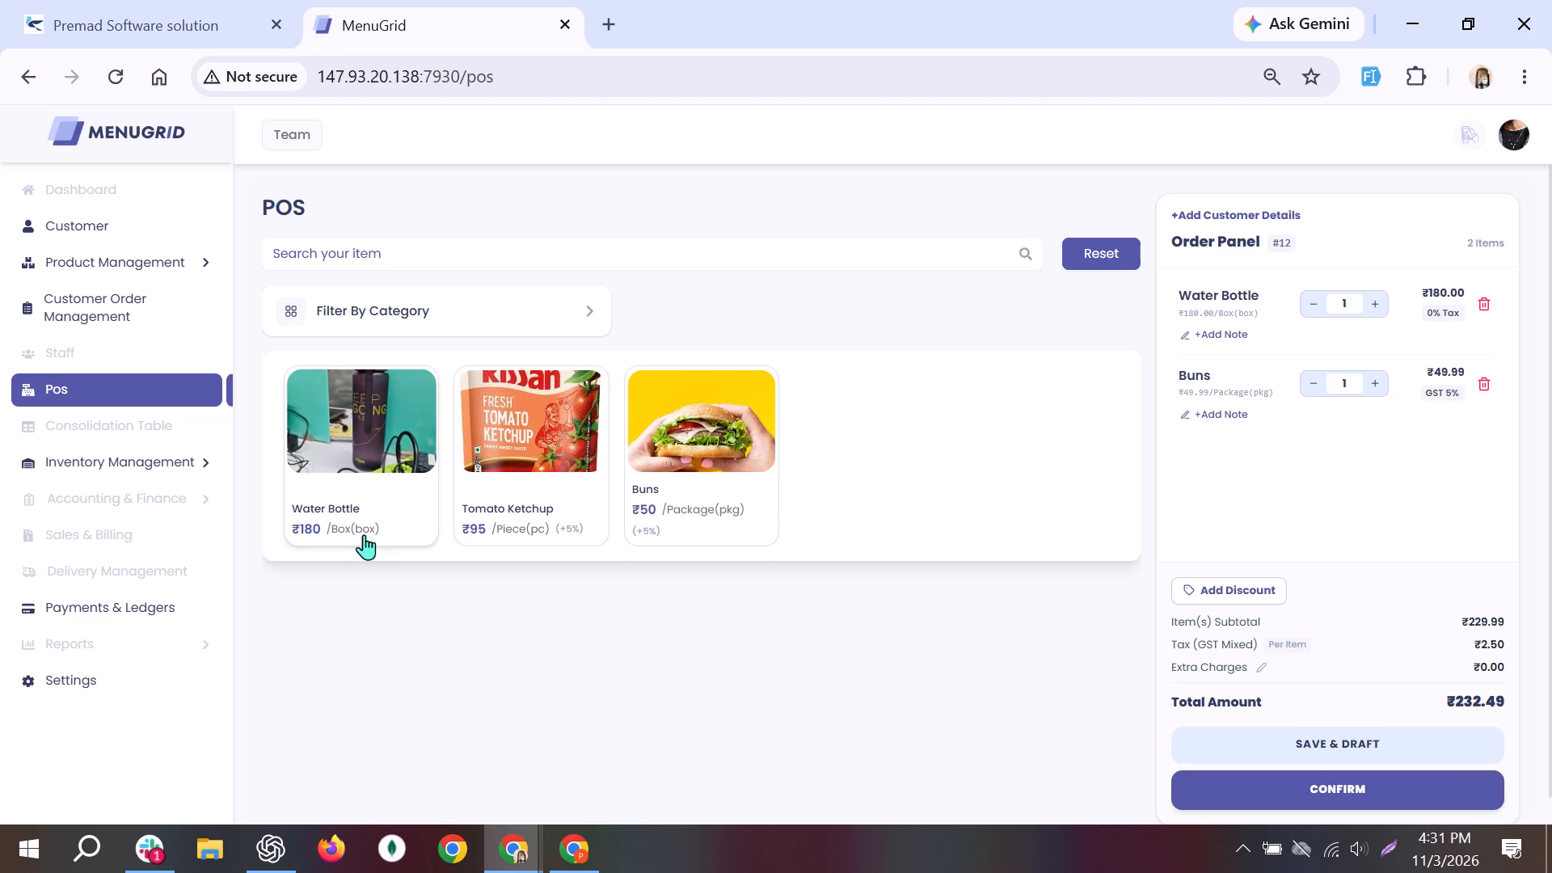
pyautogui.keyDown('ctrl'); pyautogui.scroll(1, 361, 534); pyautogui.keyUp('ctrl')
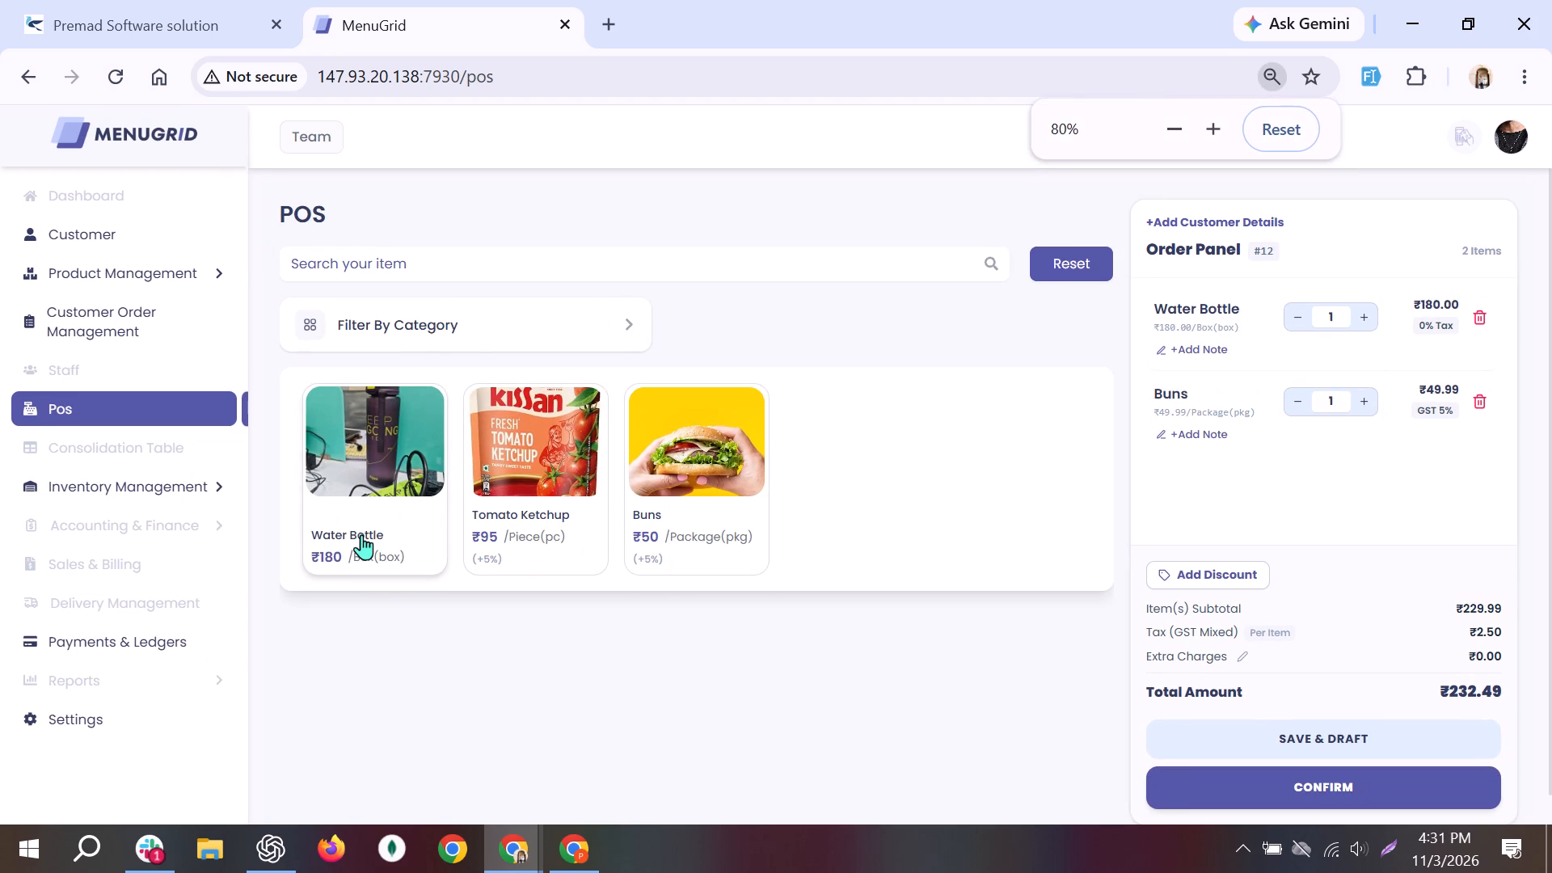
pyautogui.keyDown('ctrl'); pyautogui.scroll(1, 361, 534); pyautogui.keyUp('ctrl')
pyautogui.keyDown('ctrl'); pyautogui.scroll(-2, 543, 546); pyautogui.keyUp('ctrl')
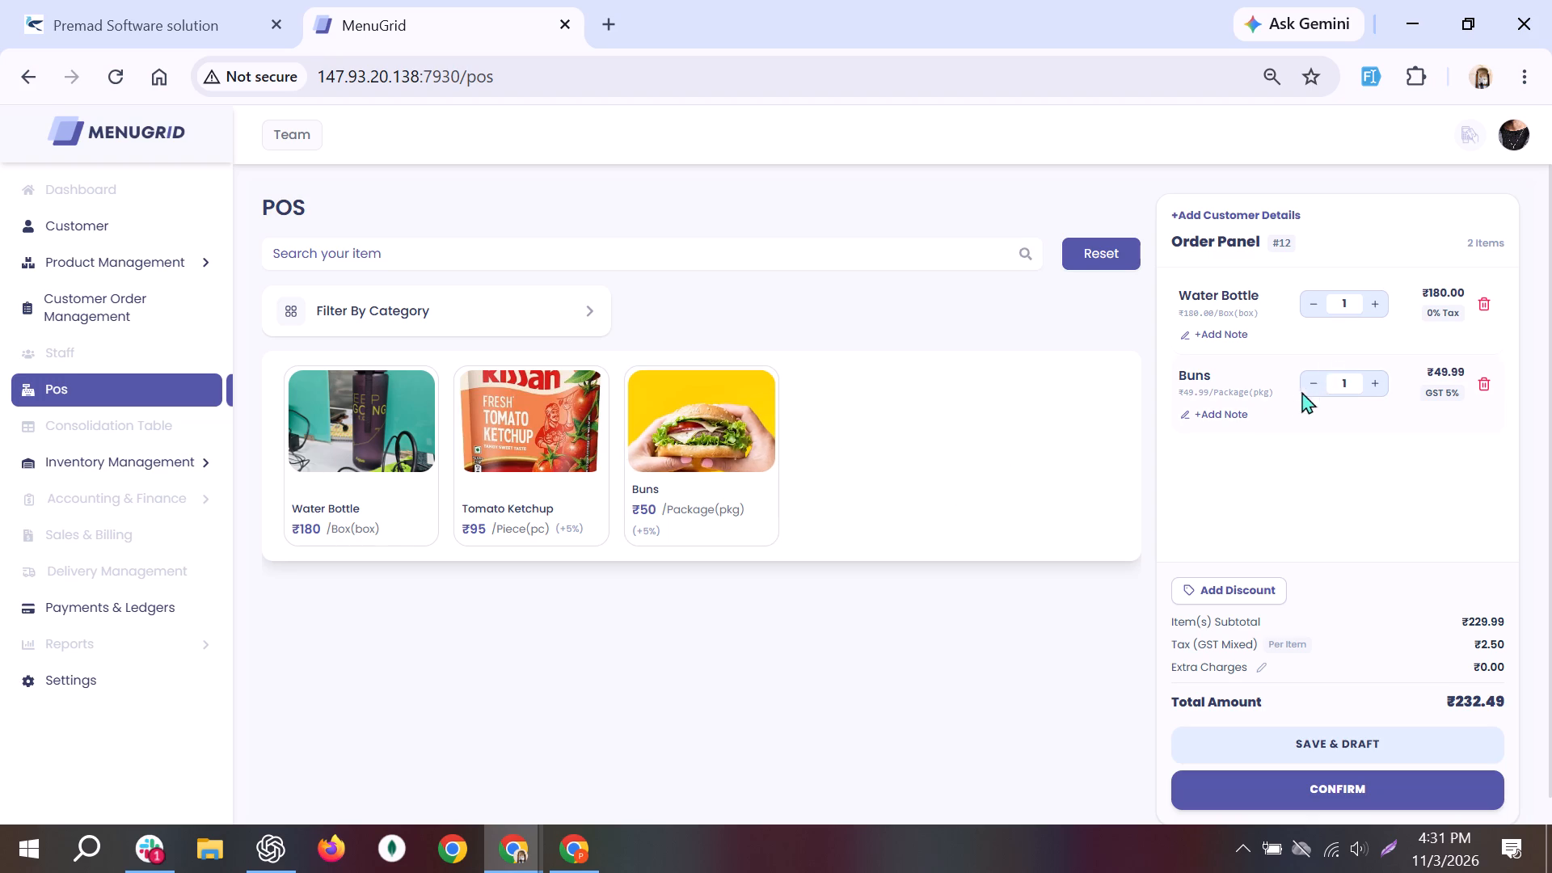
pyautogui.scroll(-2, 1262, 408)
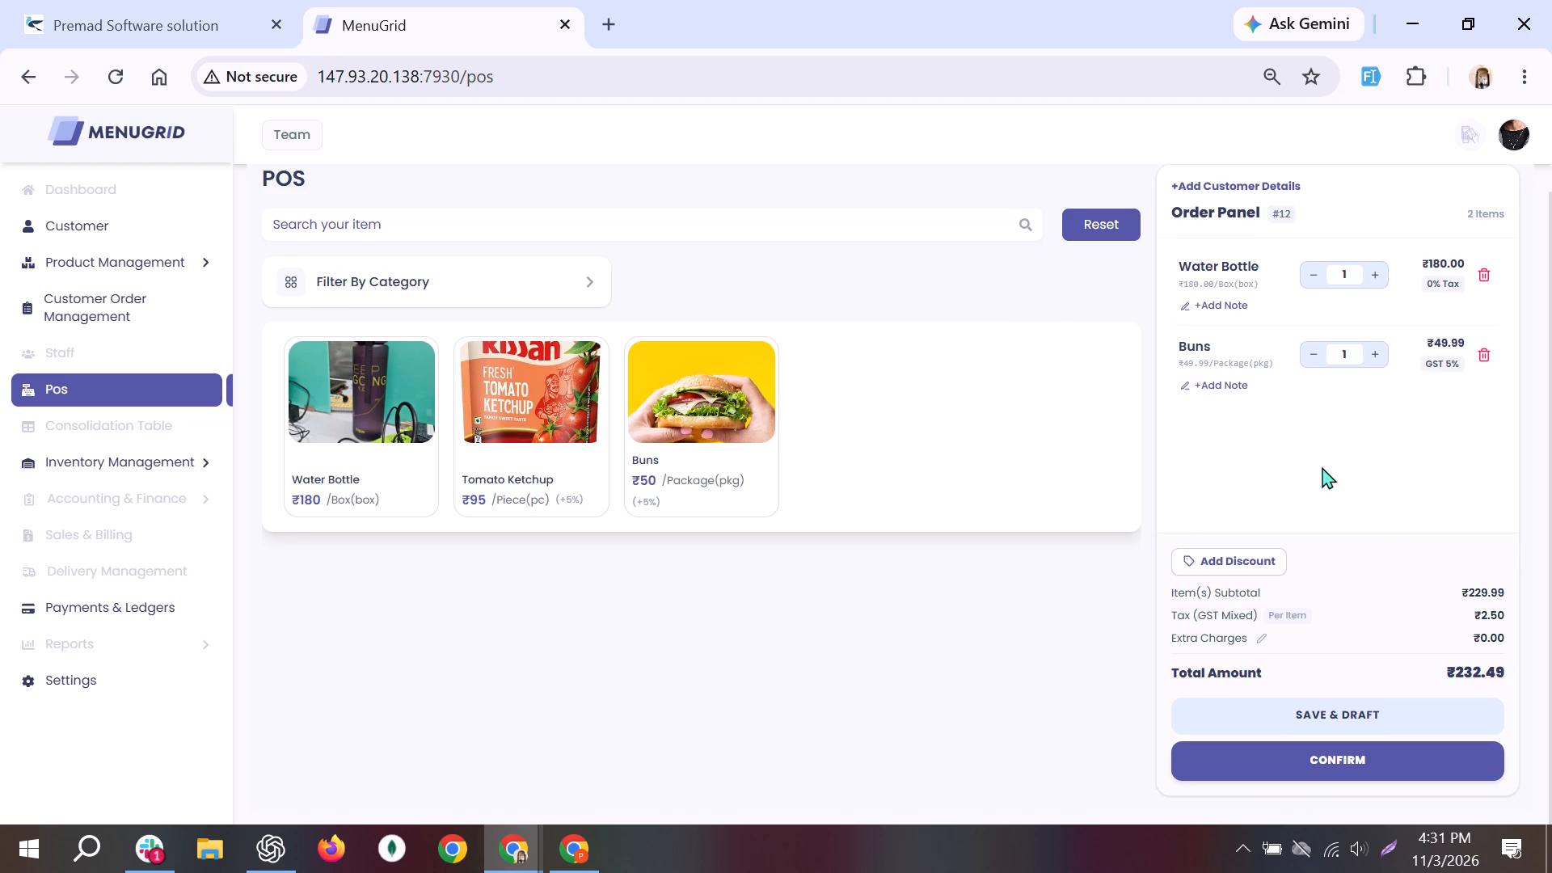
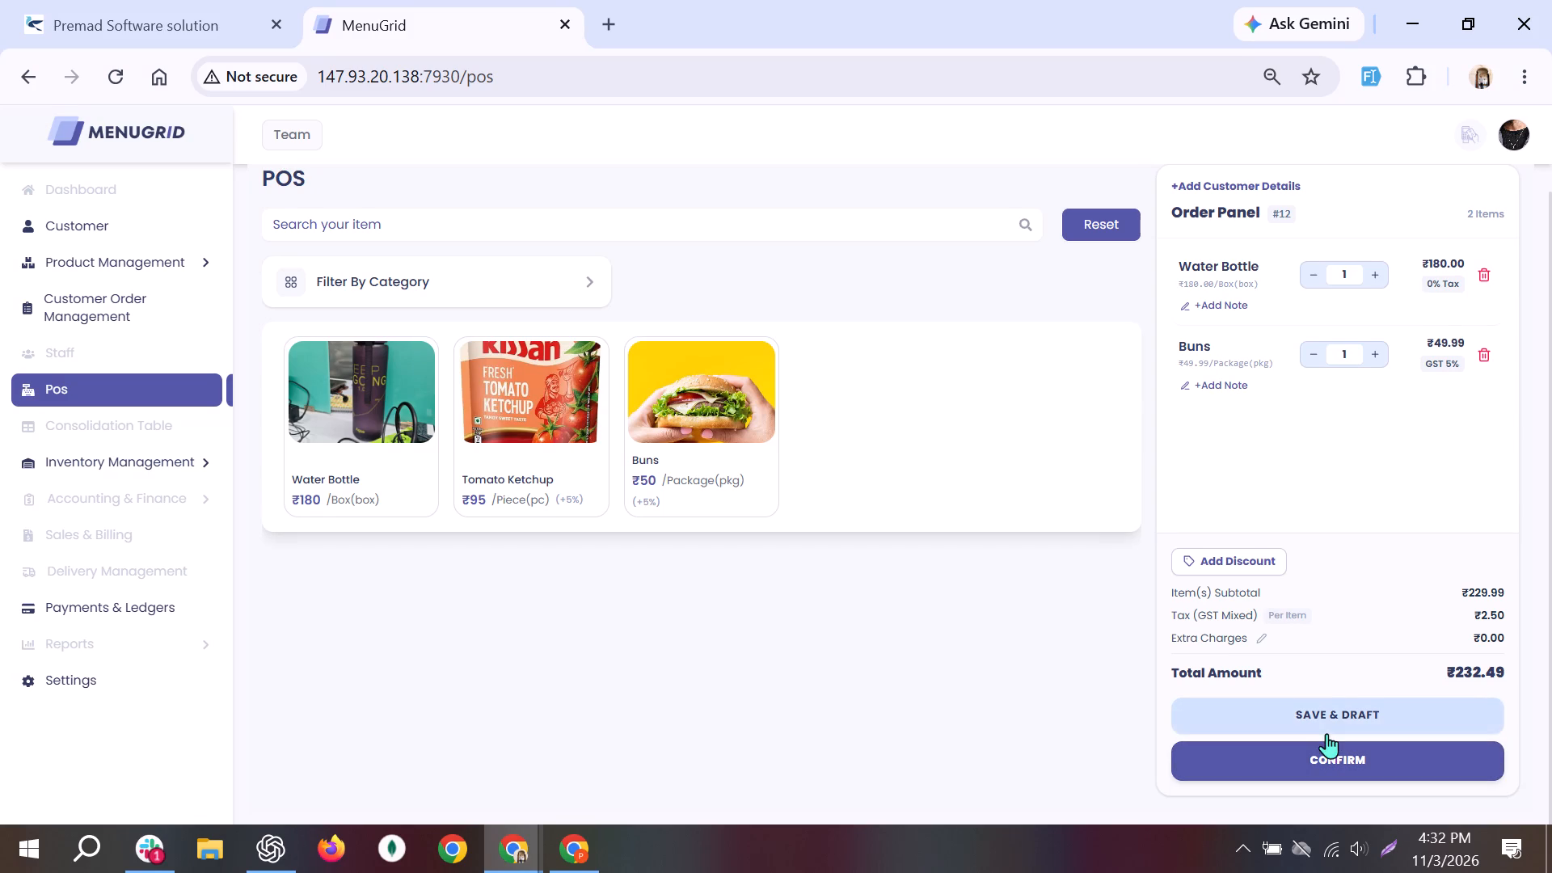
# Confirm the walk-in order for one Water Bottle and one Buns, and close the order summary without recording payment.
pyautogui.click(1335, 749)
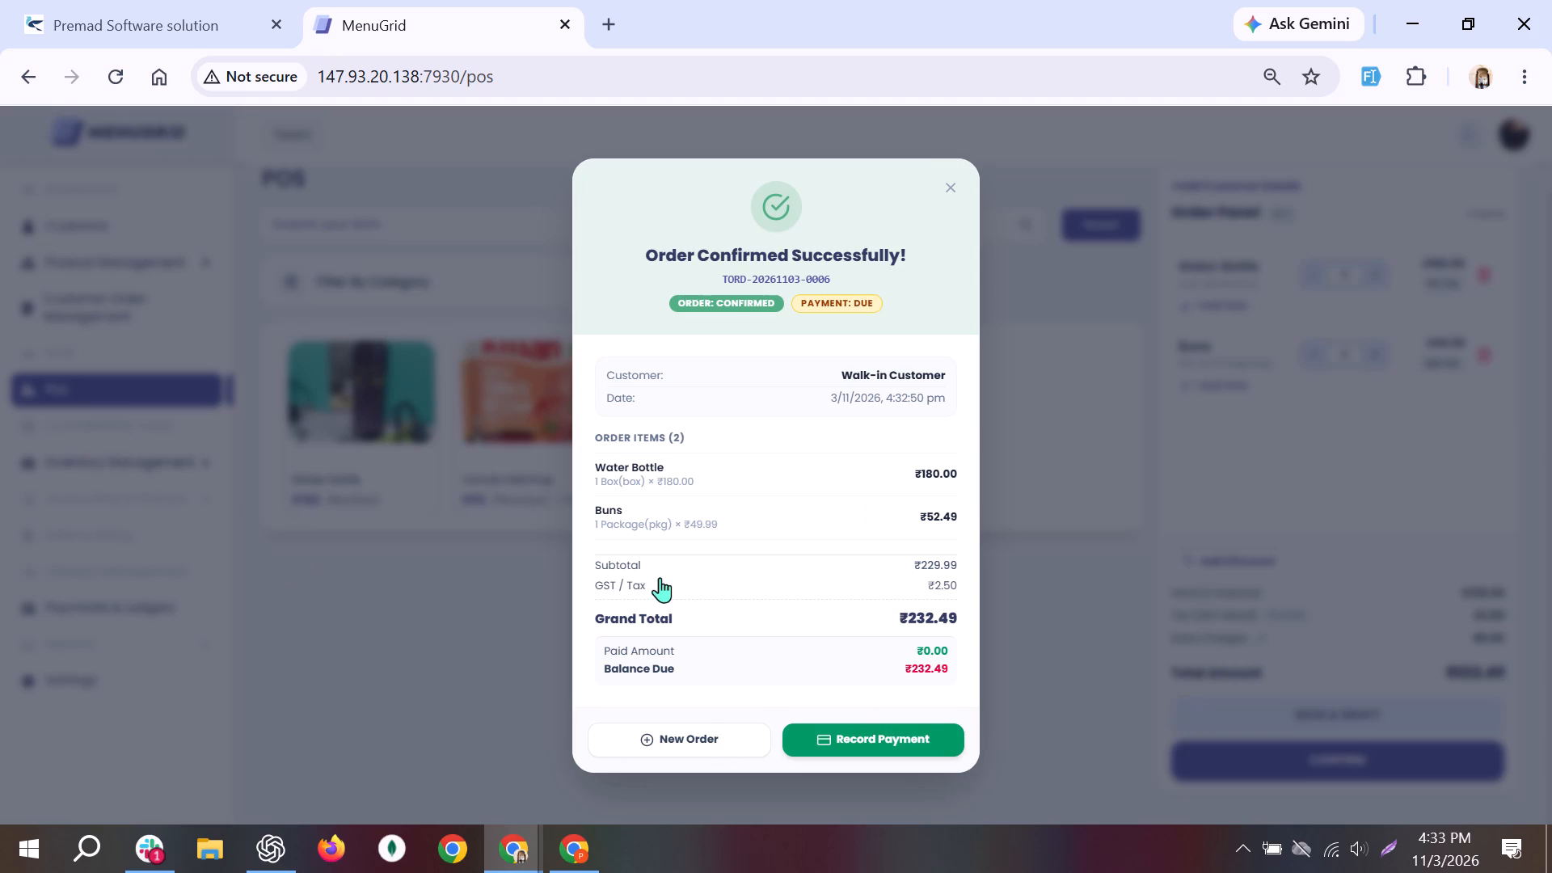
pyautogui.click(436, 469)
pyautogui.click(952, 182)
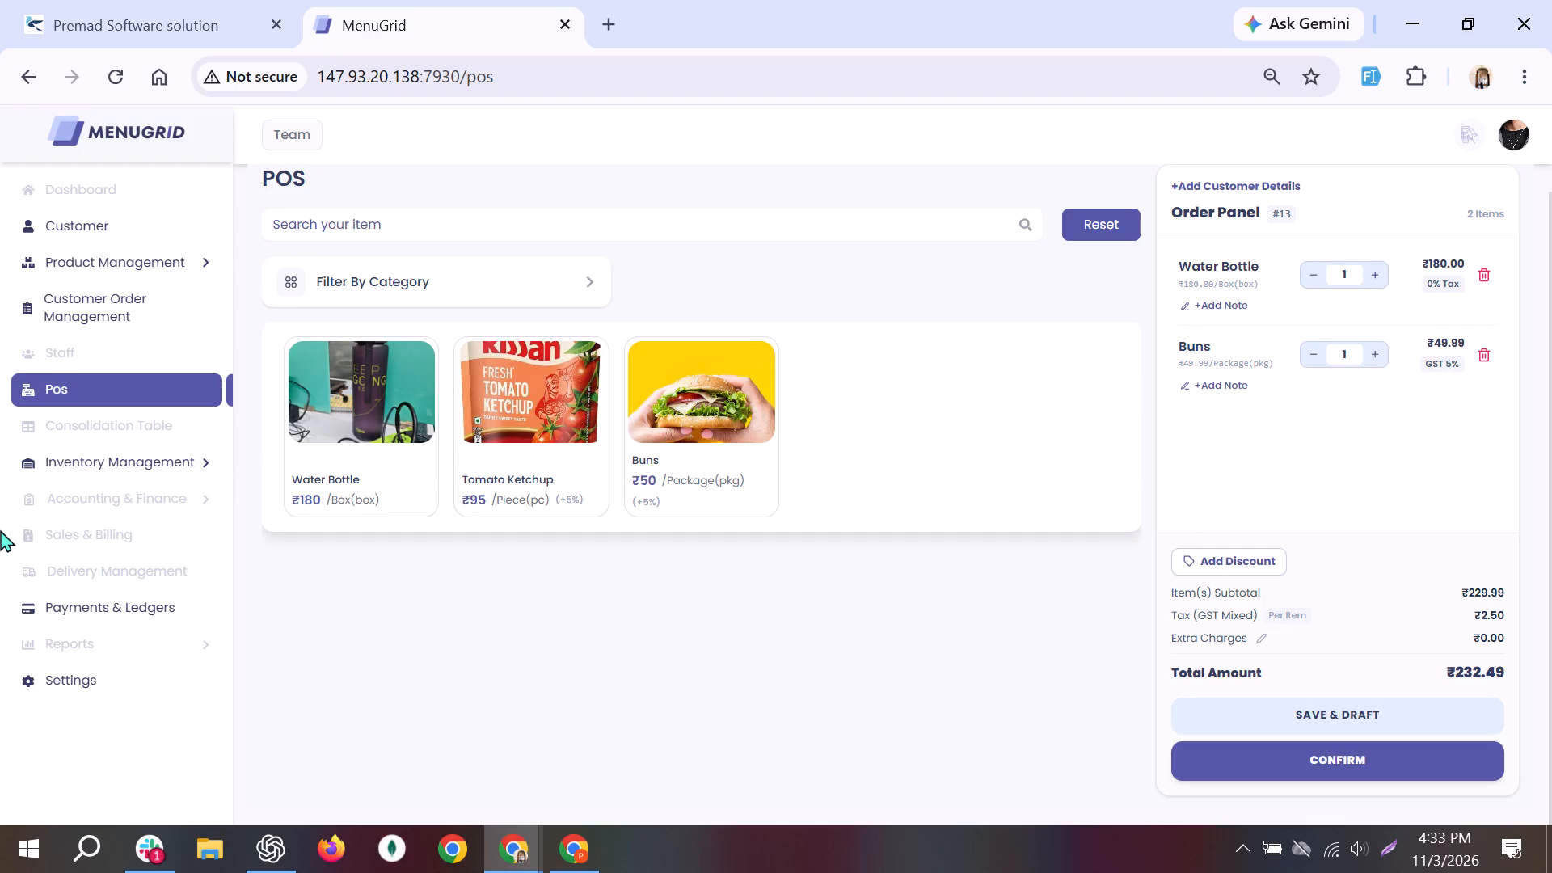
pyautogui.click(83, 306)
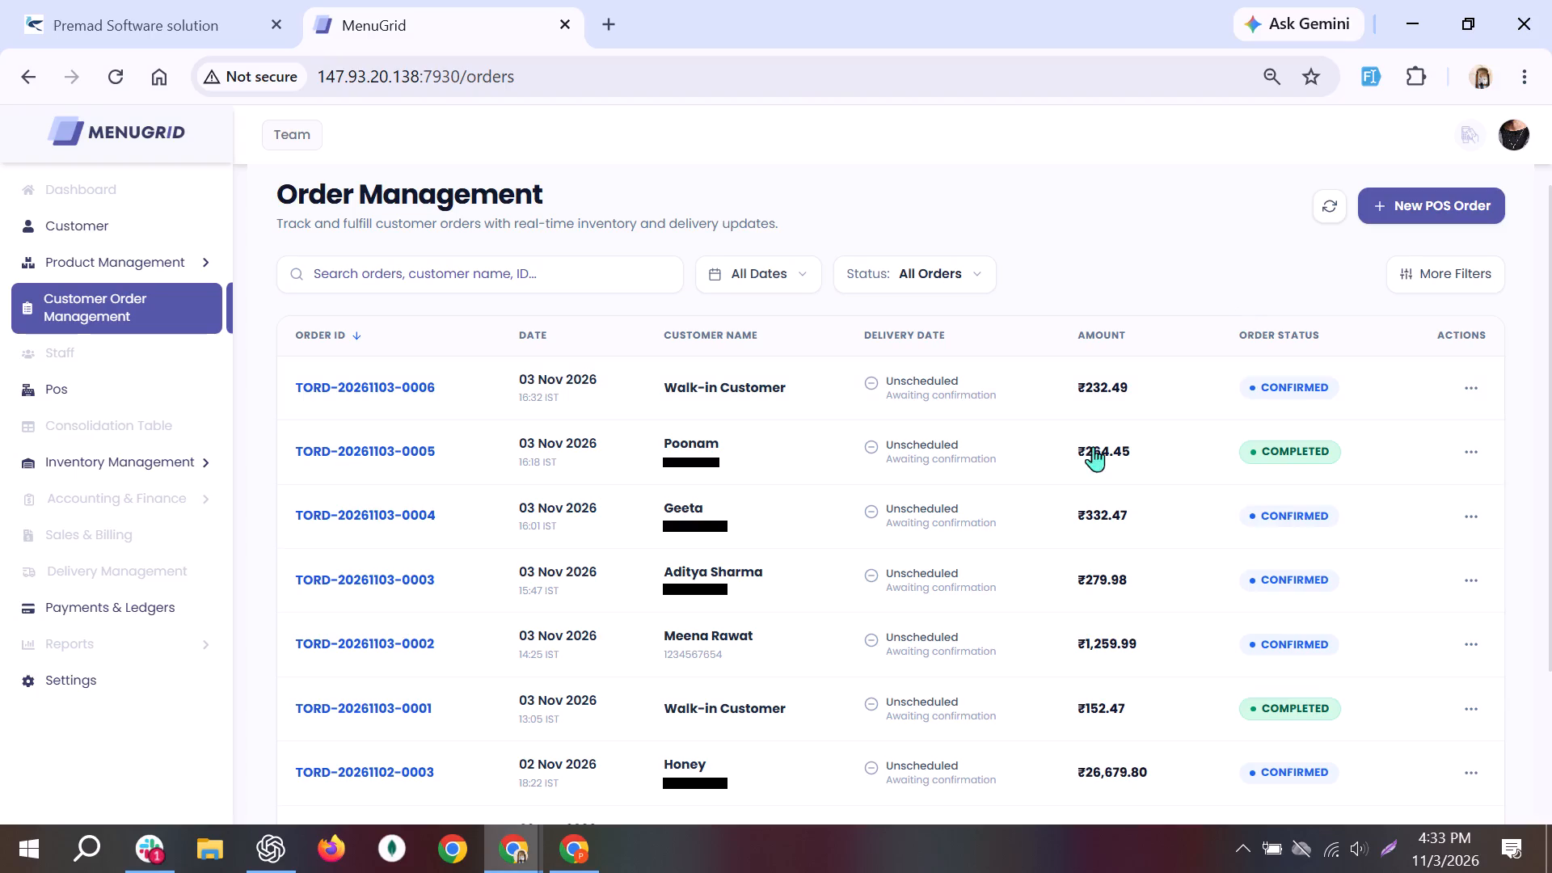
pyautogui.scroll(-6, 1427, 222)
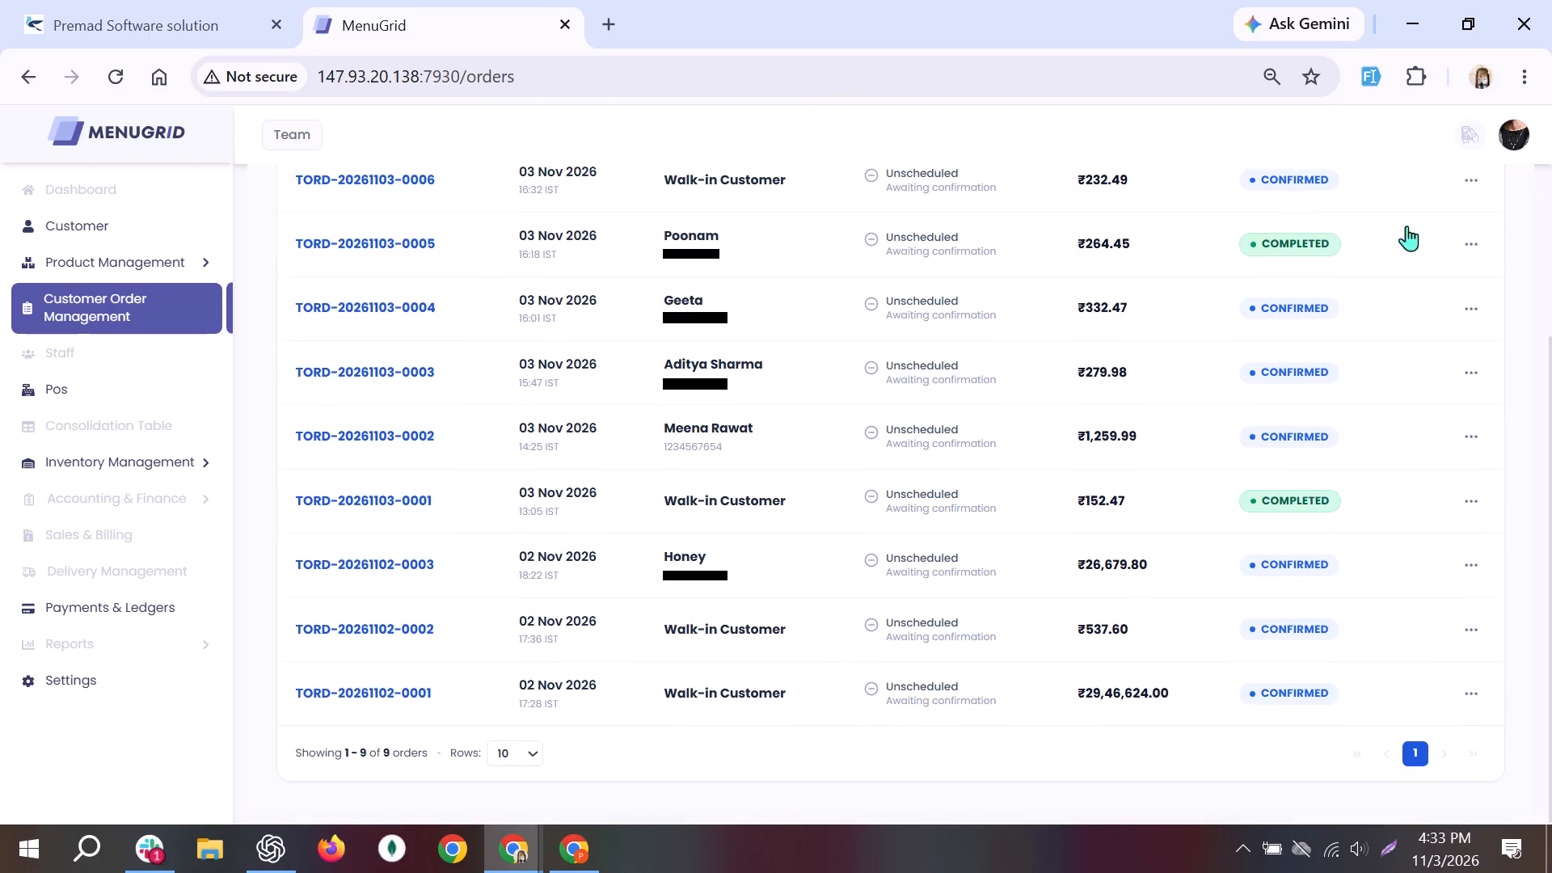
pyautogui.scroll(13, 800, 556)
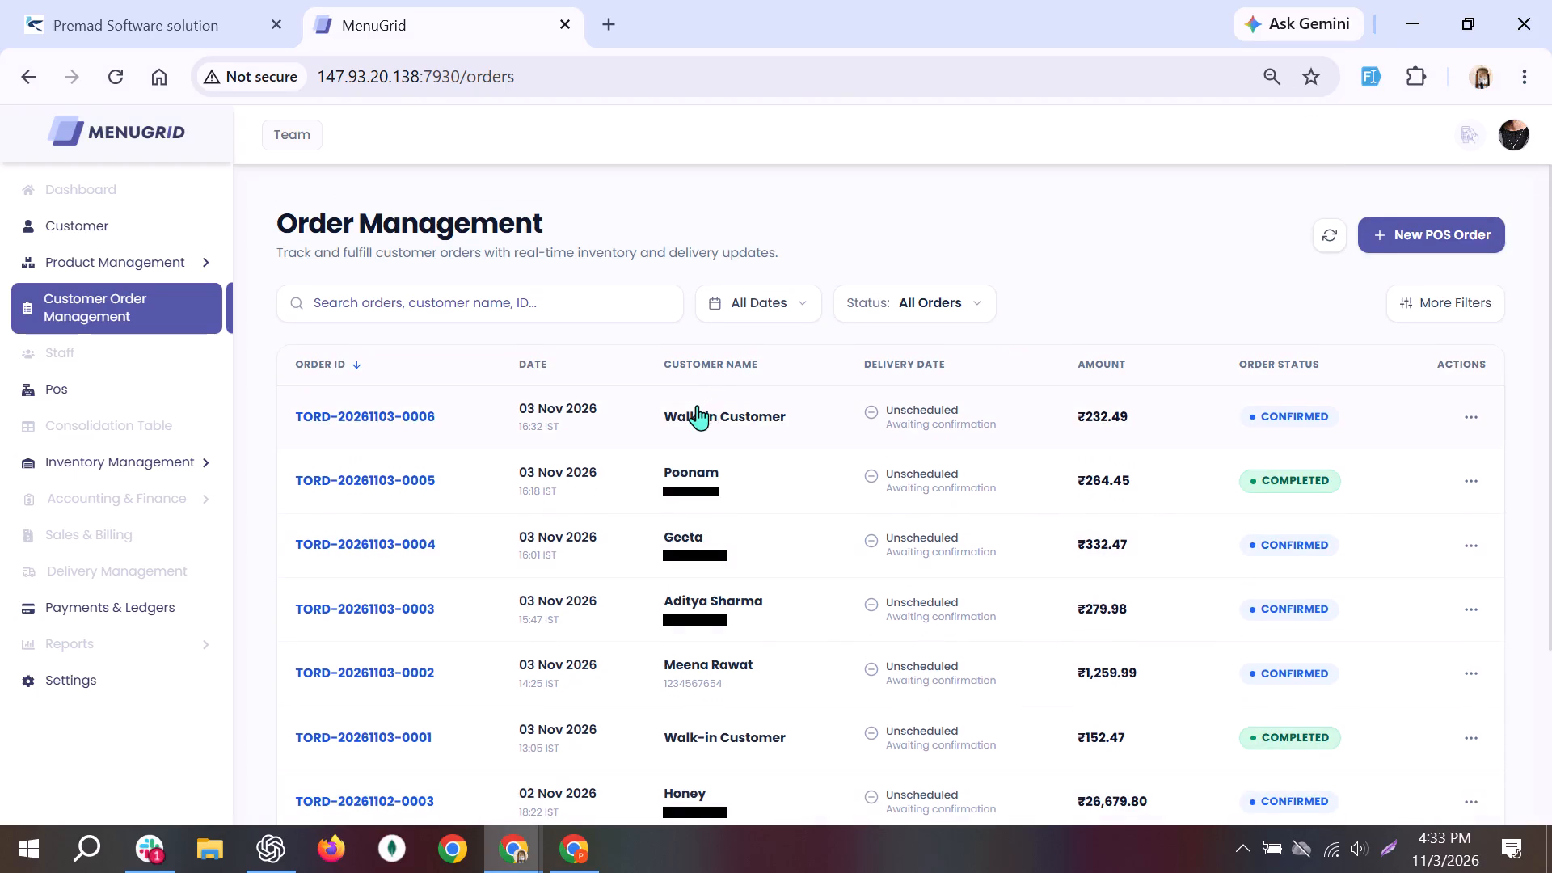
pyautogui.click(694, 413)
pyautogui.scroll(-6, 772, 415)
pyautogui.scroll(4, 772, 415)
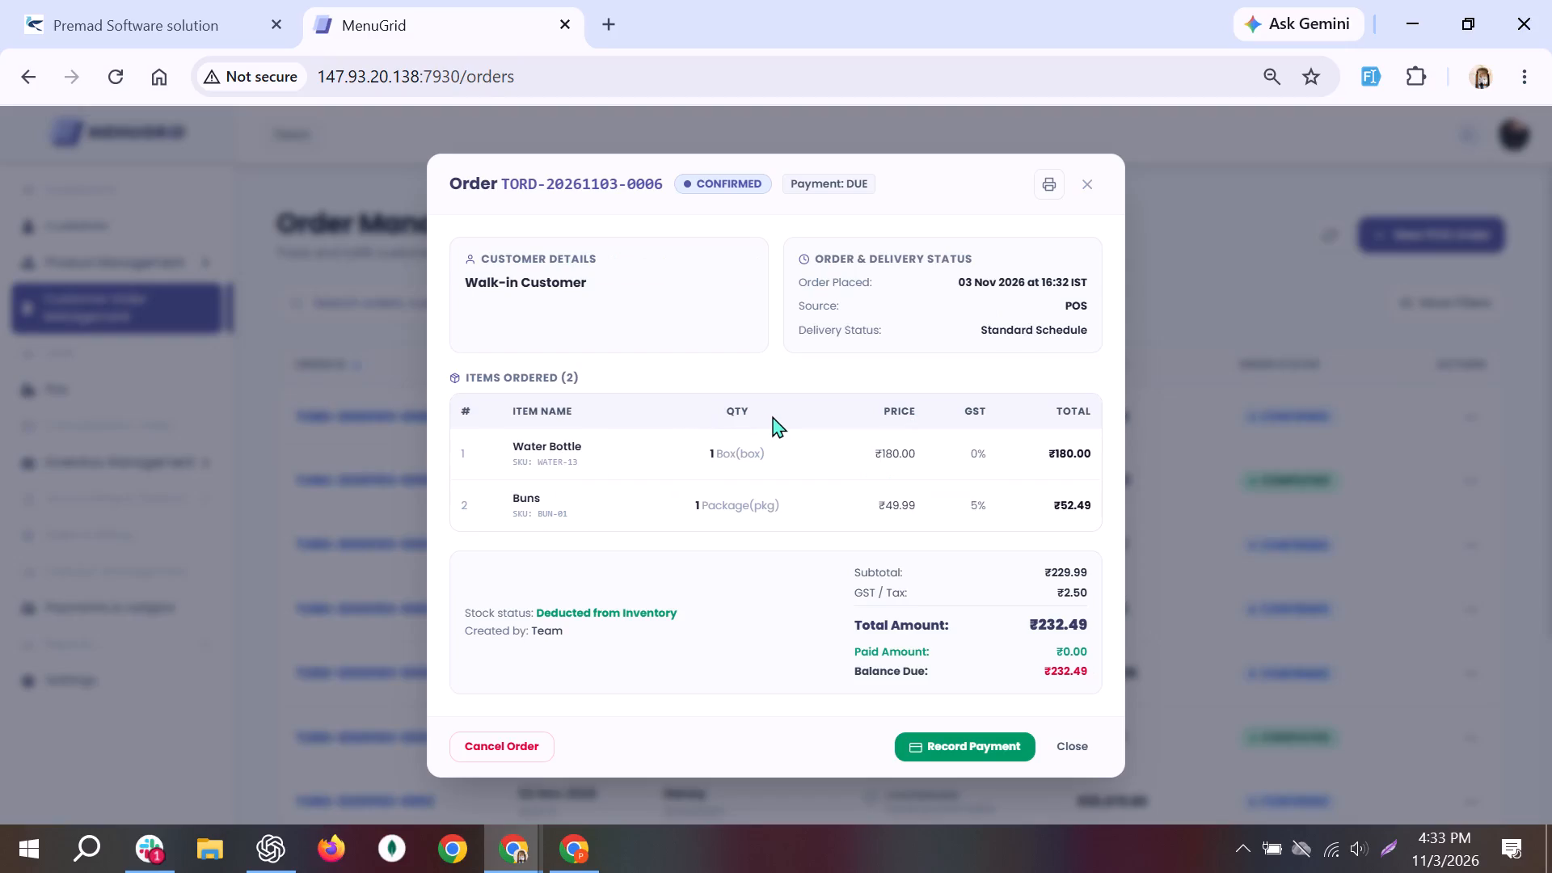
pyautogui.scroll(2, 772, 415)
pyautogui.scroll(-6, 772, 415)
pyautogui.rightClick(1084, 184)
pyautogui.click(1084, 184)
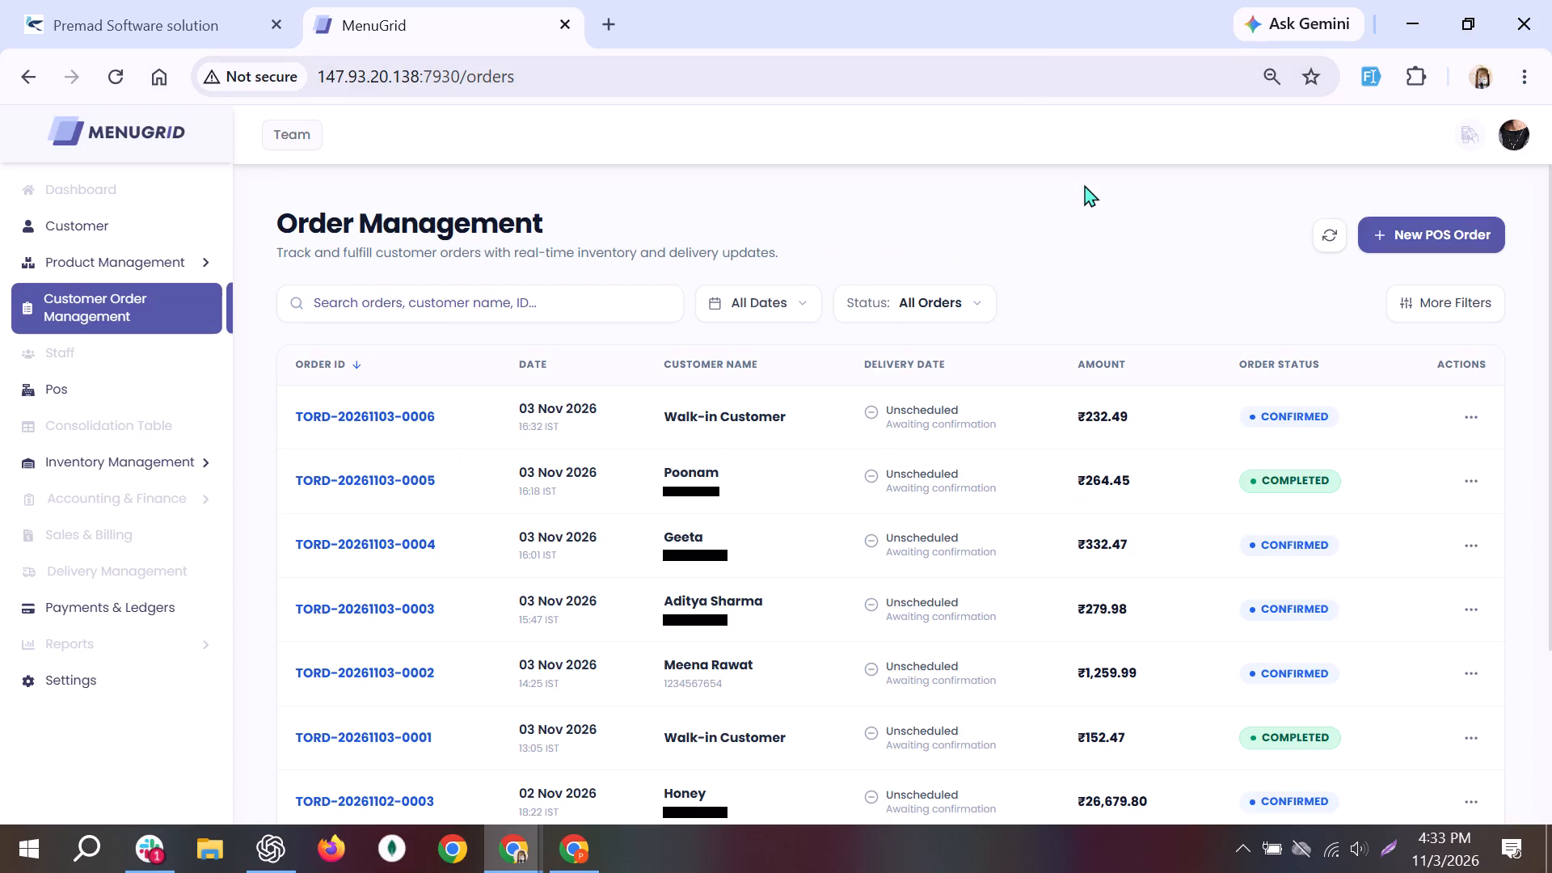
pyautogui.click(478, 410)
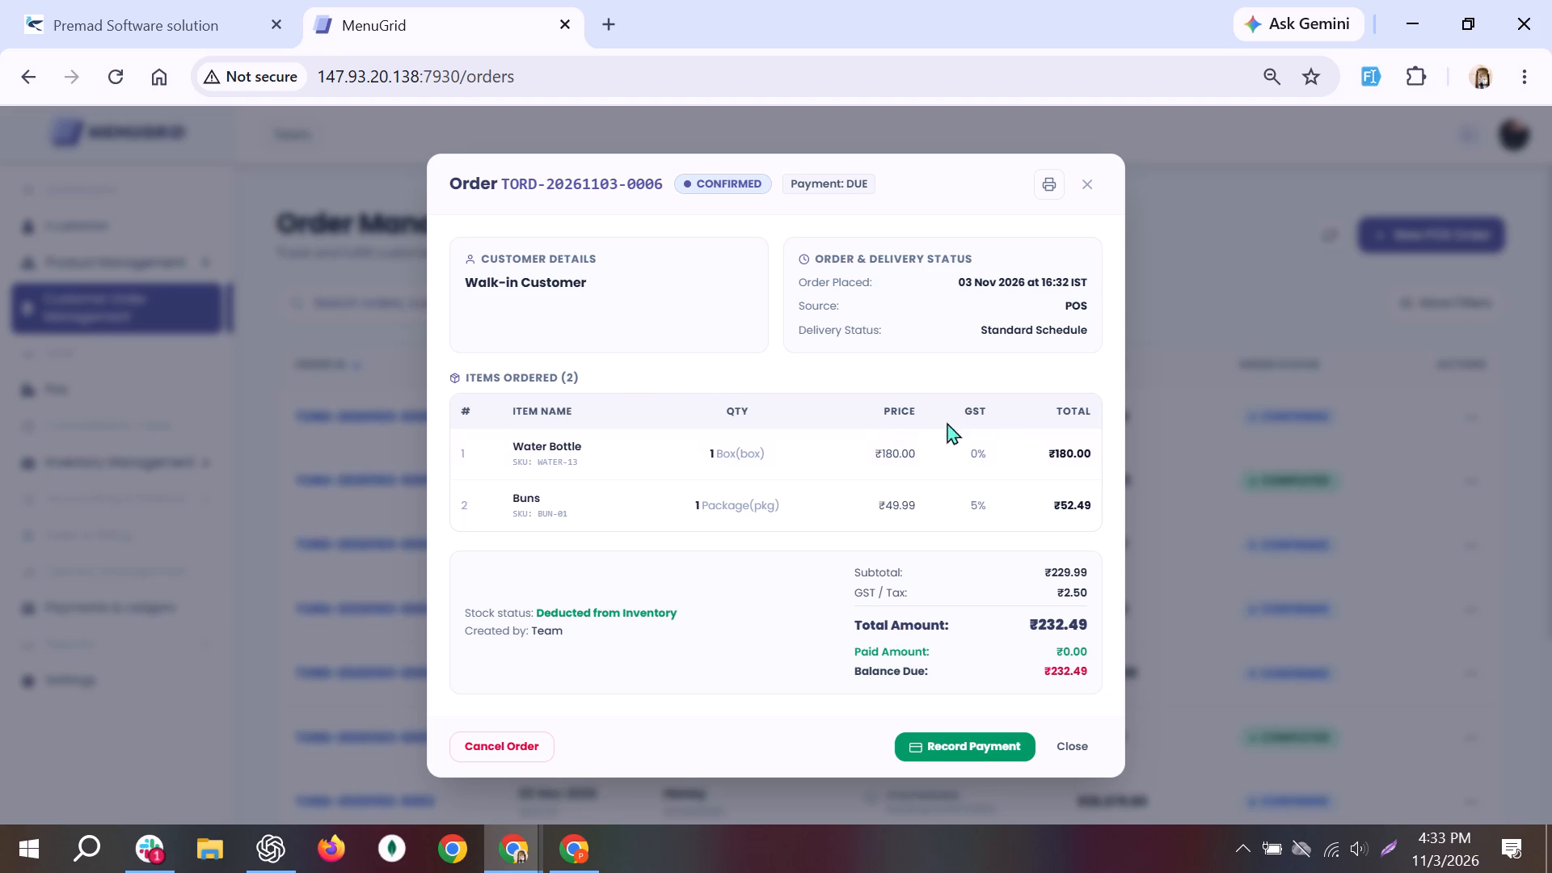
pyautogui.click(1071, 734)
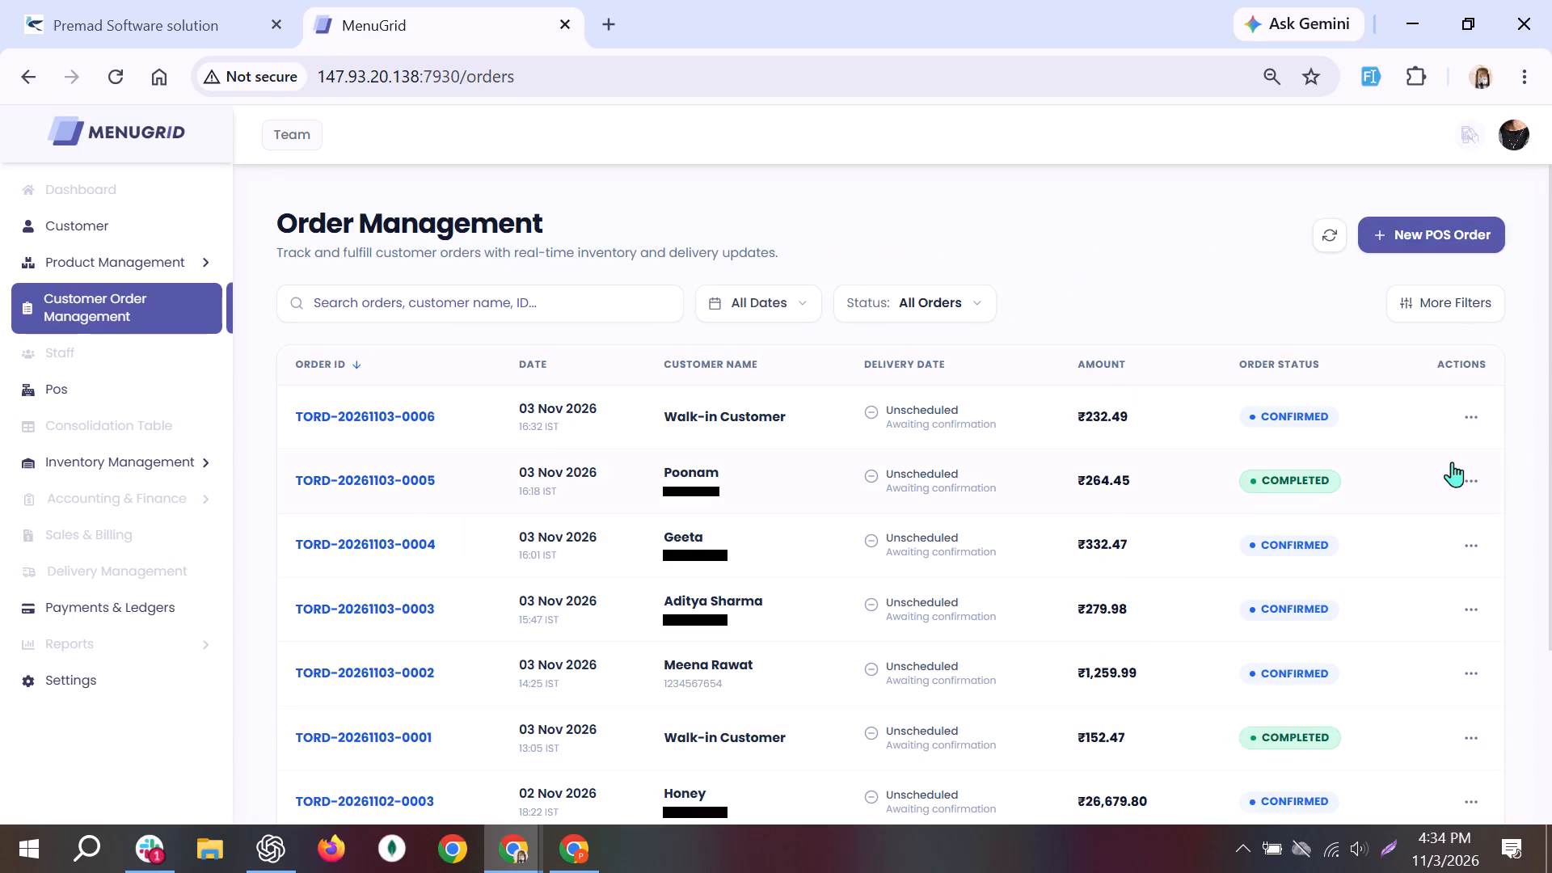
pyautogui.click(1463, 424)
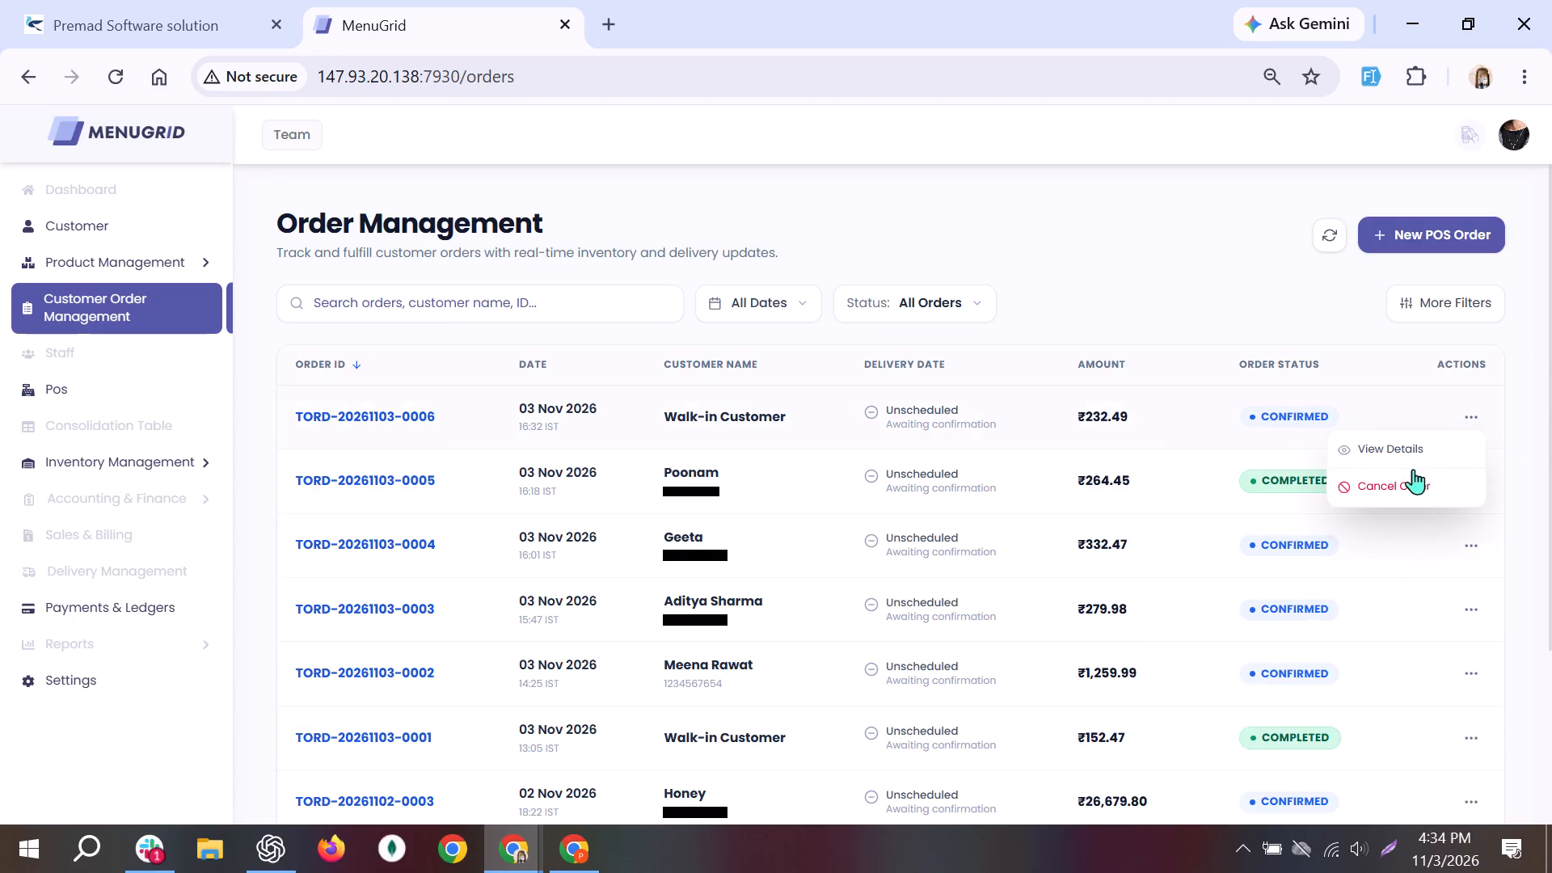
pyautogui.click(1402, 458)
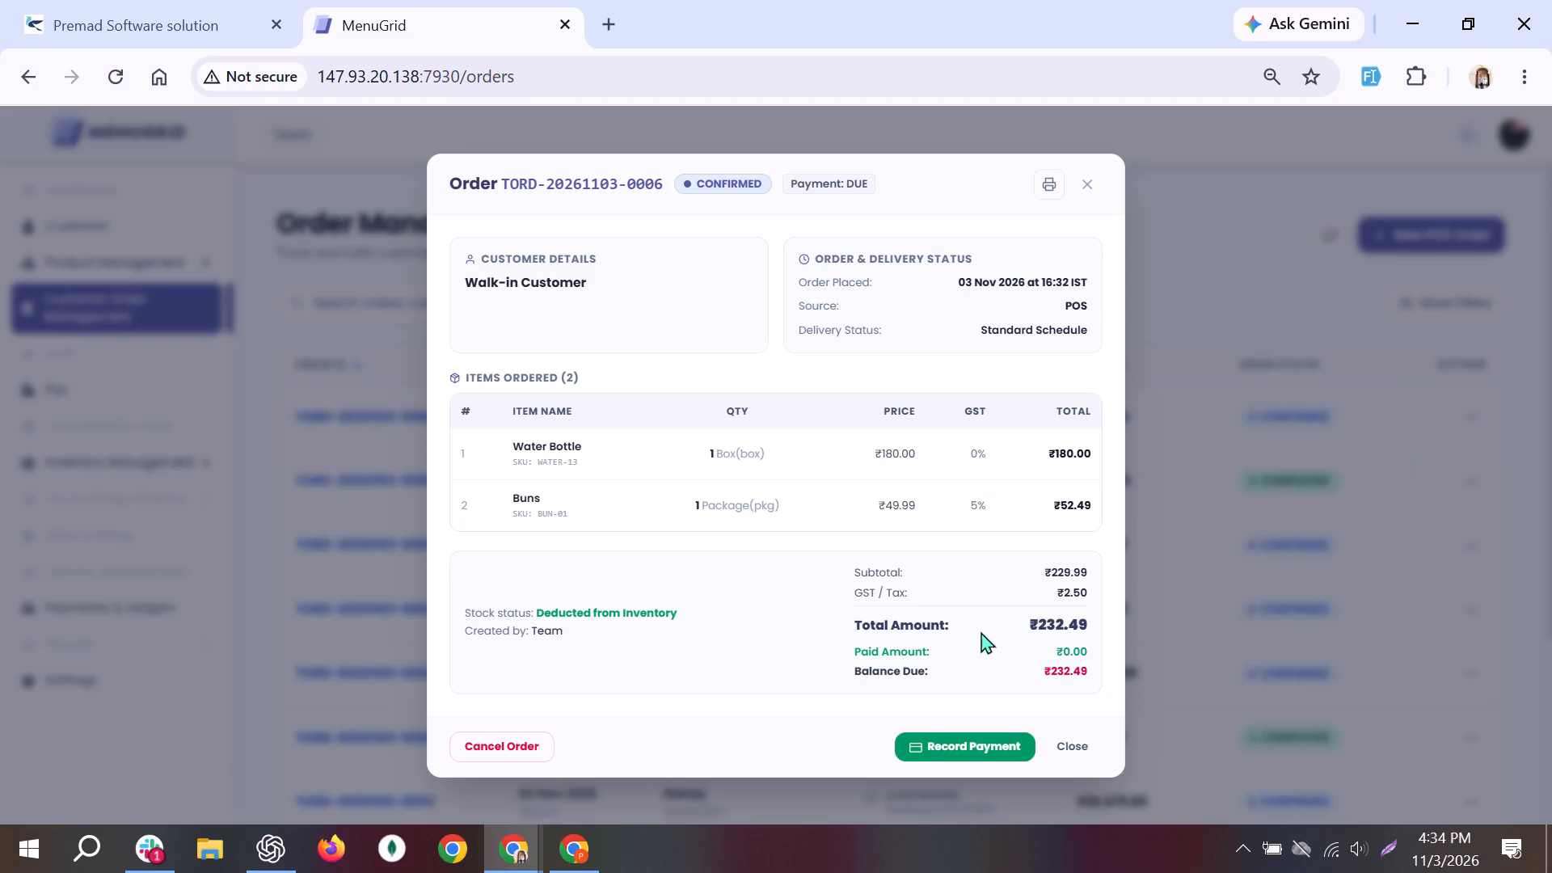
pyautogui.click(972, 744)
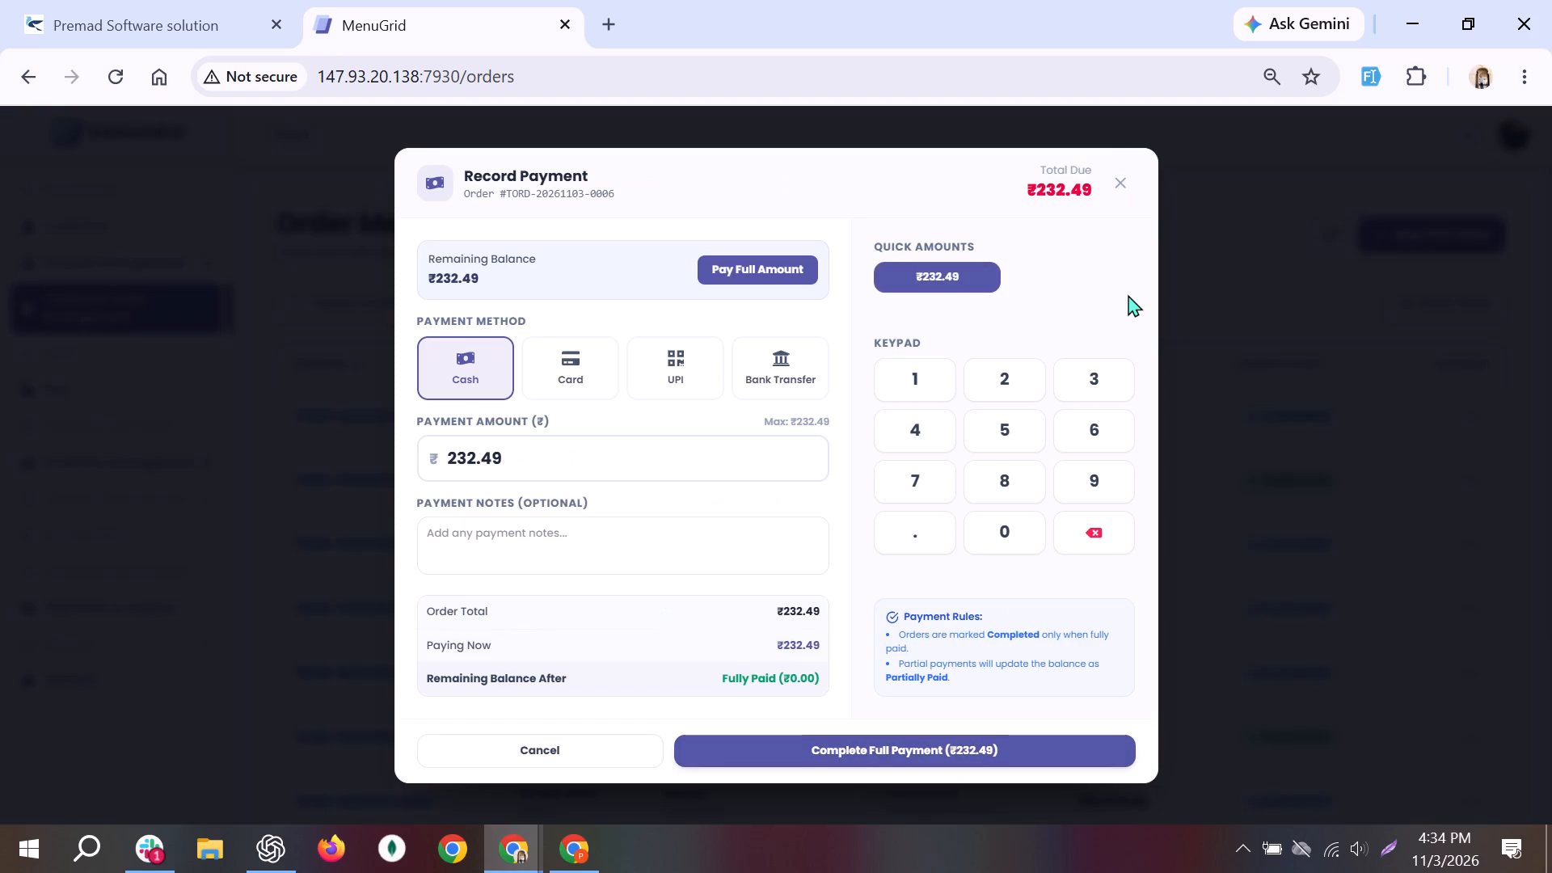
pyautogui.press('Escape')
pyautogui.press('Escape')
pyautogui.press('Escape')
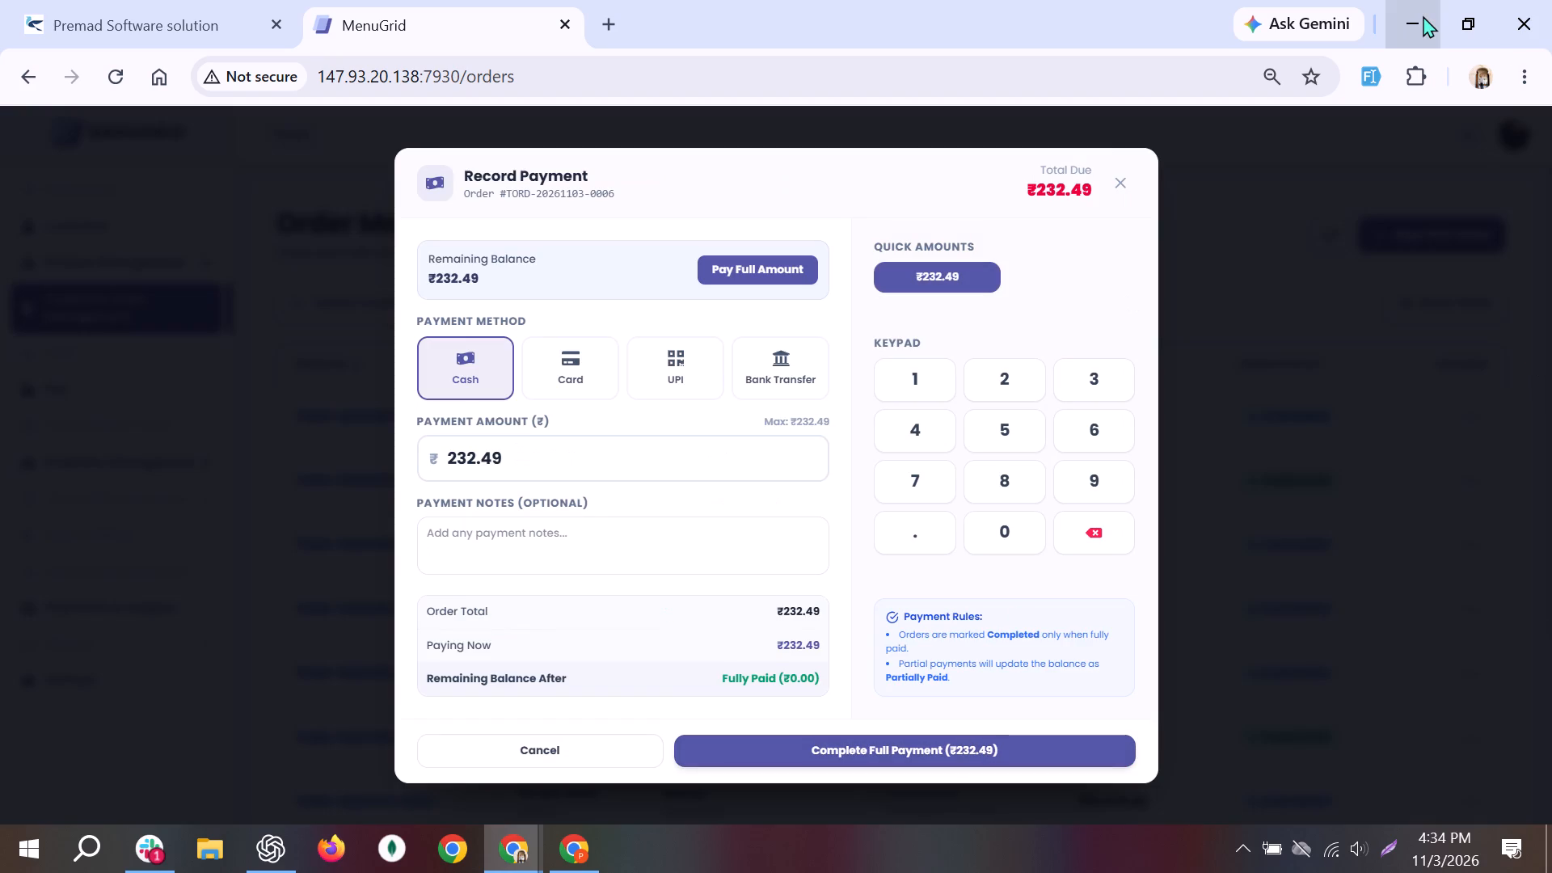
pyautogui.press('Escape')
pyautogui.press('Escape')
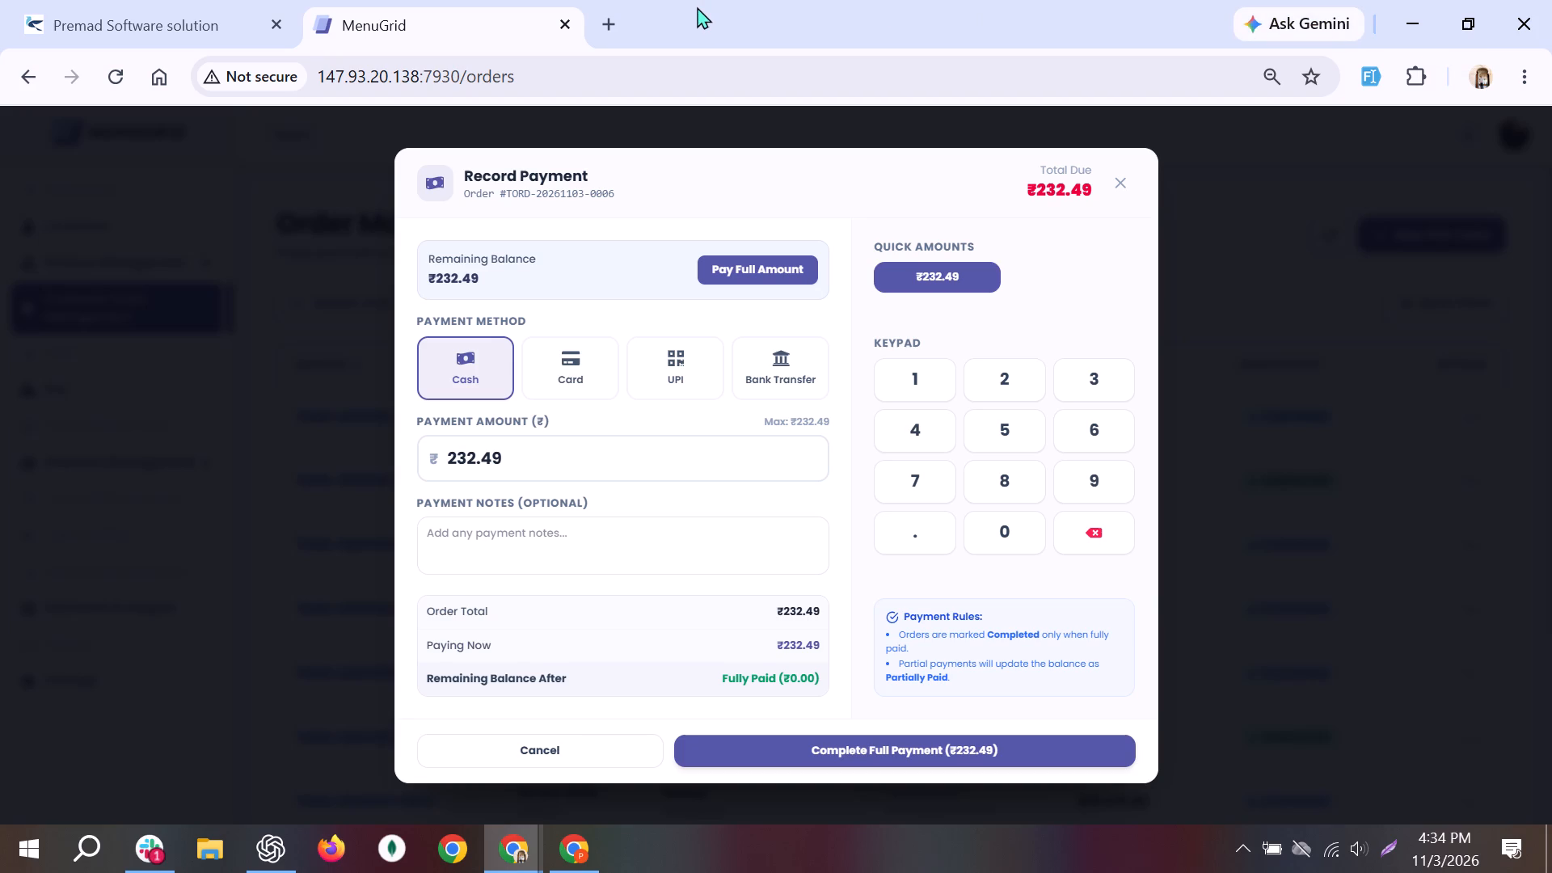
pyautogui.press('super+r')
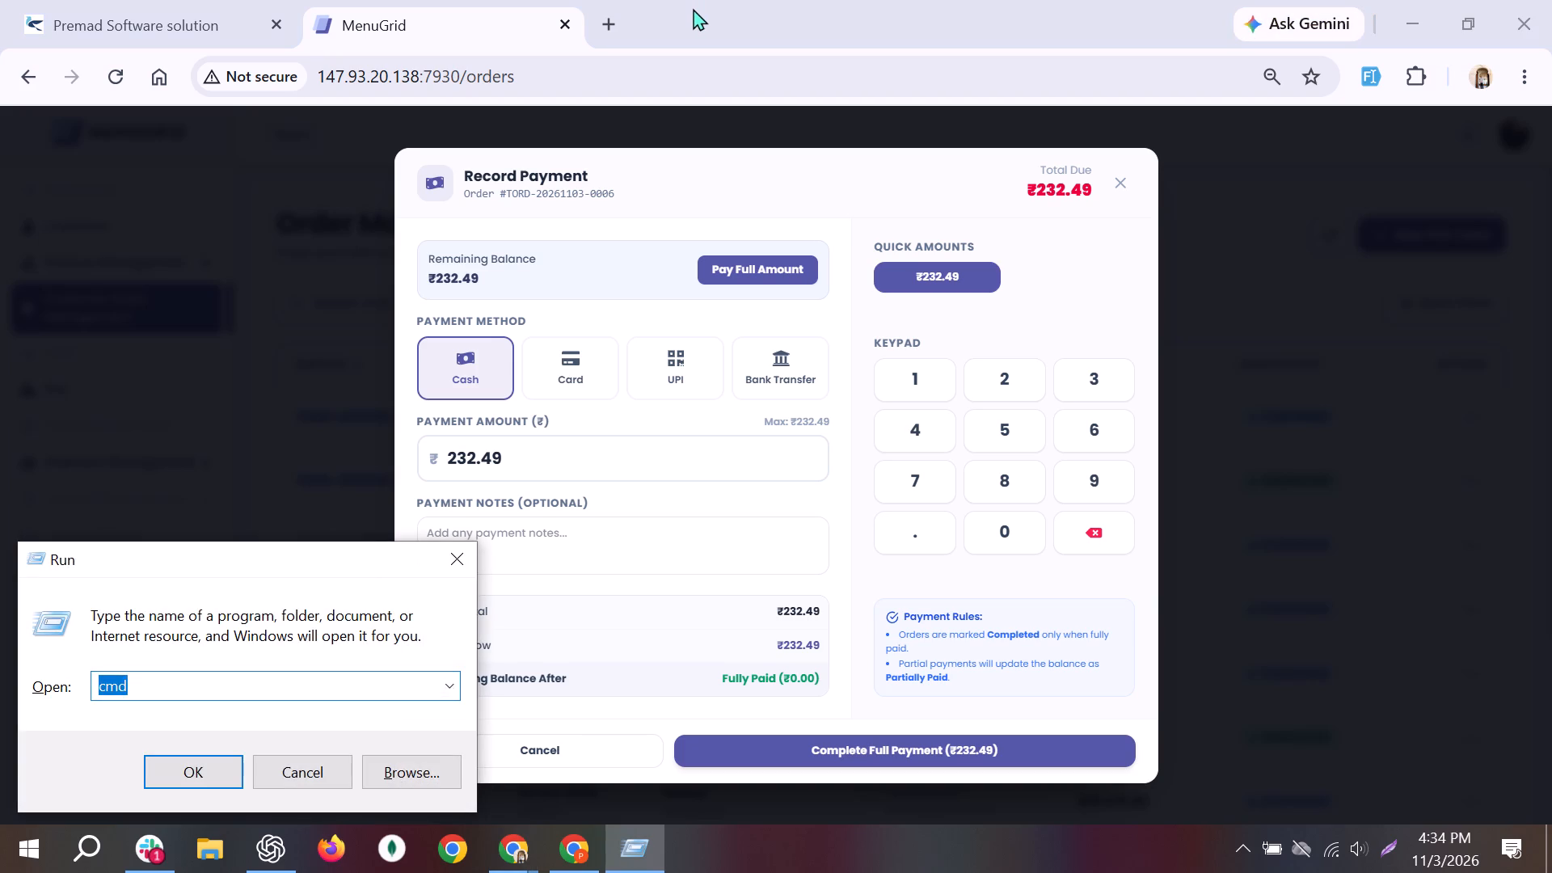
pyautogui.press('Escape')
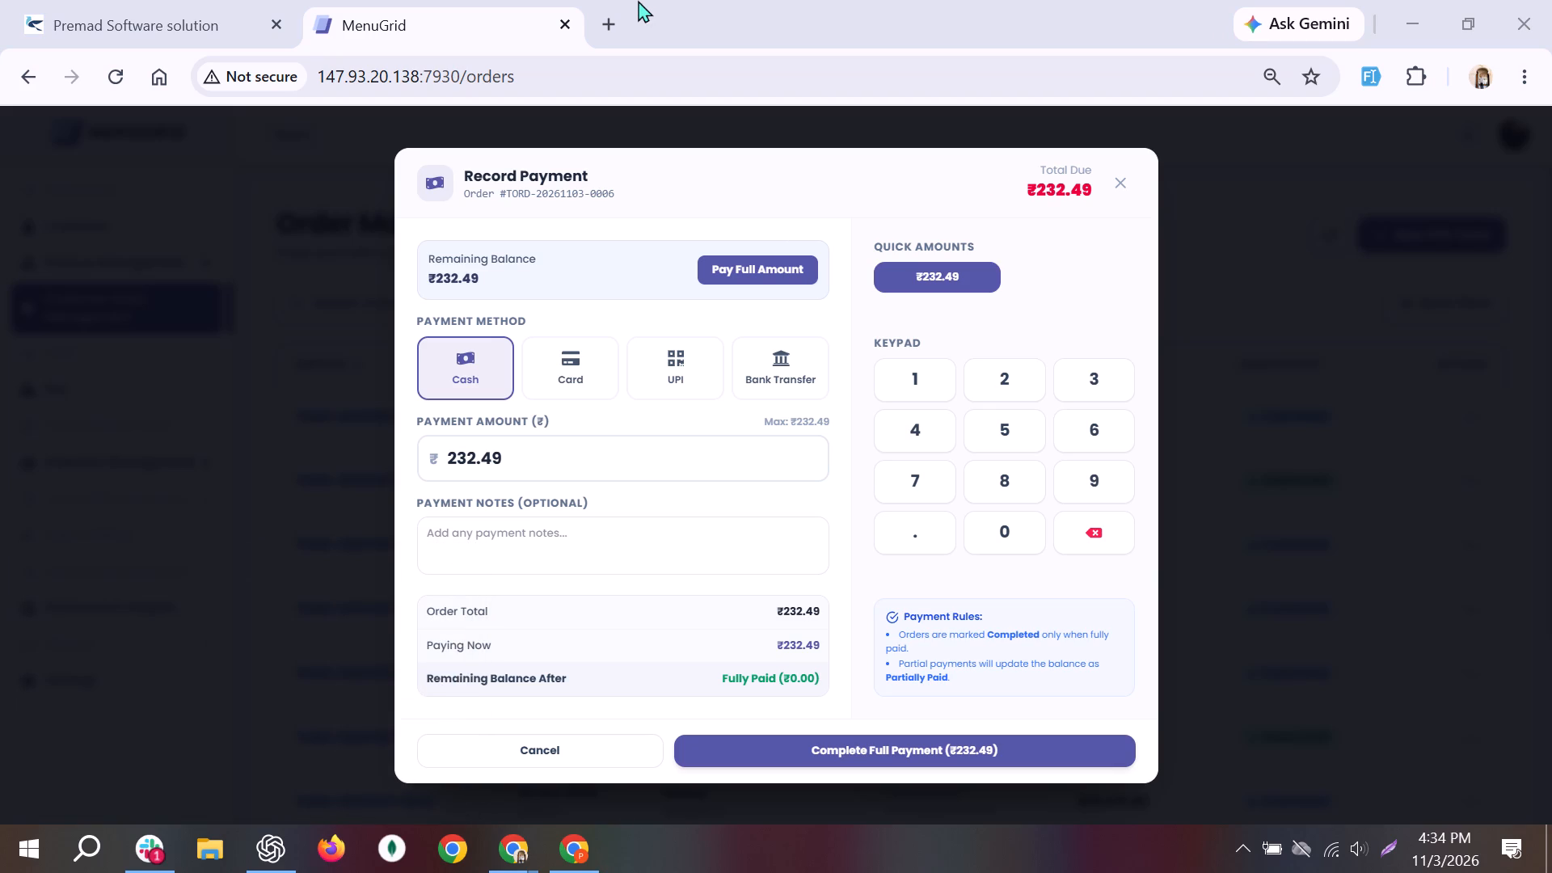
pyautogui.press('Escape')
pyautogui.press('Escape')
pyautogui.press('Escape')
# Search the web for "flipcart" in a new browser tab and open the Flipkart shopping site.
pyautogui.click(610, 7)
pyautogui.write('fli')
pyautogui.write('pcart')
pyautogui.press('space')
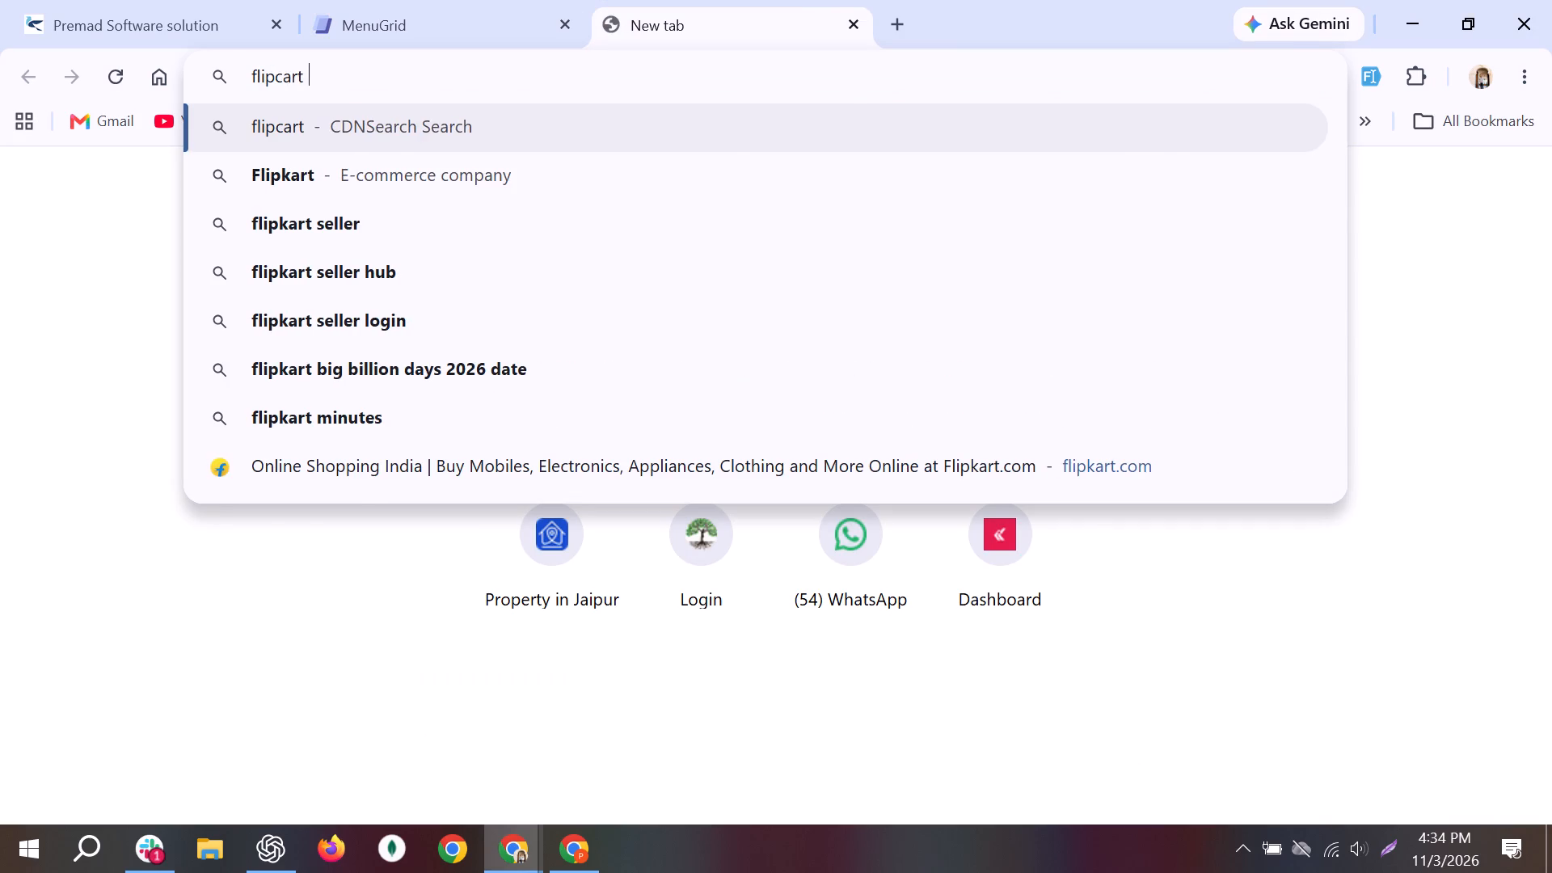
pyautogui.press('Return')
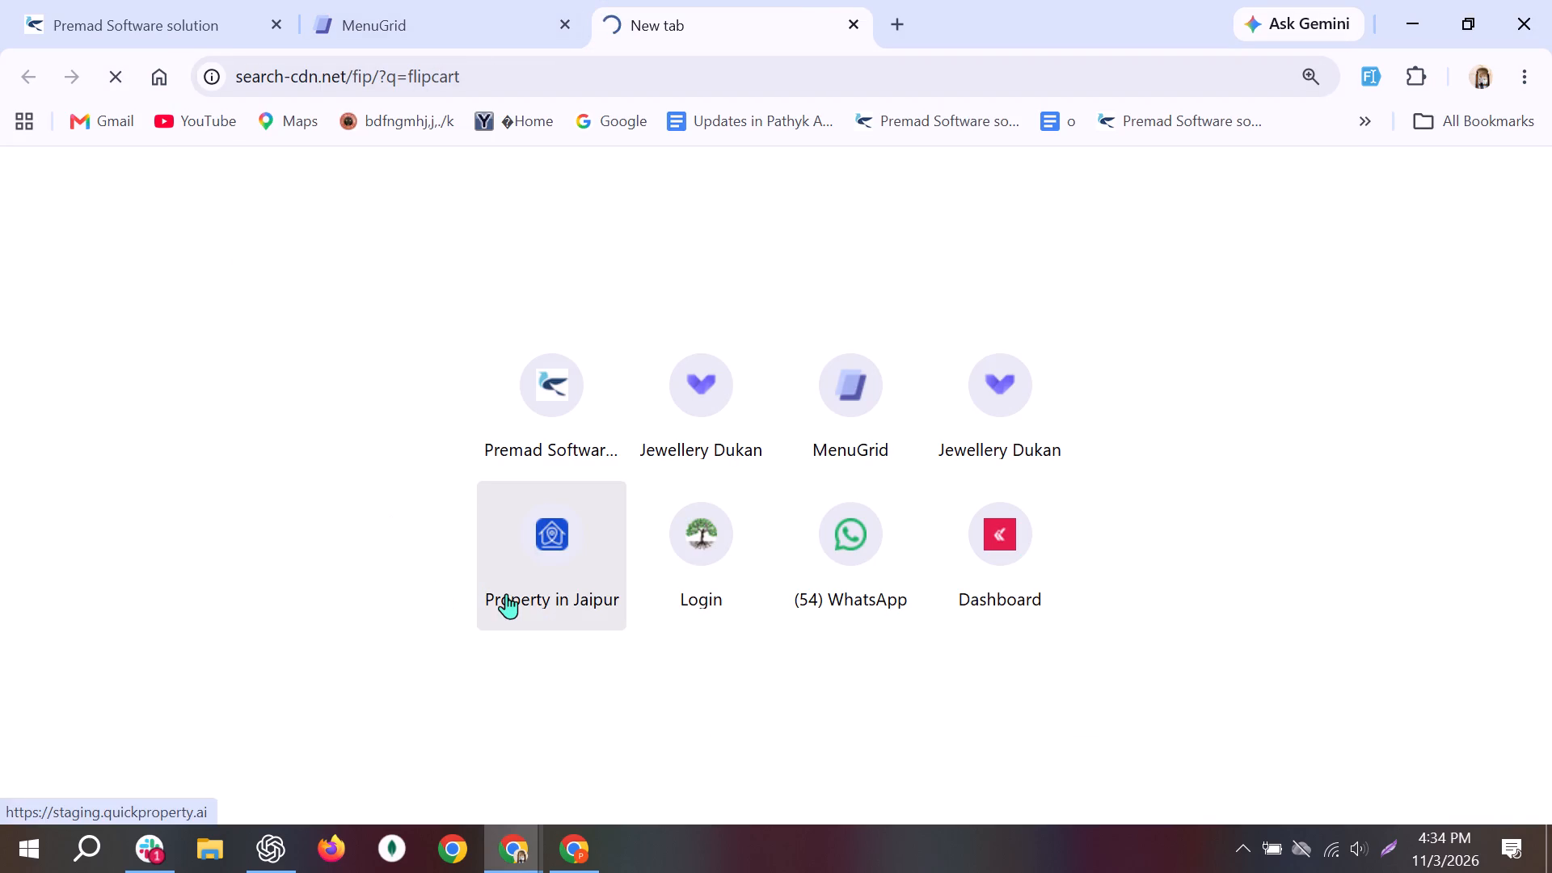
pyautogui.scroll(-1, 293, 324)
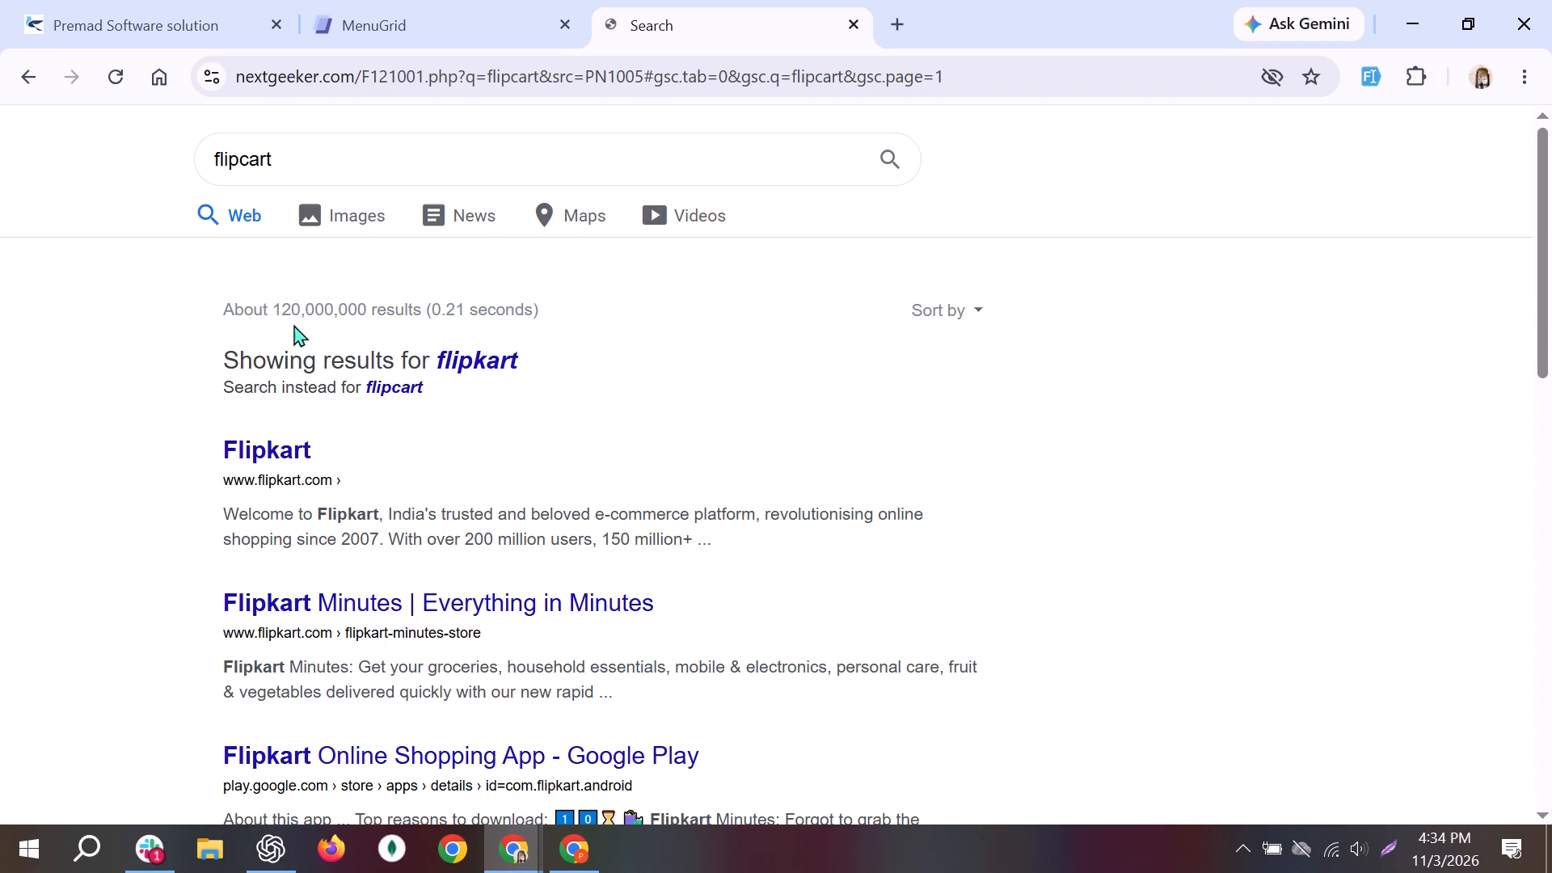
pyautogui.scroll(-1, 293, 324)
pyautogui.click(271, 447)
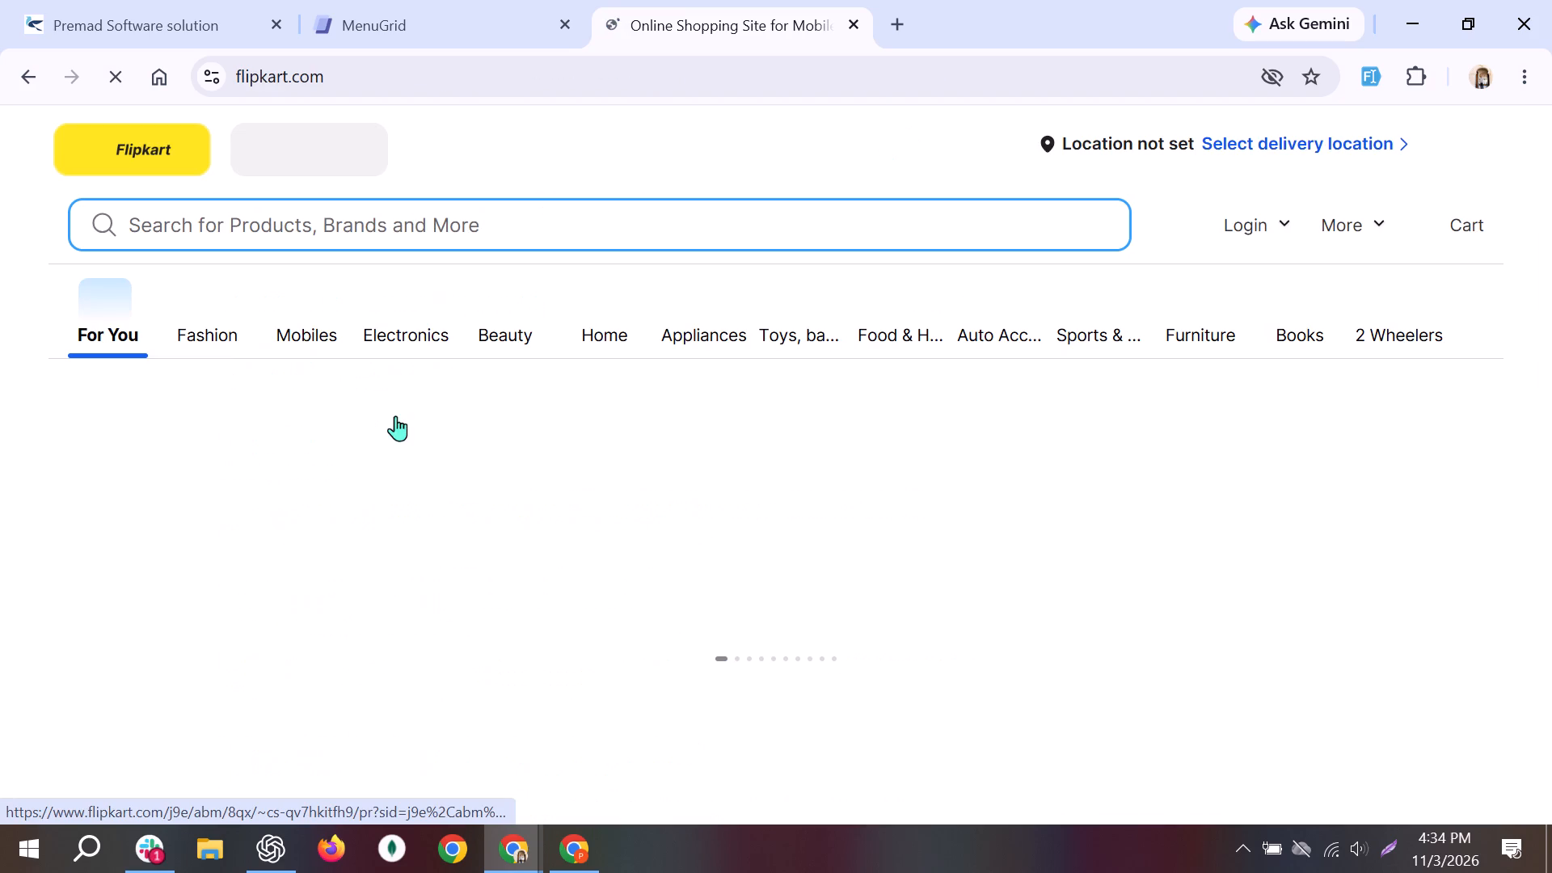
# Look over Flipkart's home page, account options and login page, and return to the home page.
pyautogui.scroll(-2, 903, 717)
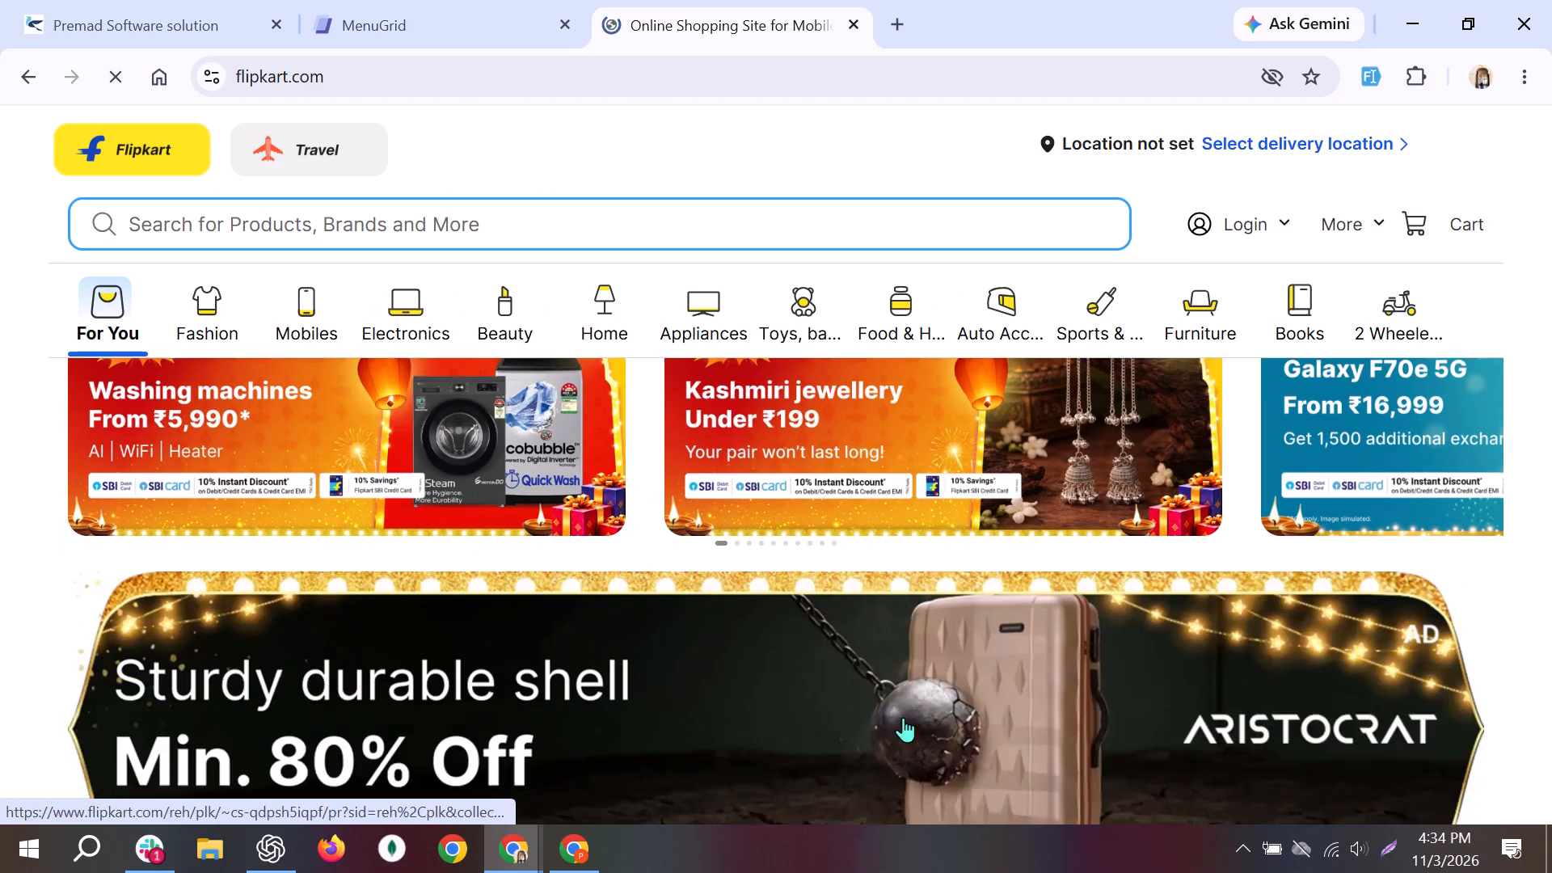
pyautogui.scroll(-1, 903, 717)
pyautogui.scroll(-8, 696, 576)
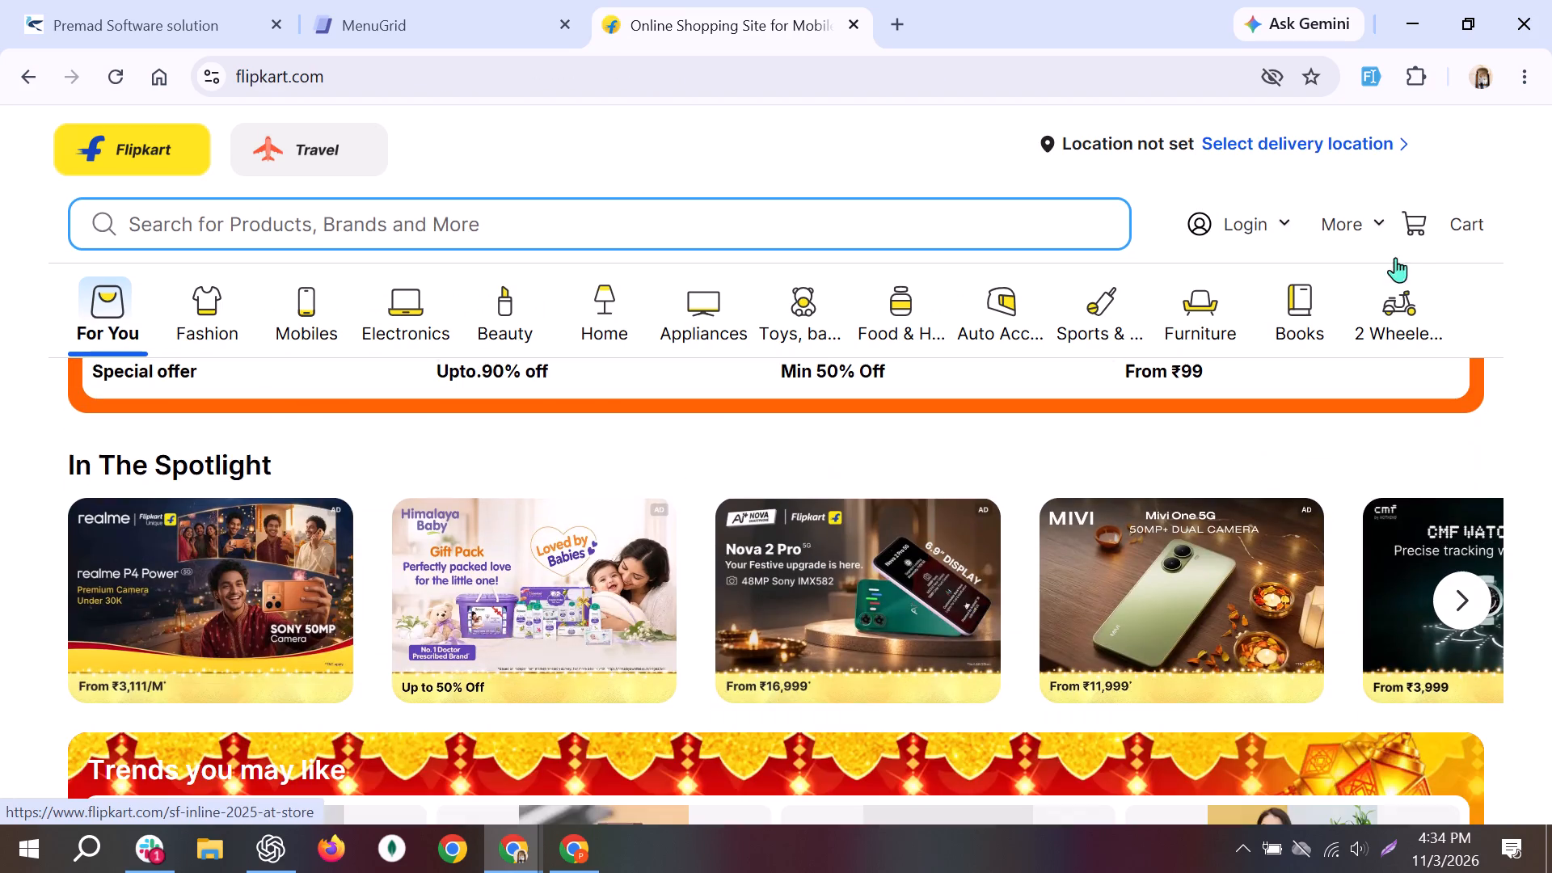
pyautogui.click(1280, 220)
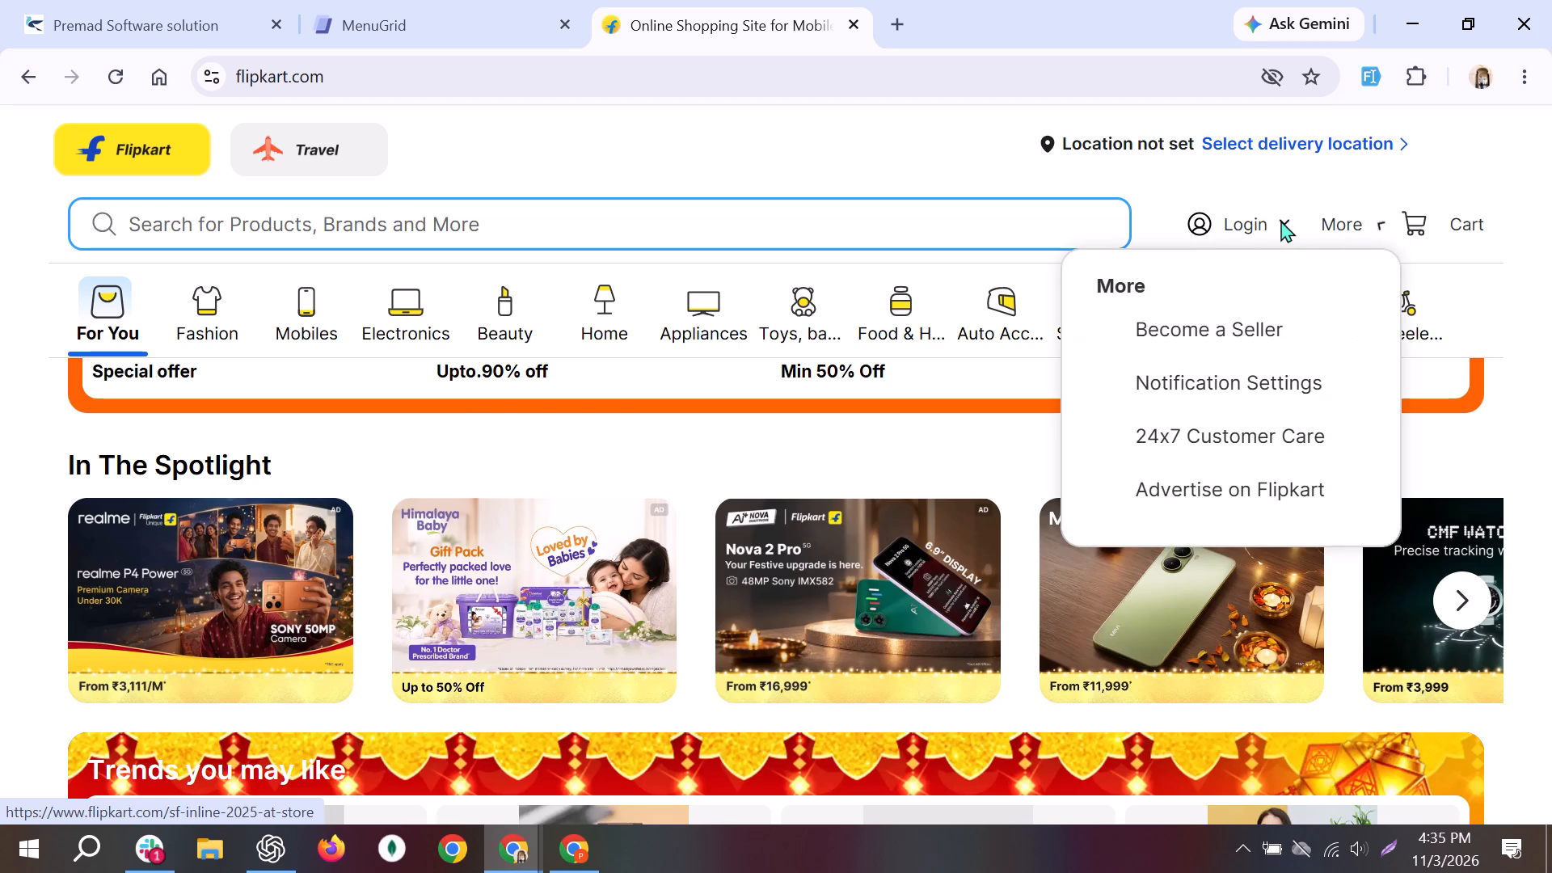
pyautogui.click(1223, 222)
pyautogui.click(1225, 223)
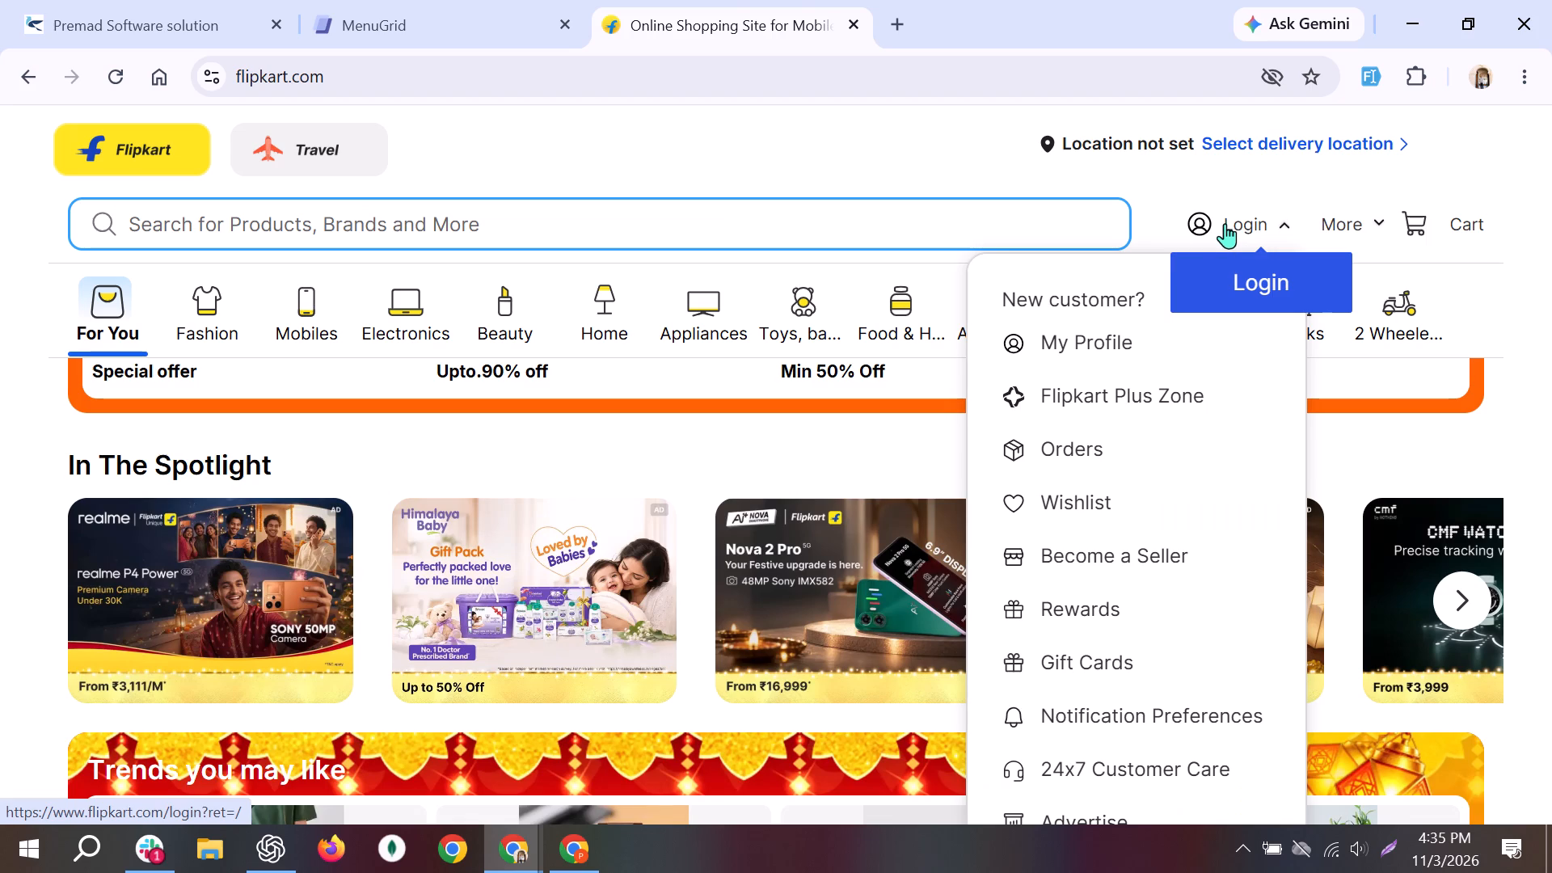
pyautogui.hscroll(10, 591, 255)
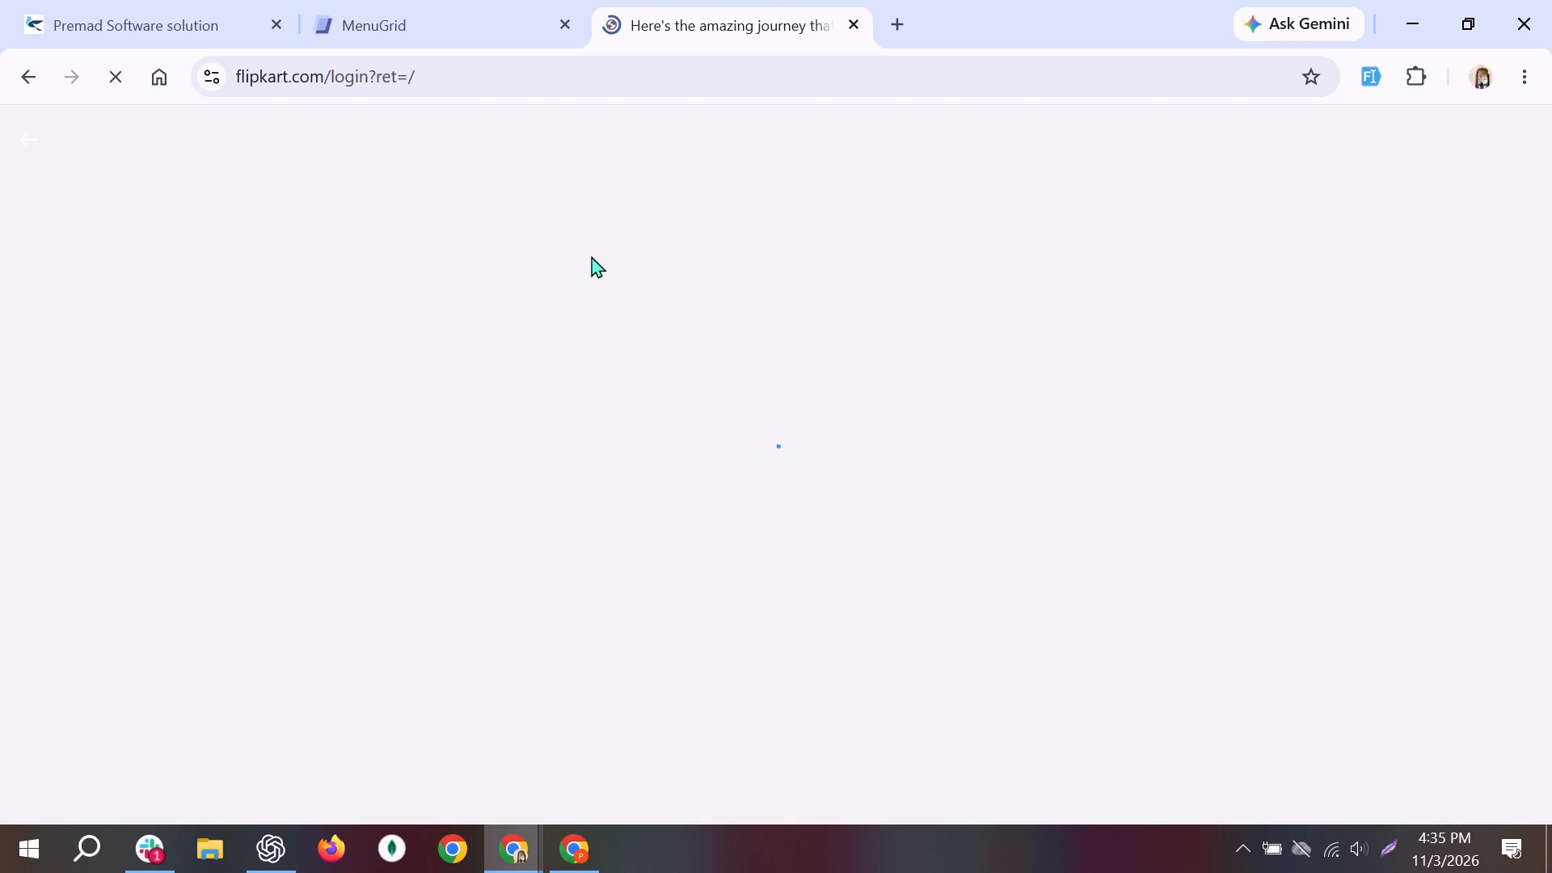
pyautogui.hscroll(6, 591, 255)
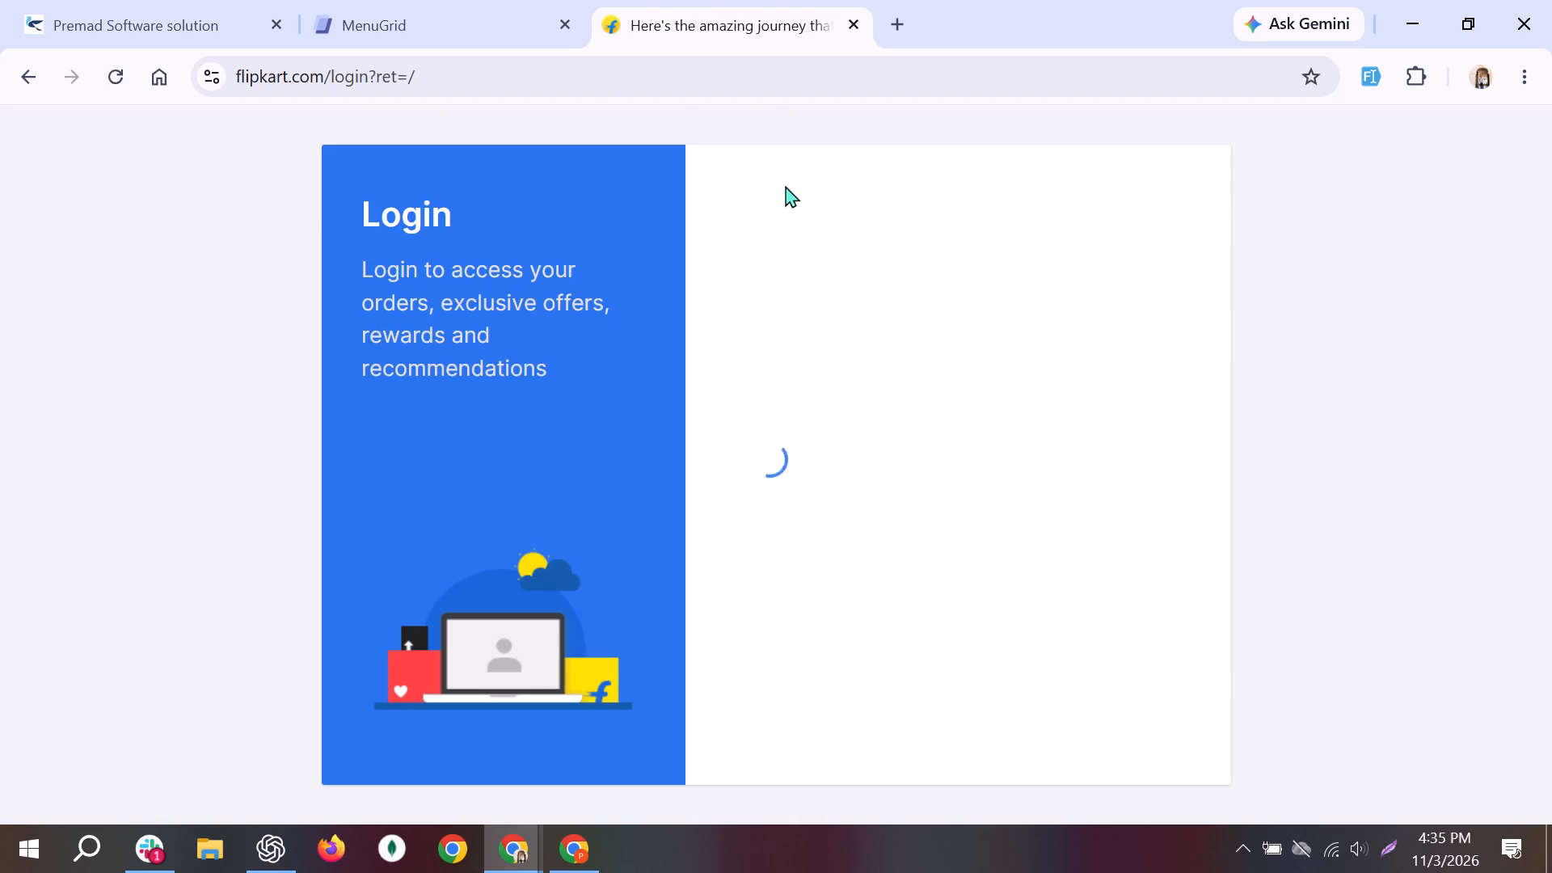
pyautogui.hscroll(13, 711, 242)
pyautogui.hscroll(3, 117, 204)
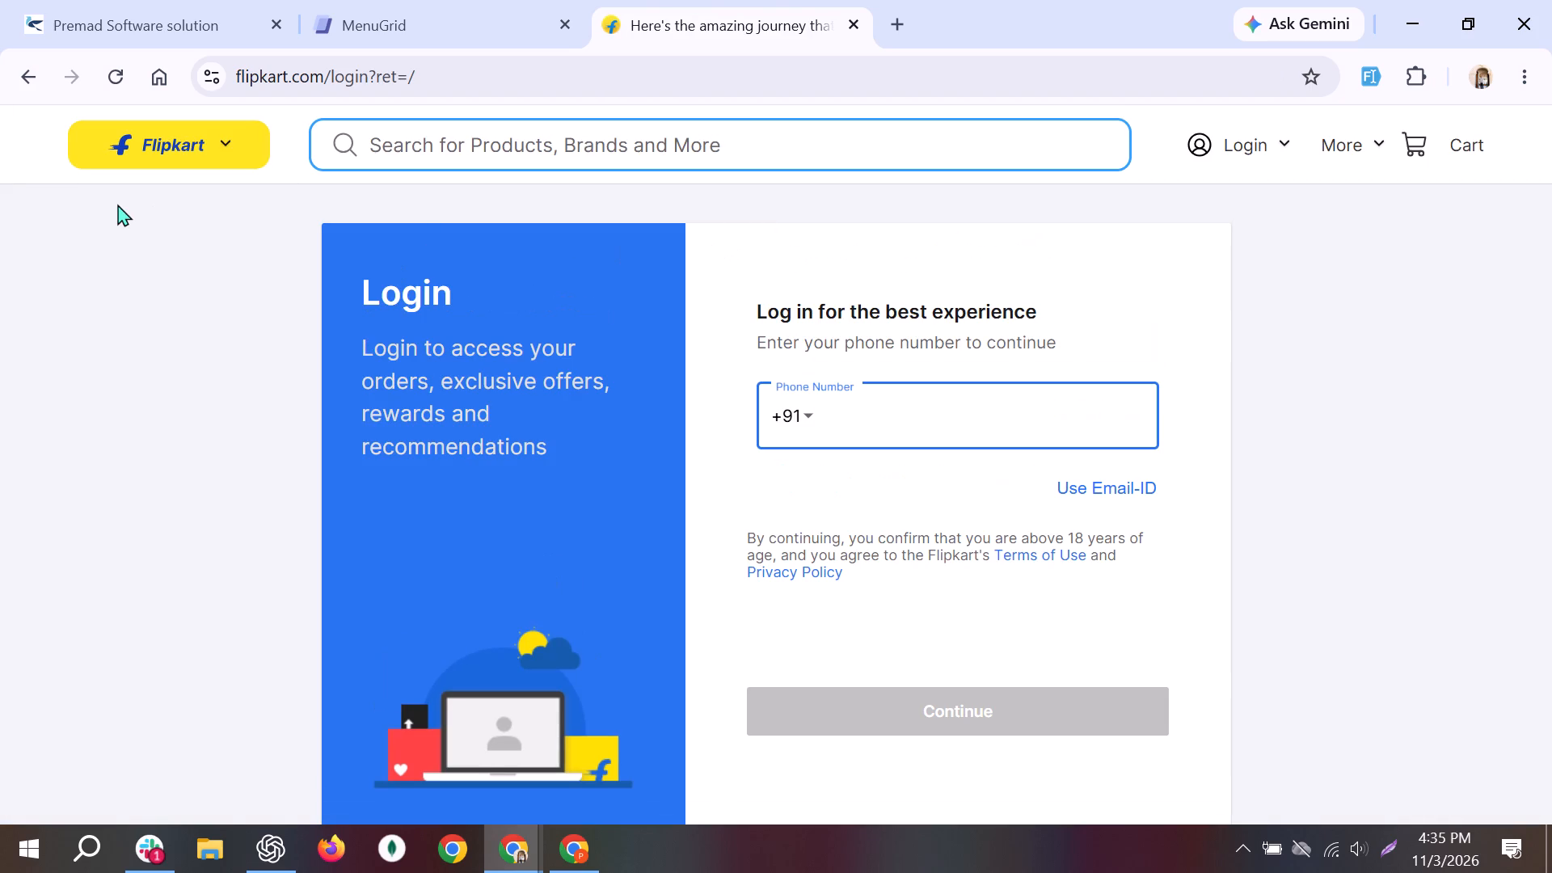
pyautogui.hscroll(12, 117, 204)
pyautogui.click(36, 94)
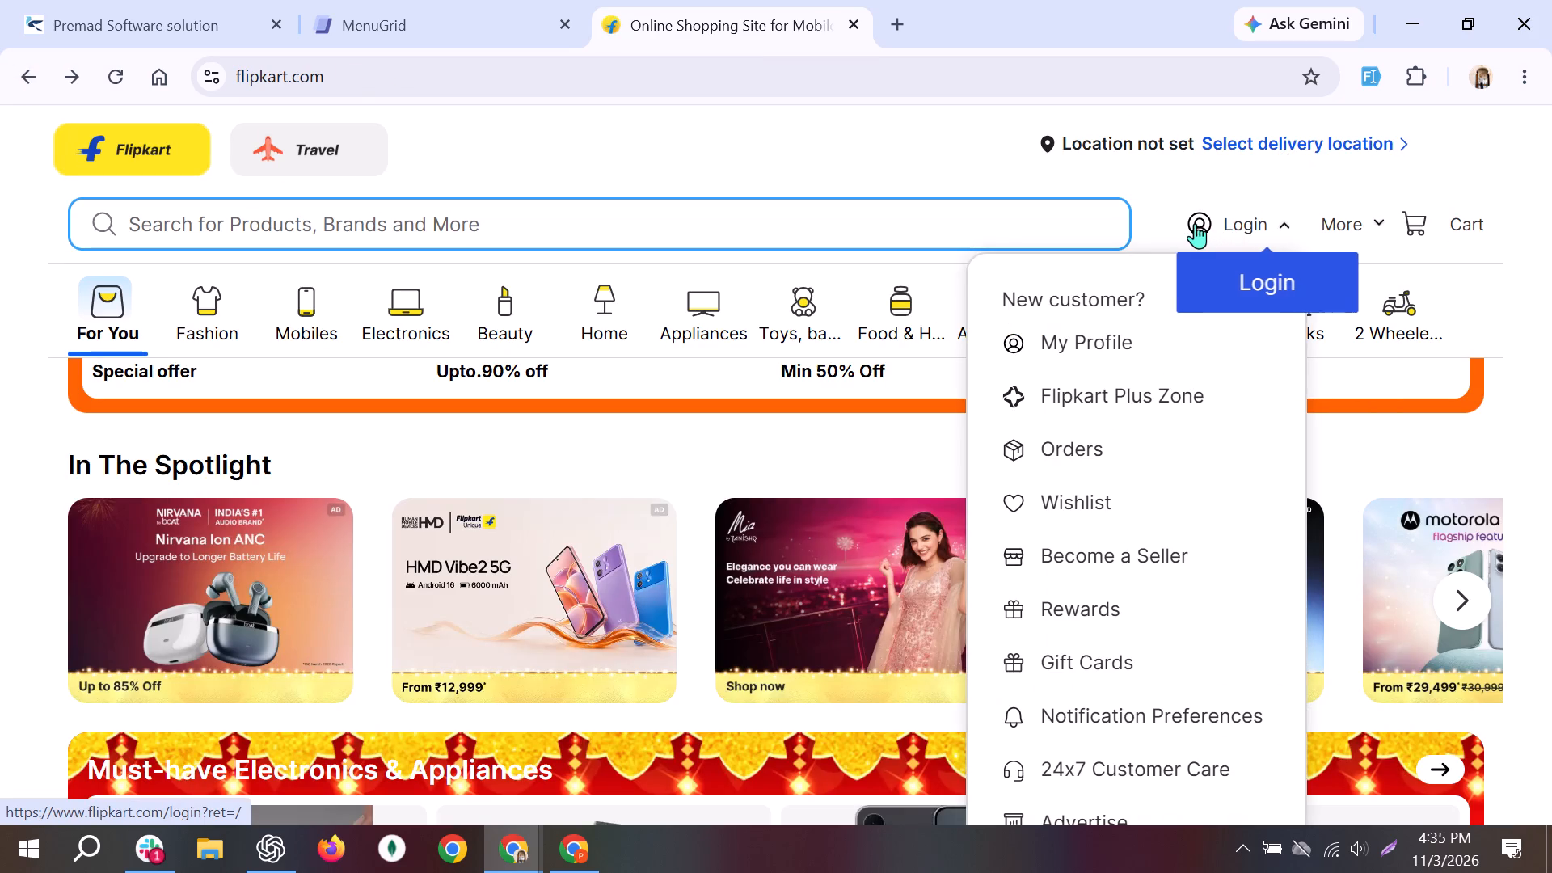
# Open Flipkart's login page again to view it and go back to the home page.
pyautogui.click(1234, 269)
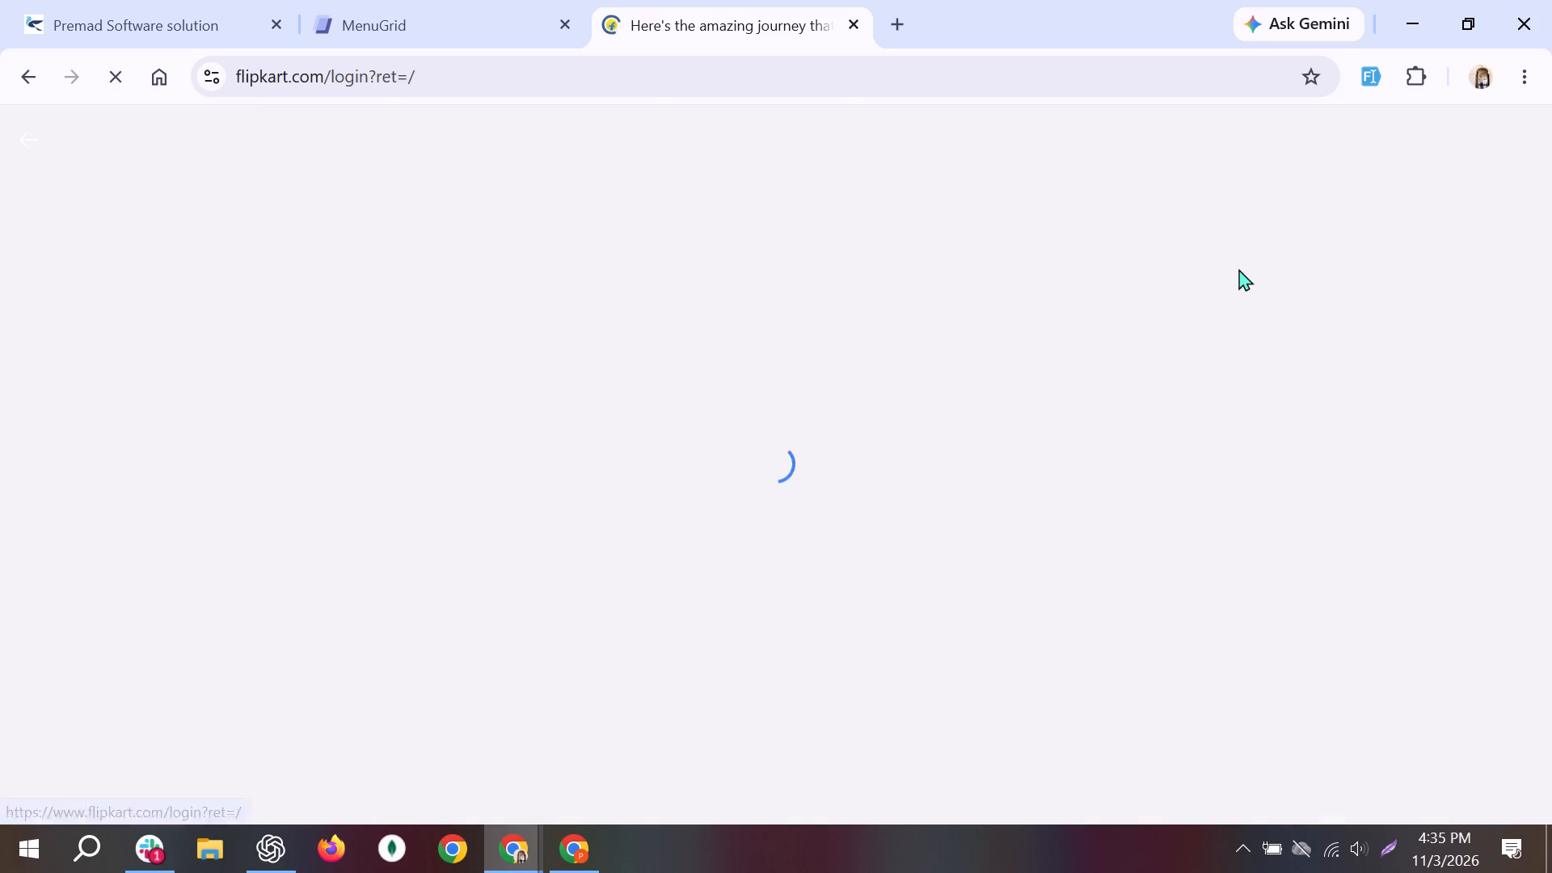
pyautogui.hscroll(15, 1234, 268)
pyautogui.hscroll(13, 108, 288)
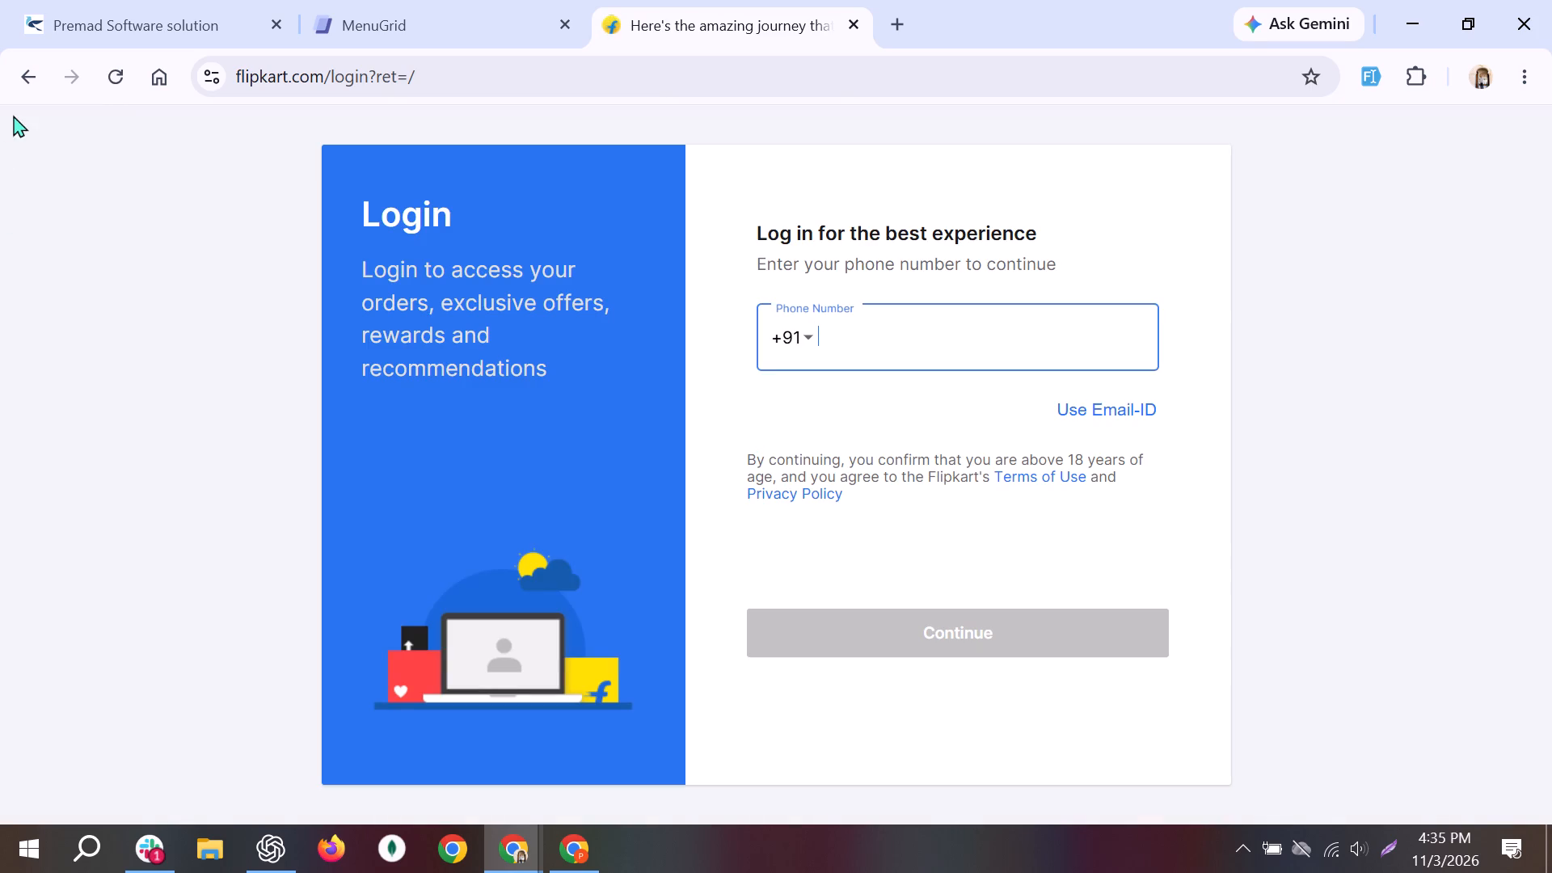
pyautogui.click(12, 82)
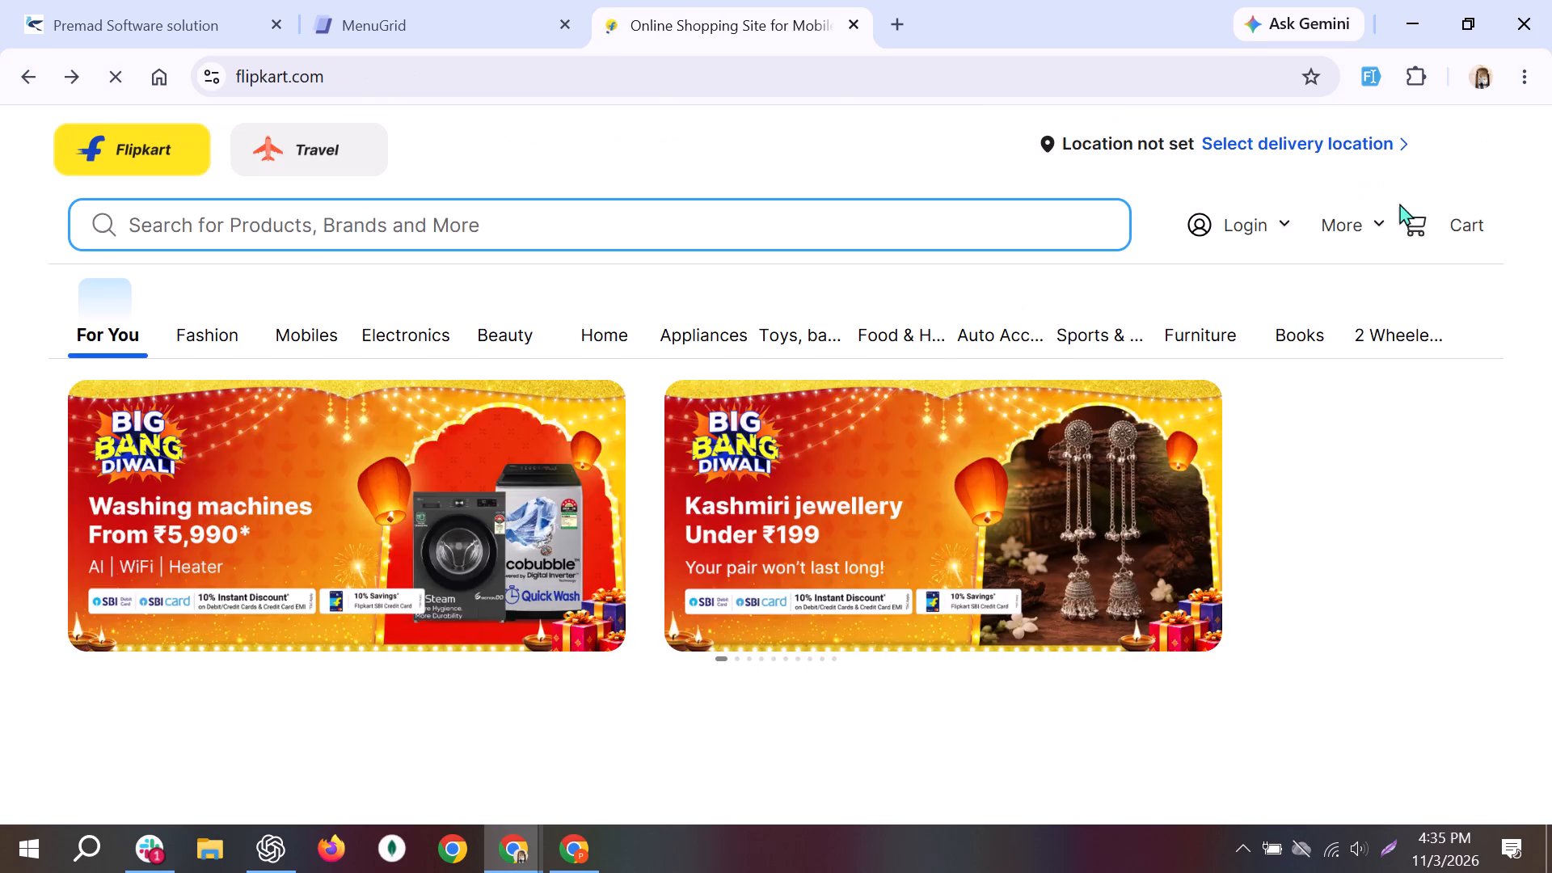
# Open the Flipkart shopping cart from the home page and view the page it leads to.
pyautogui.doubleClick(1417, 220)
pyautogui.click(1373, 218)
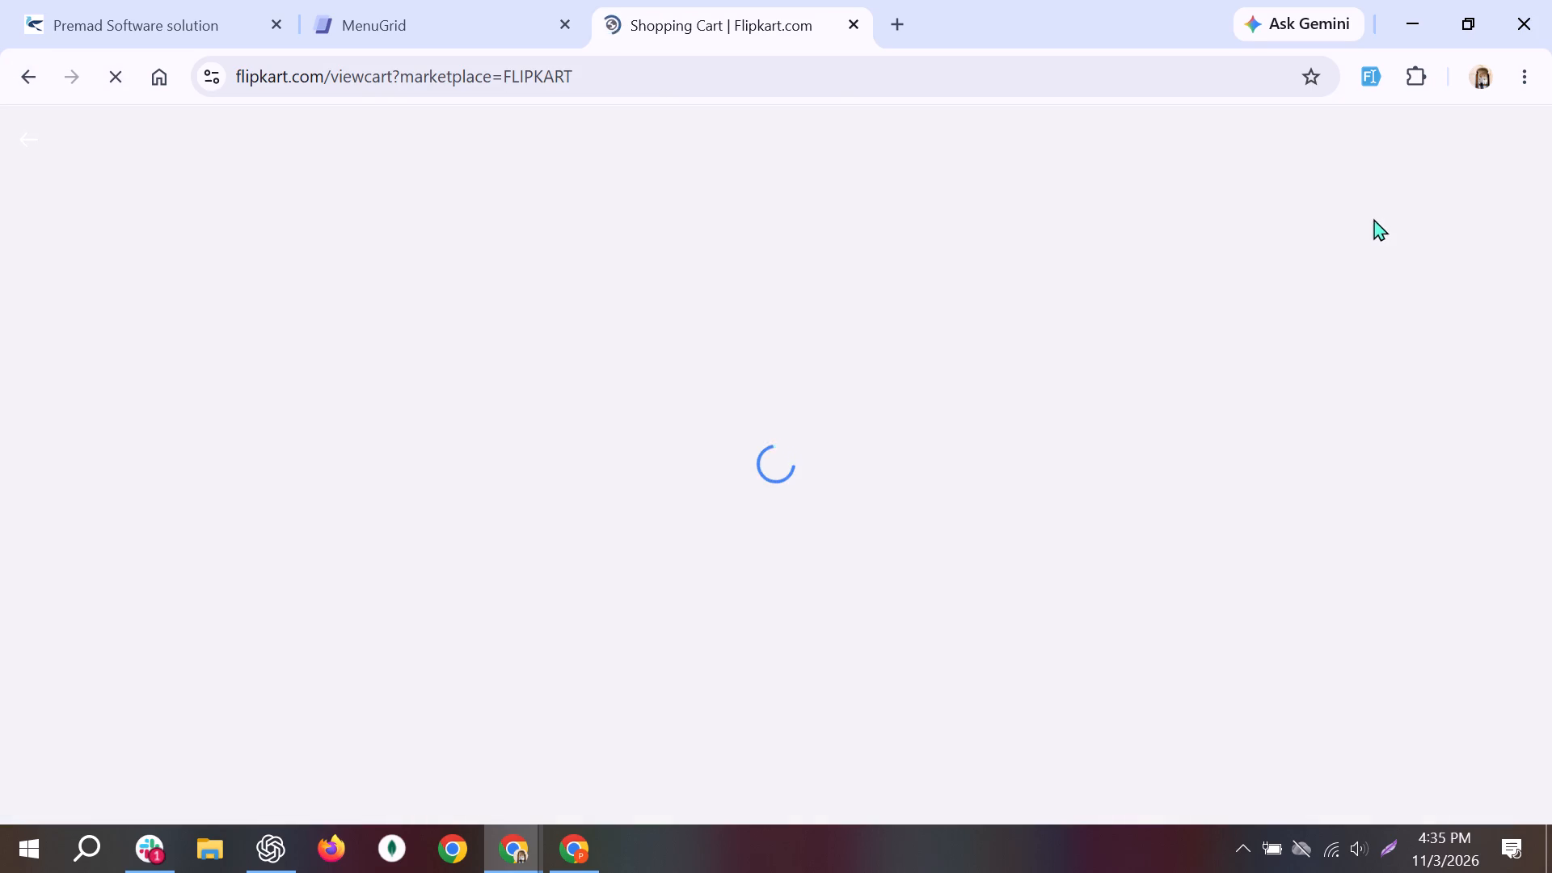
pyautogui.hscroll(13, 716, 262)
pyautogui.click(753, 547)
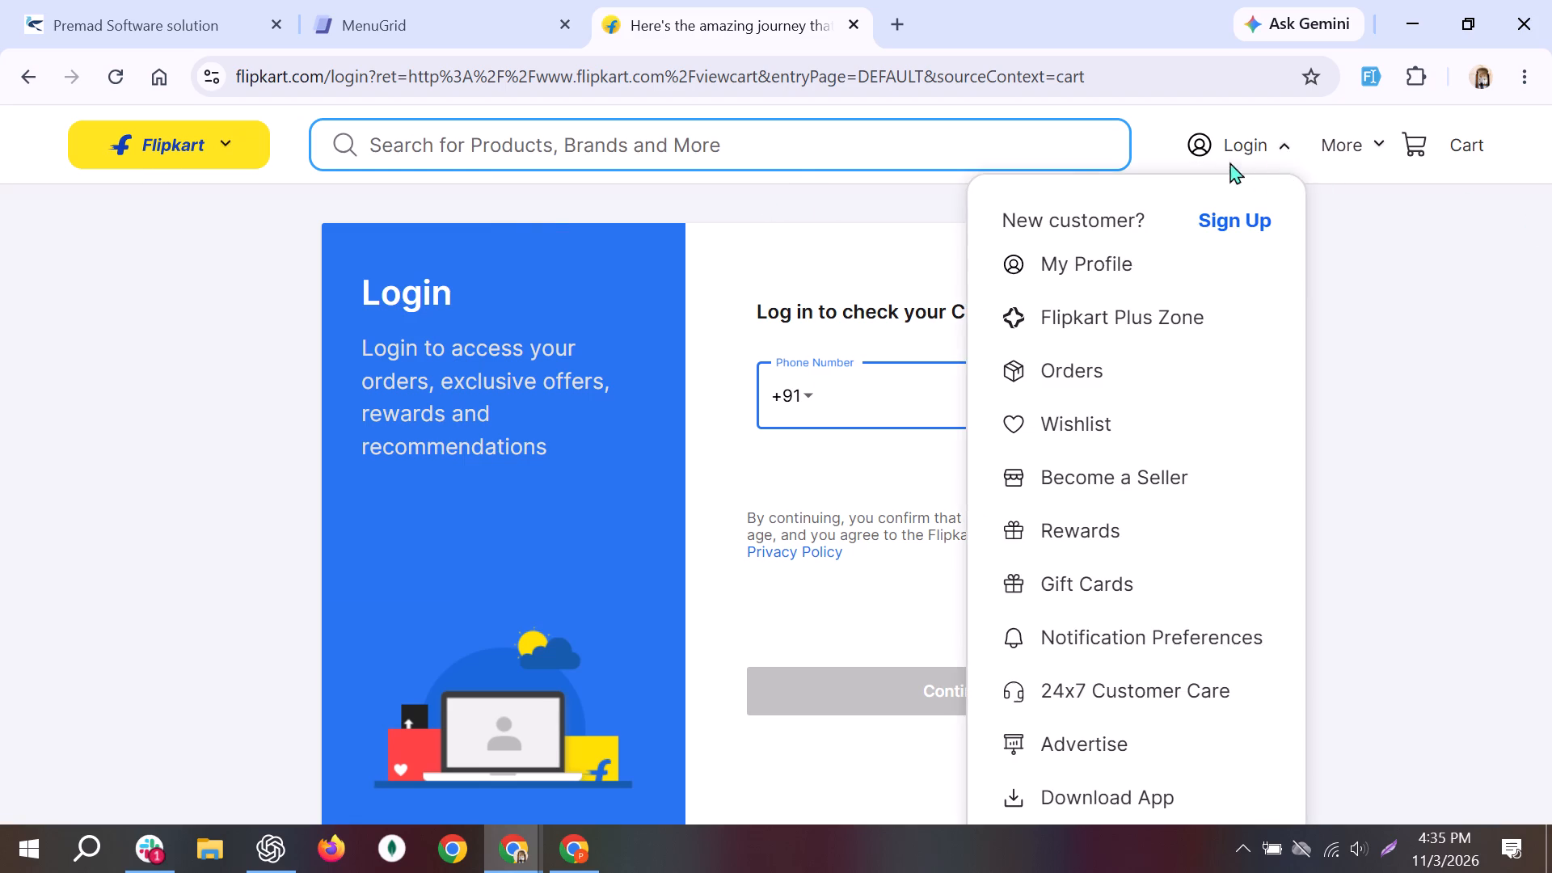
# Open Flipkart's Notification Settings page and go from it to the login page.
pyautogui.click(1242, 303)
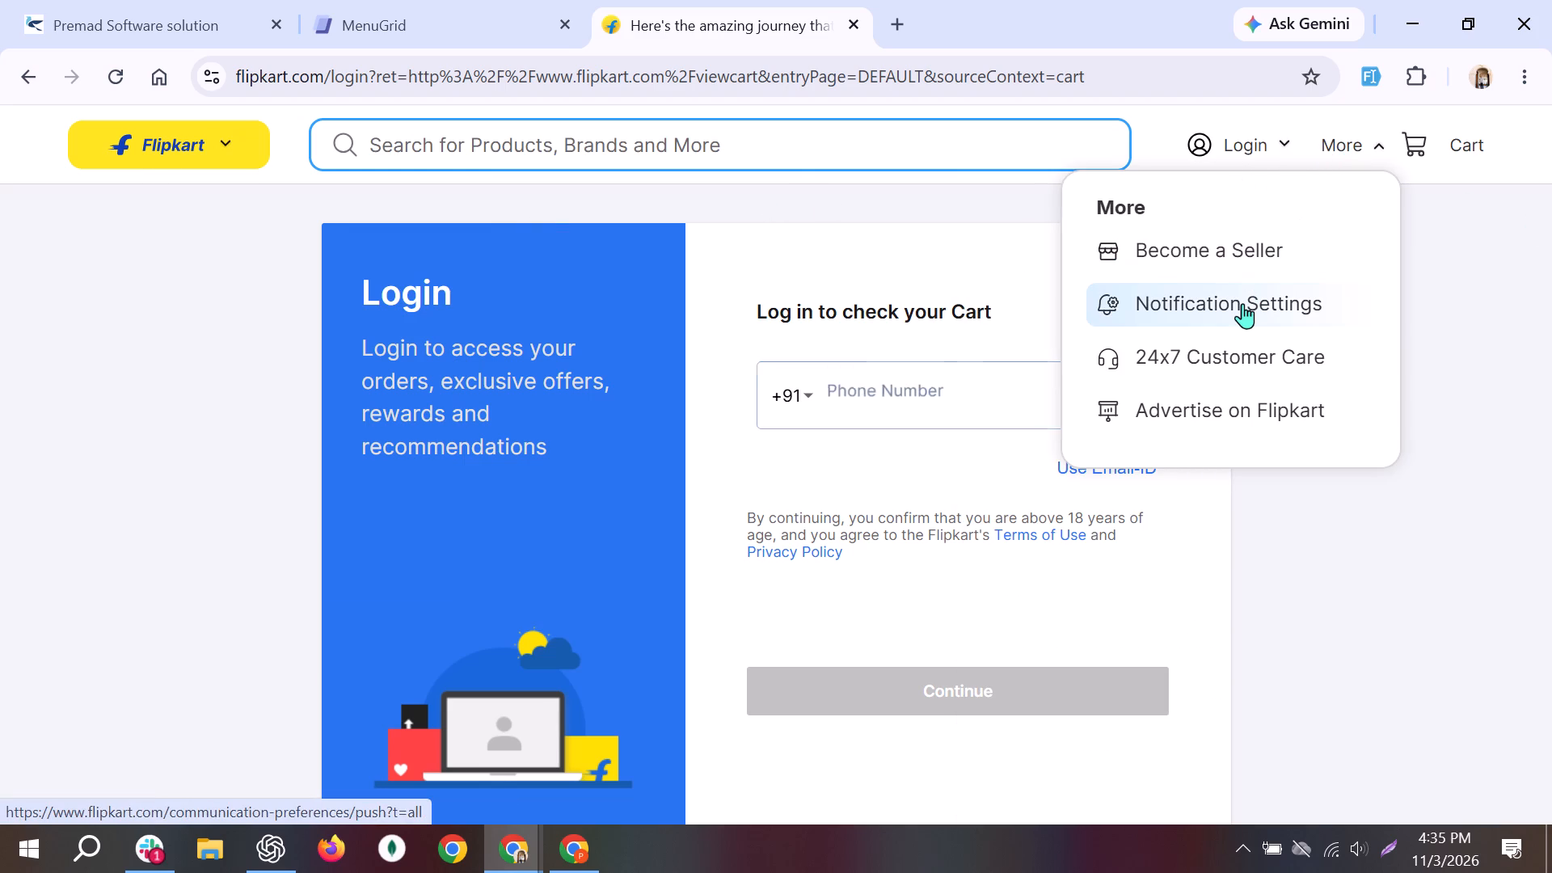
pyautogui.hscroll(12, 819, 310)
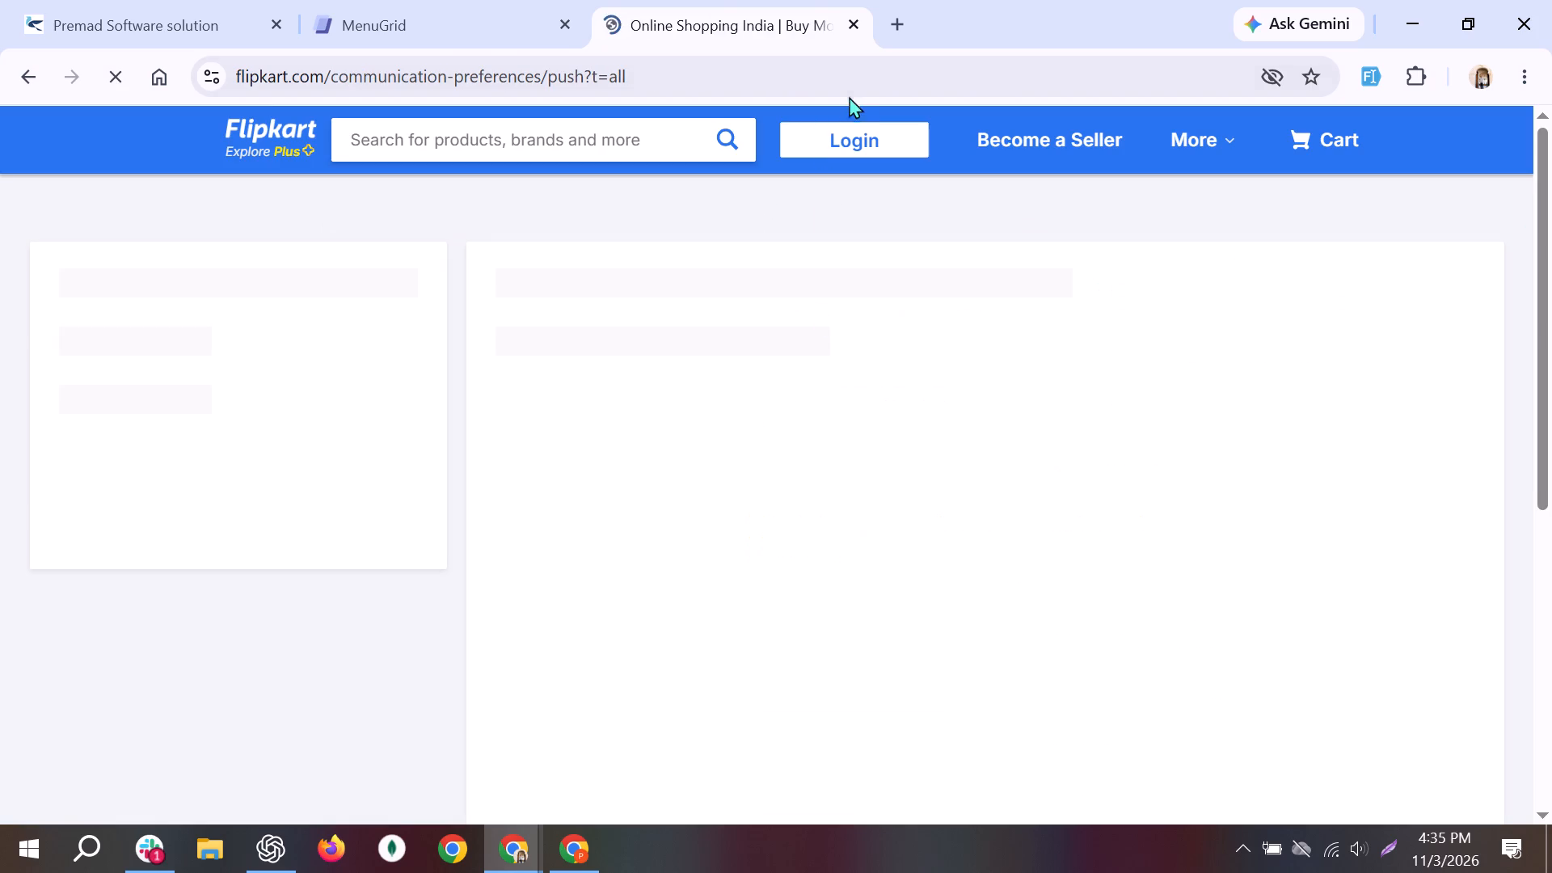
pyautogui.click(842, 128)
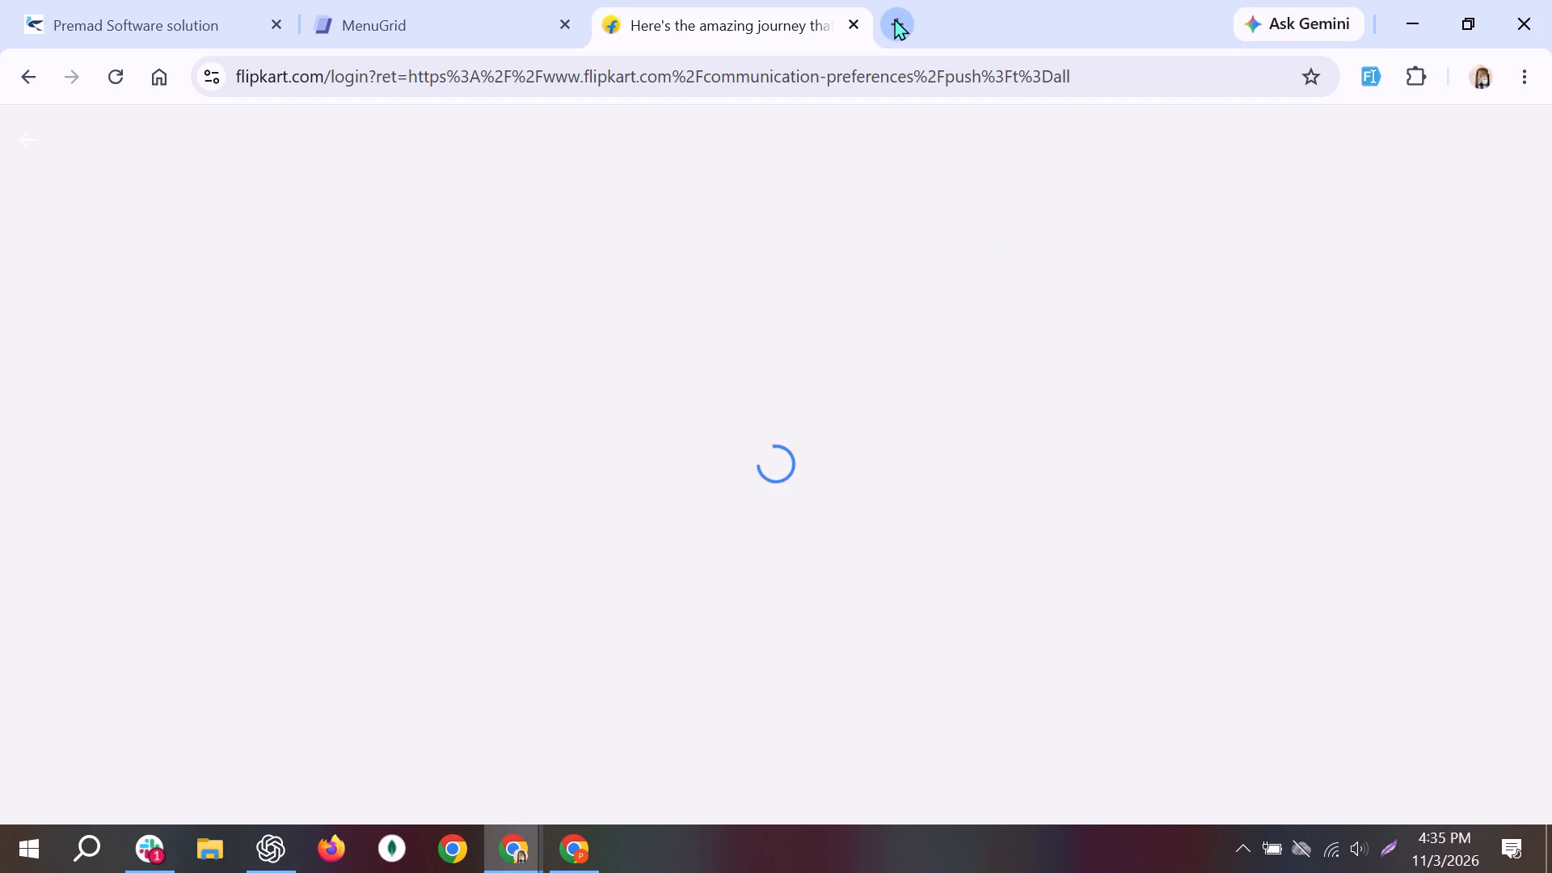
pyautogui.press('Escape')
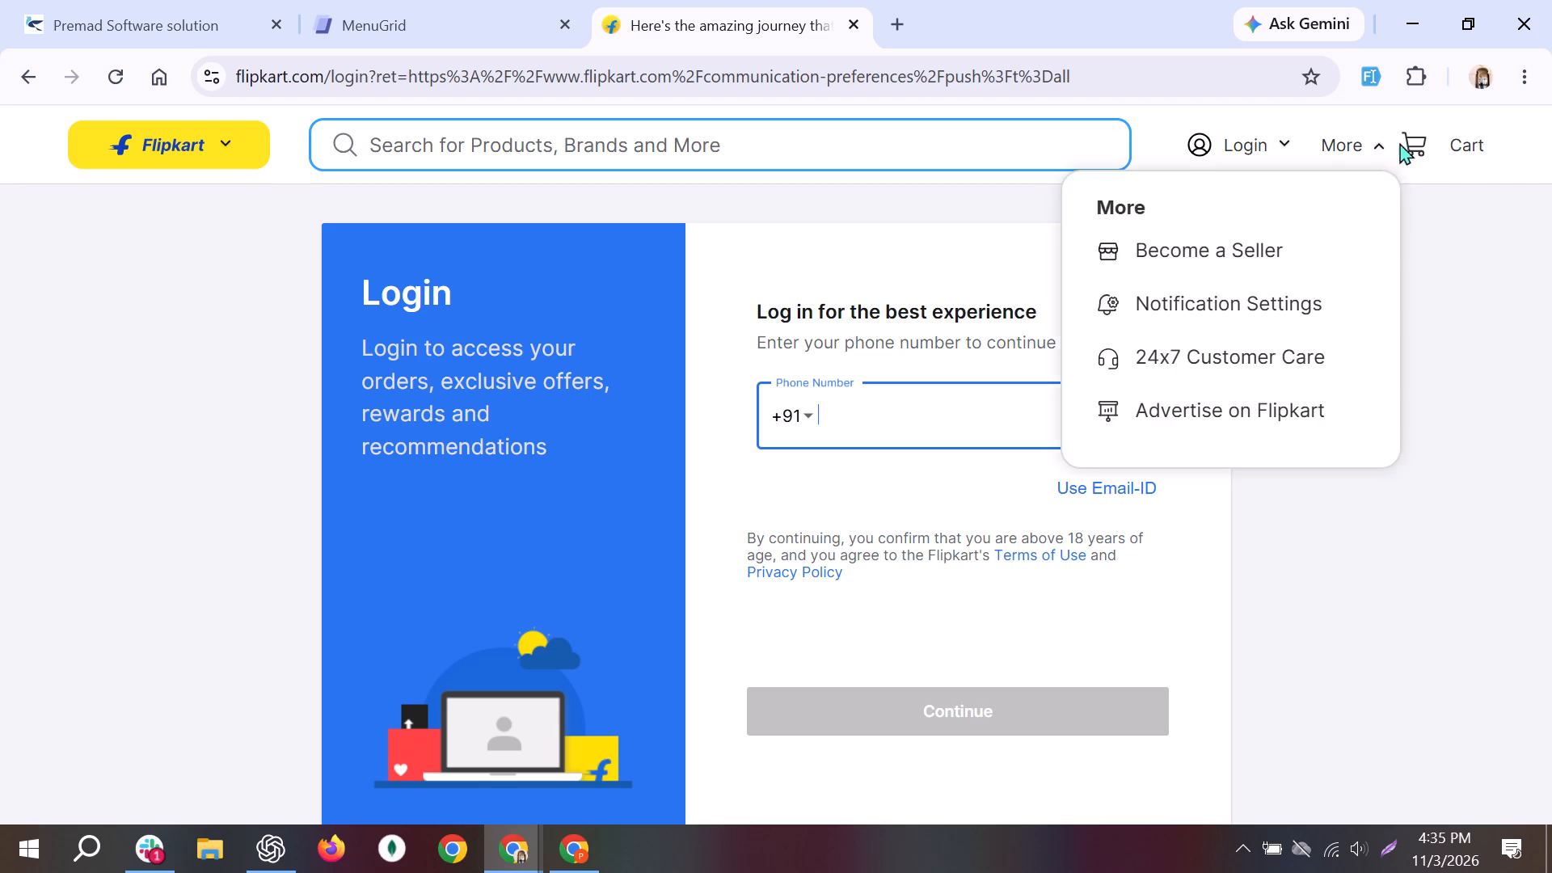
# Open Flipkart's shopping cart again from the login page to view it.
pyautogui.click(1431, 132)
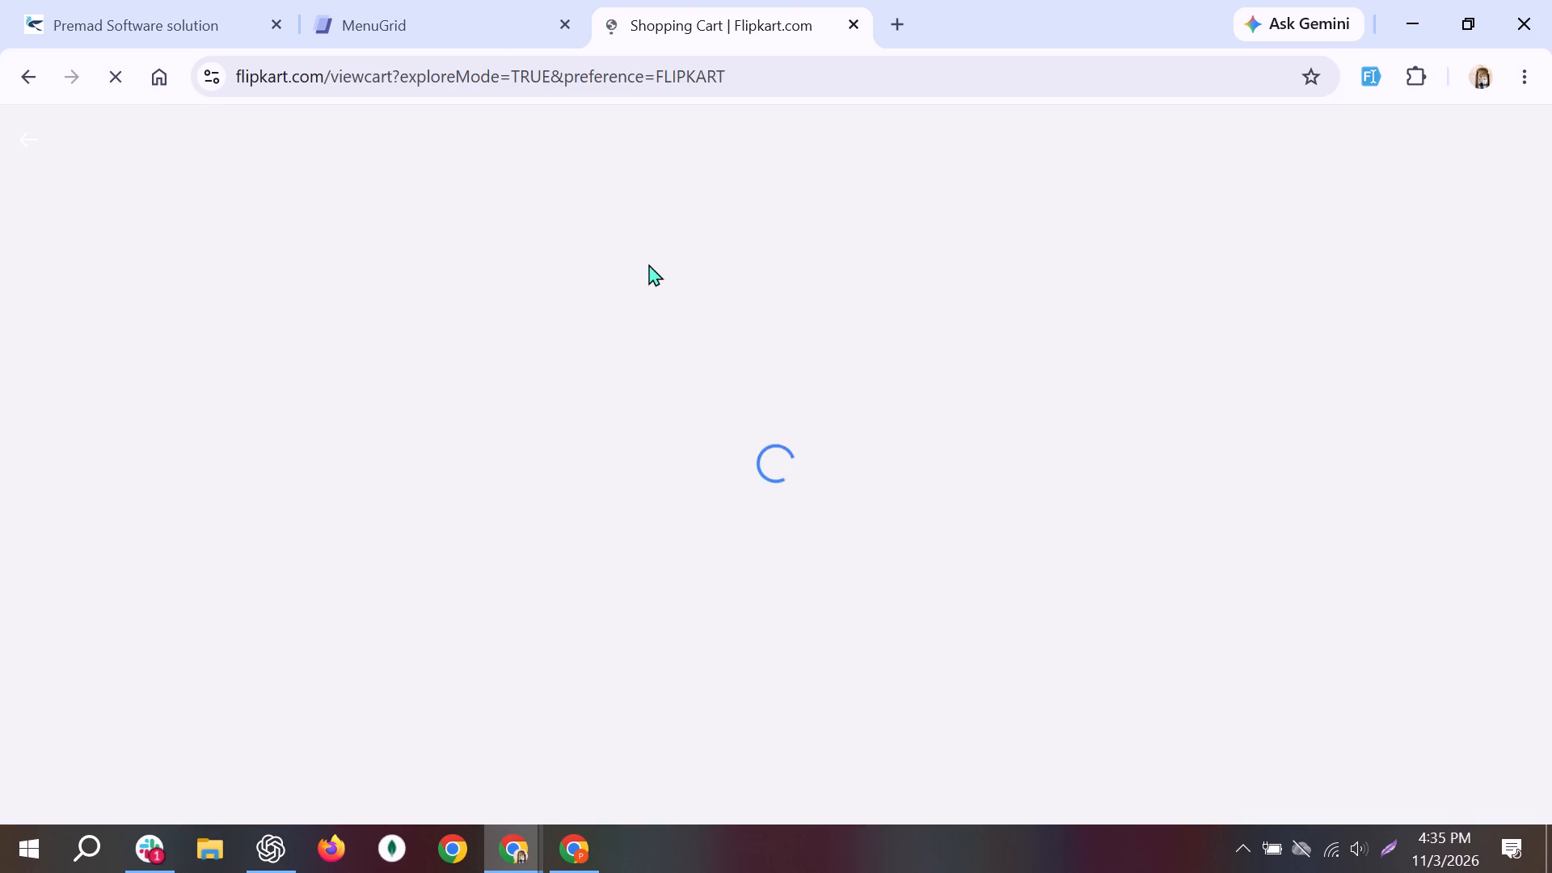
pyautogui.scroll(-13, 648, 264)
# Switch to the MENU-GRID QA sheet to glance at the Trade Panel issues, and return to the Flipkart window.
pyautogui.hotkey('alt', 'Tab')
pyautogui.hotkey('alt', 'Tab')
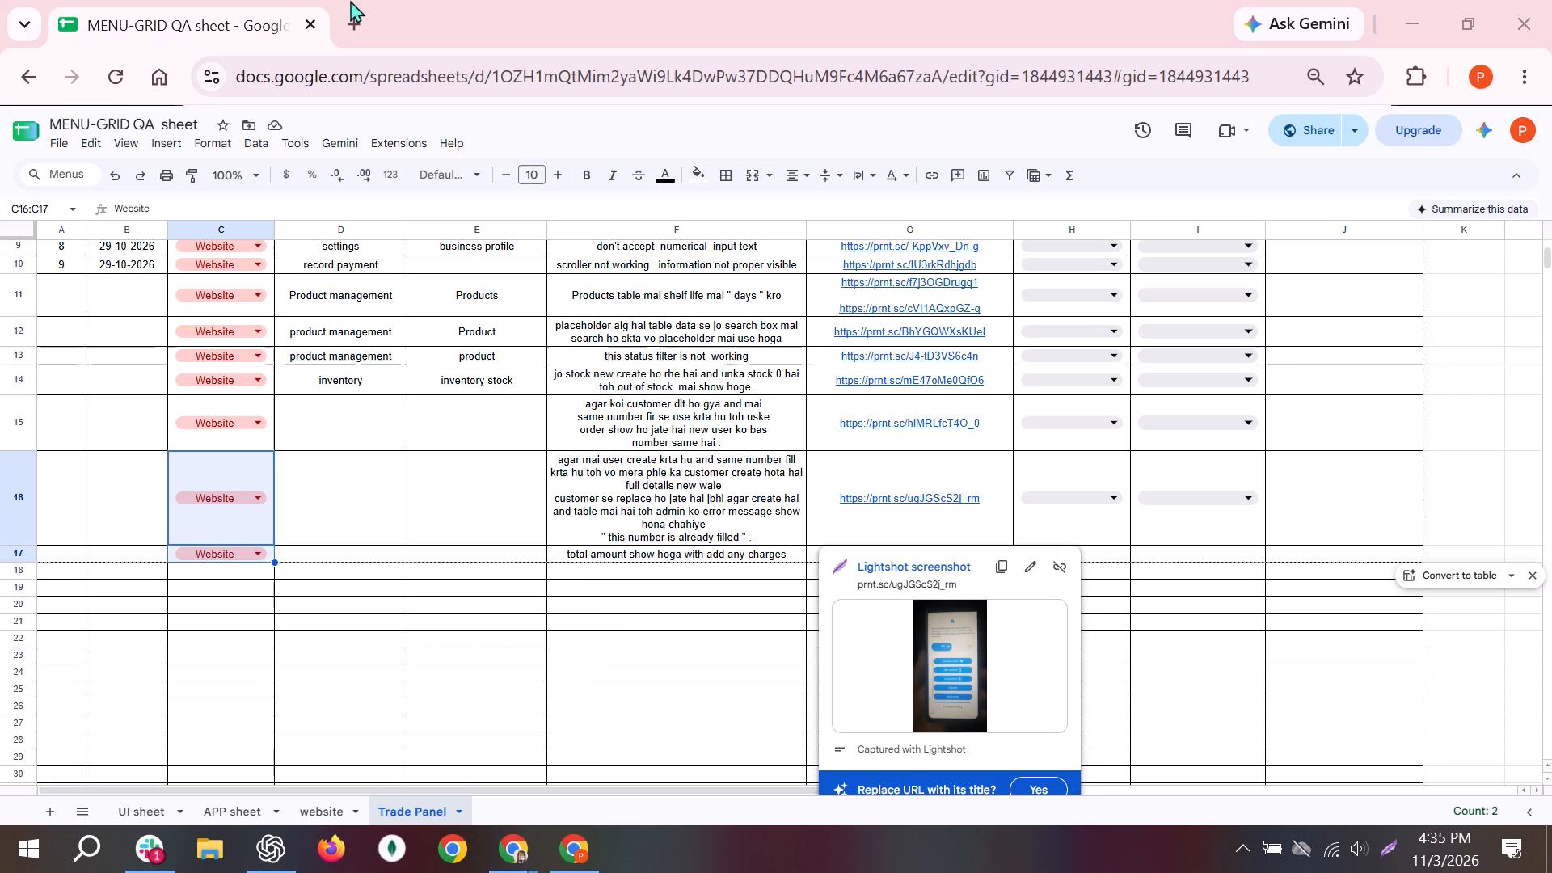
pyautogui.hotkey('alt', 'Tab')
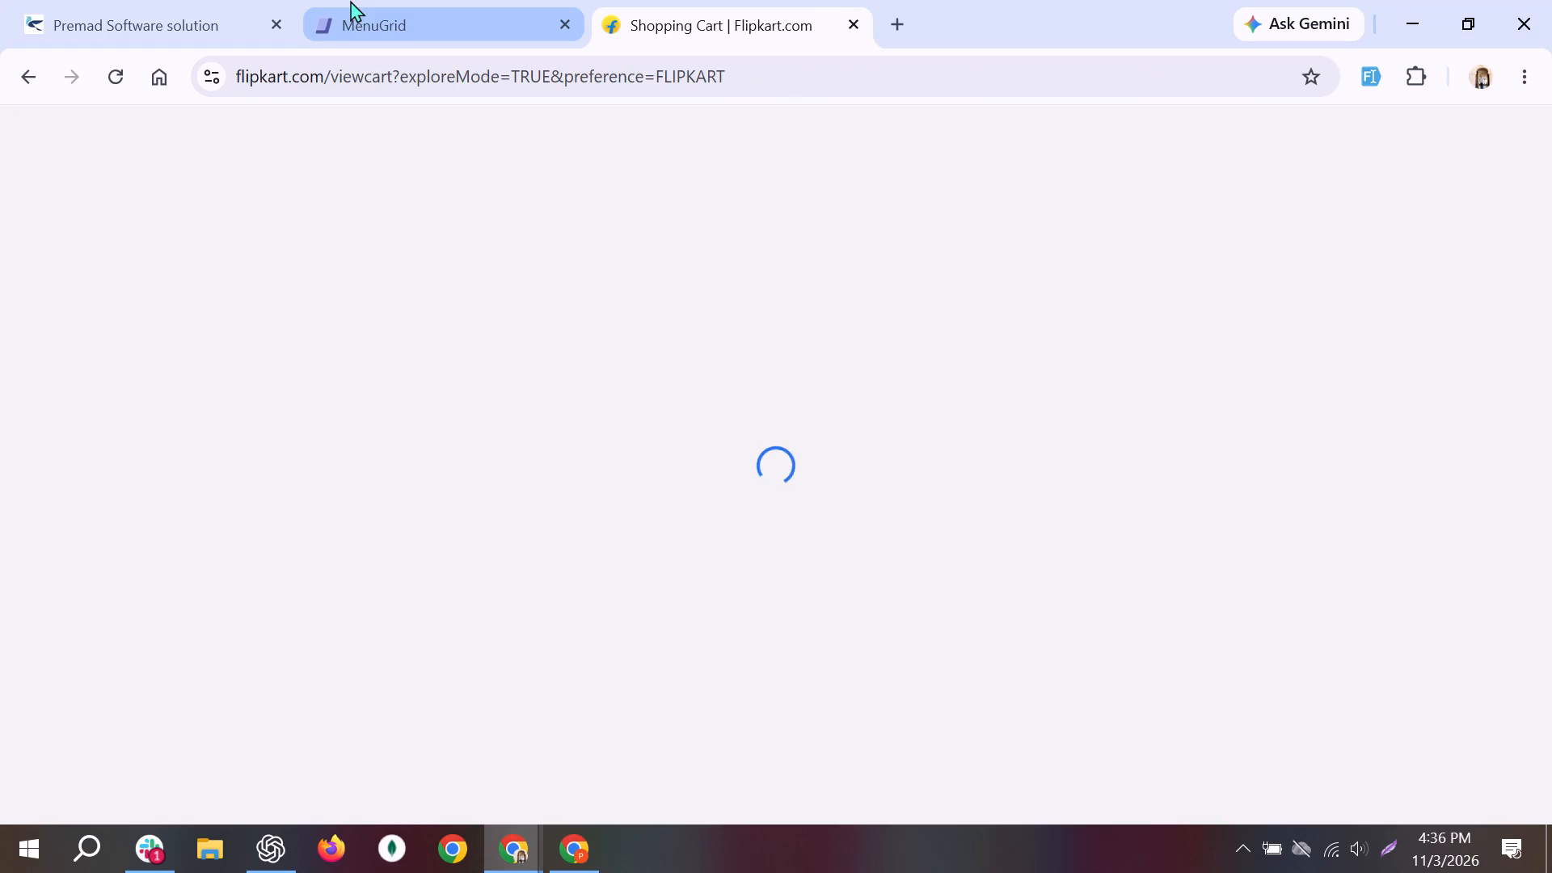